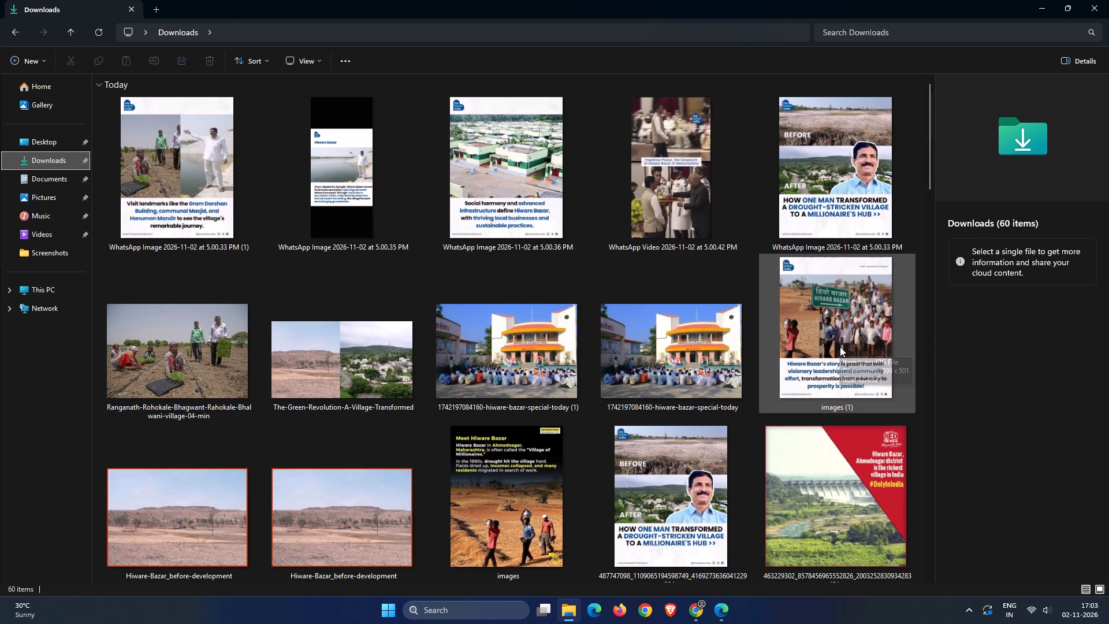
# Open KUIVDvT6uew-HD in the Photos viewer, compare it with maxresdefault, and close the viewer.
pyautogui.scroll(-1, 840, 347)
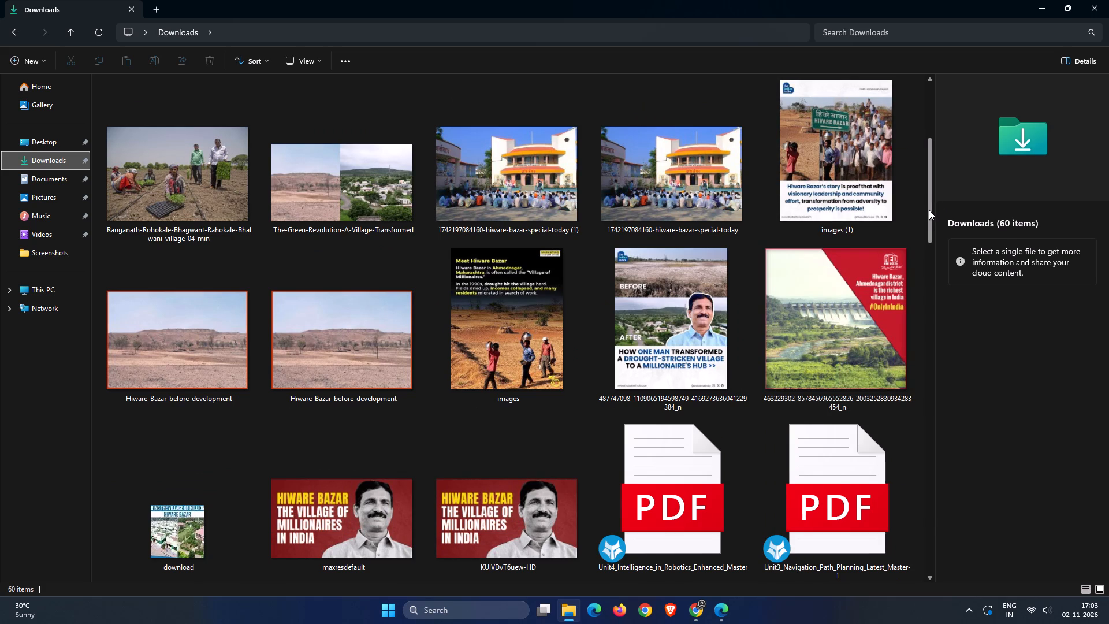
pyautogui.moveTo(928, 210); pyautogui.dragTo(928, 218)
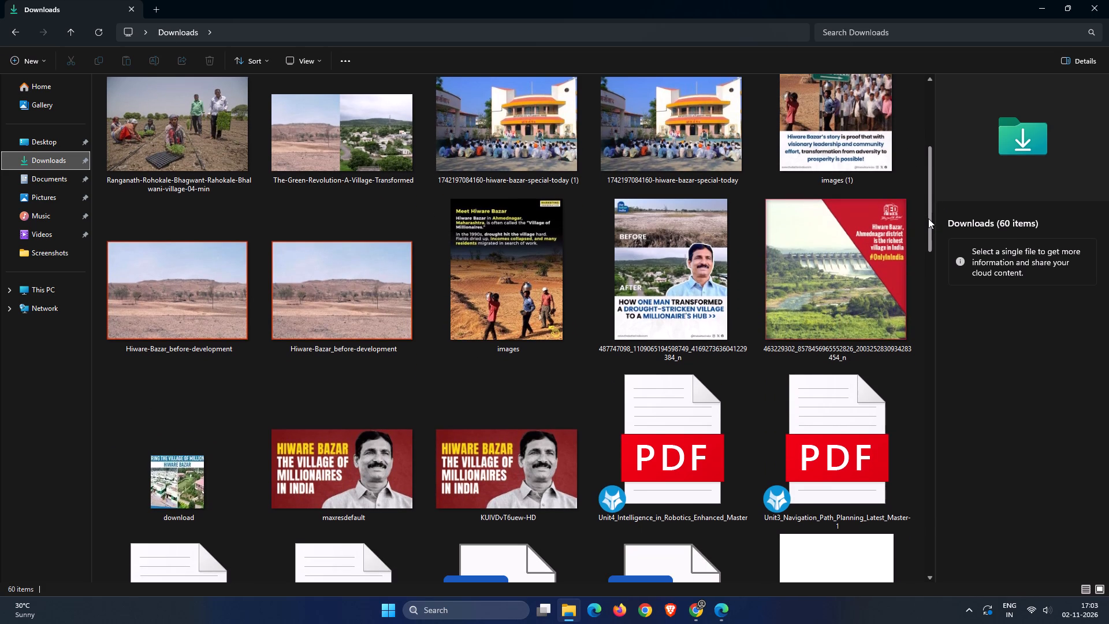
pyautogui.moveTo(928, 218); pyautogui.dragTo(928, 228)
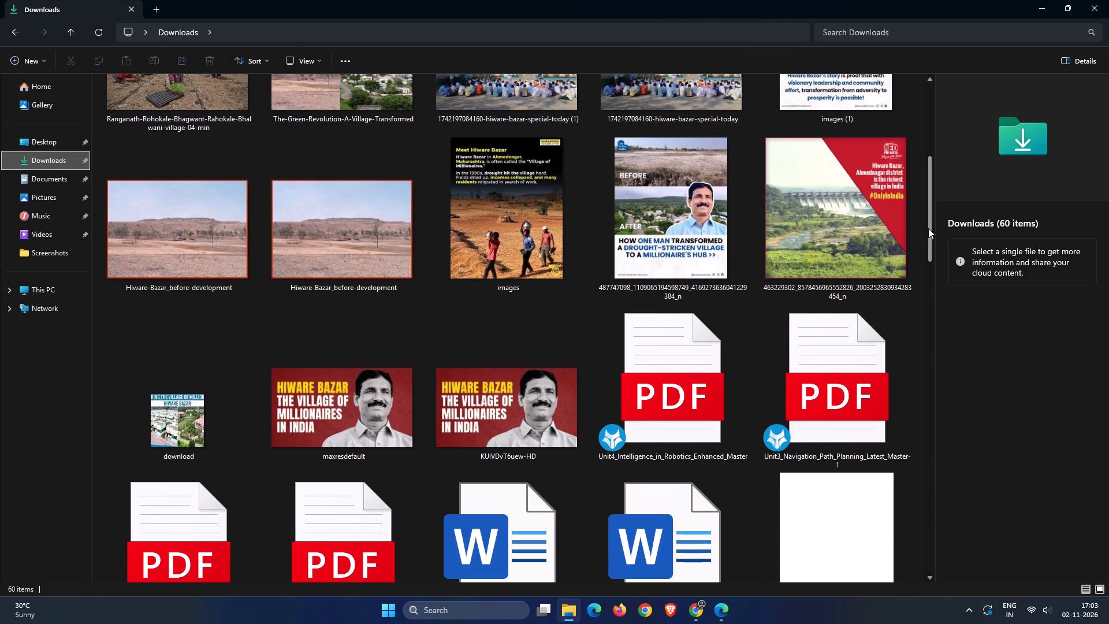
pyautogui.moveTo(928, 228); pyautogui.dragTo(928, 237)
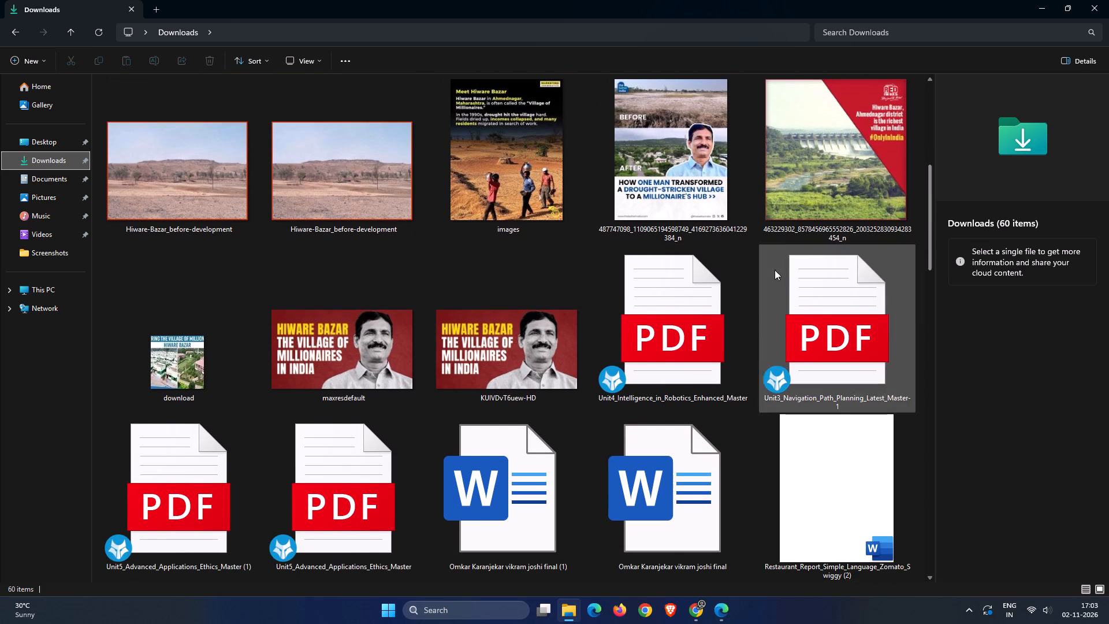
pyautogui.doubleClick(534, 343)
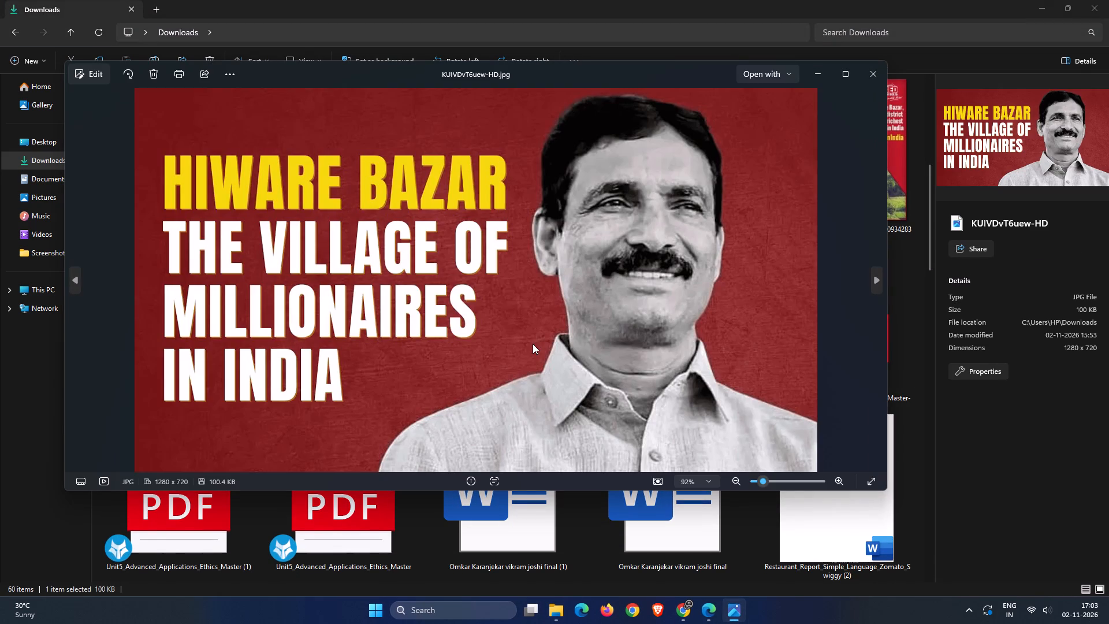
pyautogui.press('Left')
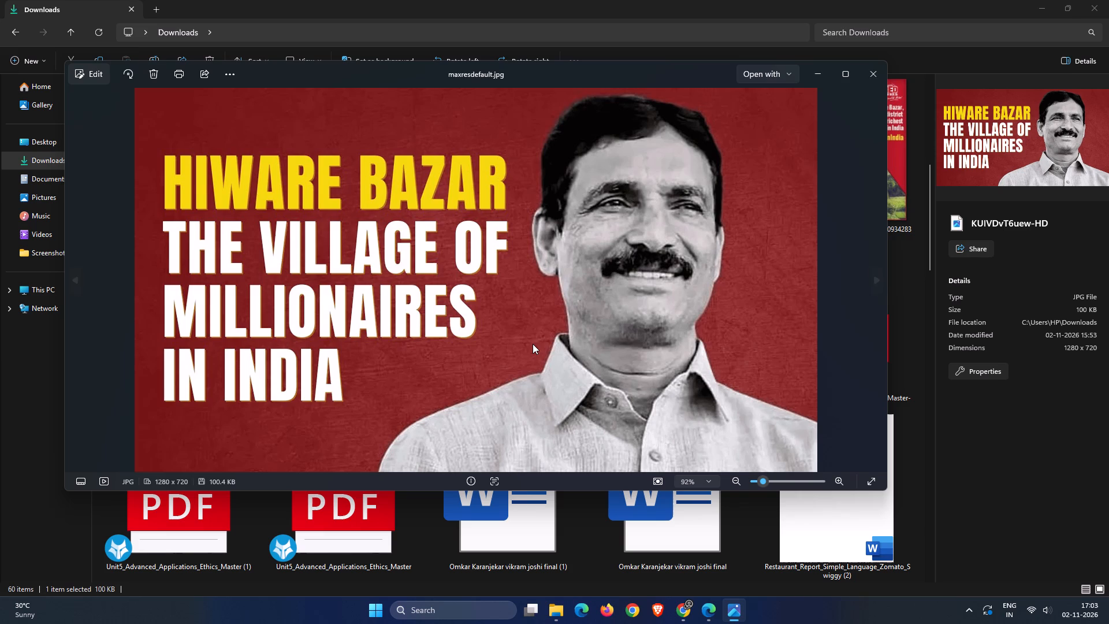
pyautogui.press('Right')
pyautogui.press('Left')
pyautogui.press('Right')
pyautogui.press('Left')
pyautogui.press('Right')
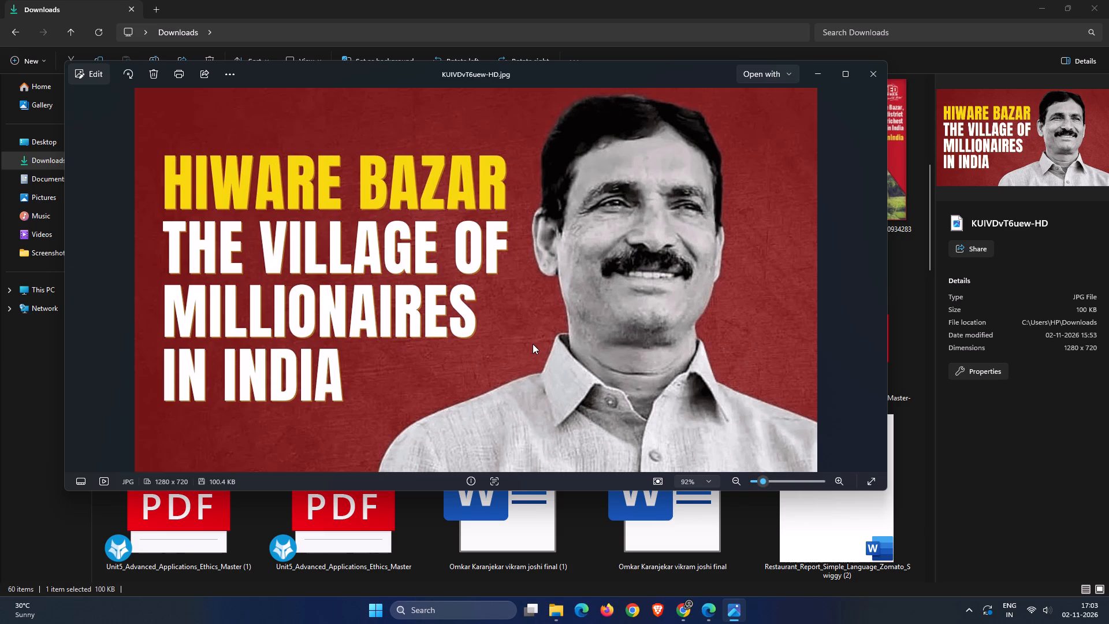
pyautogui.press('Left')
pyautogui.press('Right')
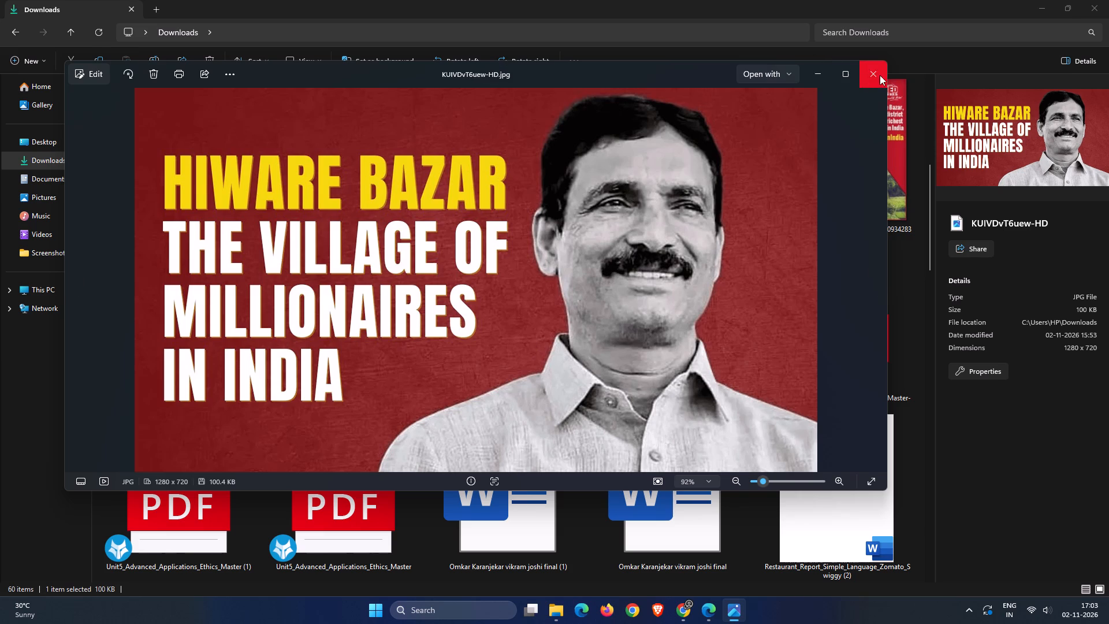
pyautogui.click(880, 75)
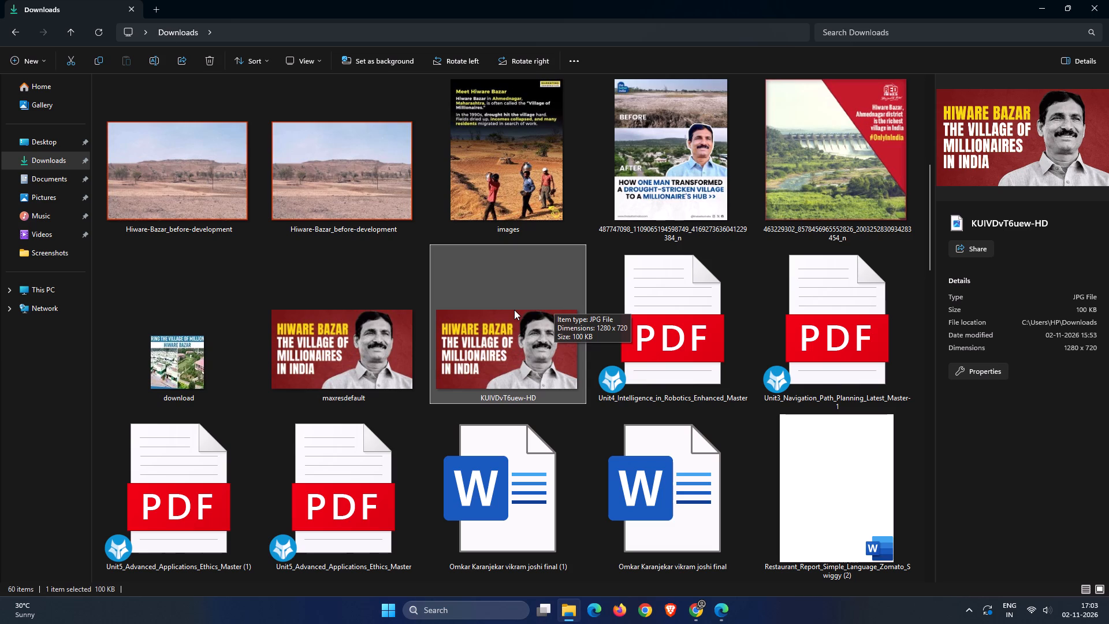
# Look through today's Hiware Bazar images and WhatsApp files in the Downloads folder.
pyautogui.moveTo(931, 192); pyautogui.dragTo(932, 171)
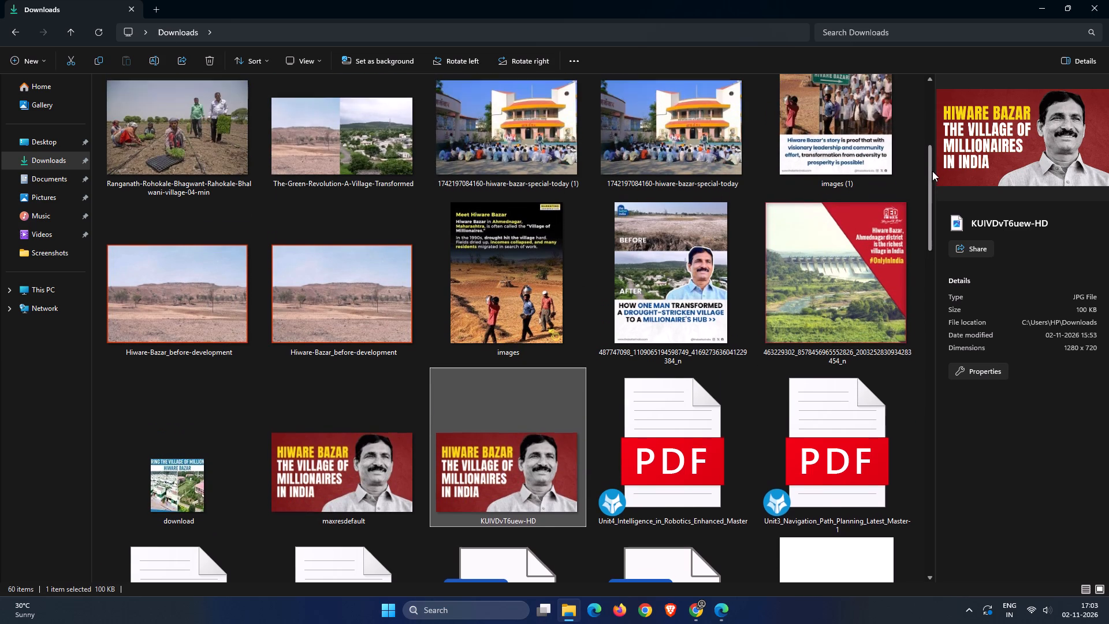
pyautogui.moveTo(932, 171); pyautogui.dragTo(932, 158)
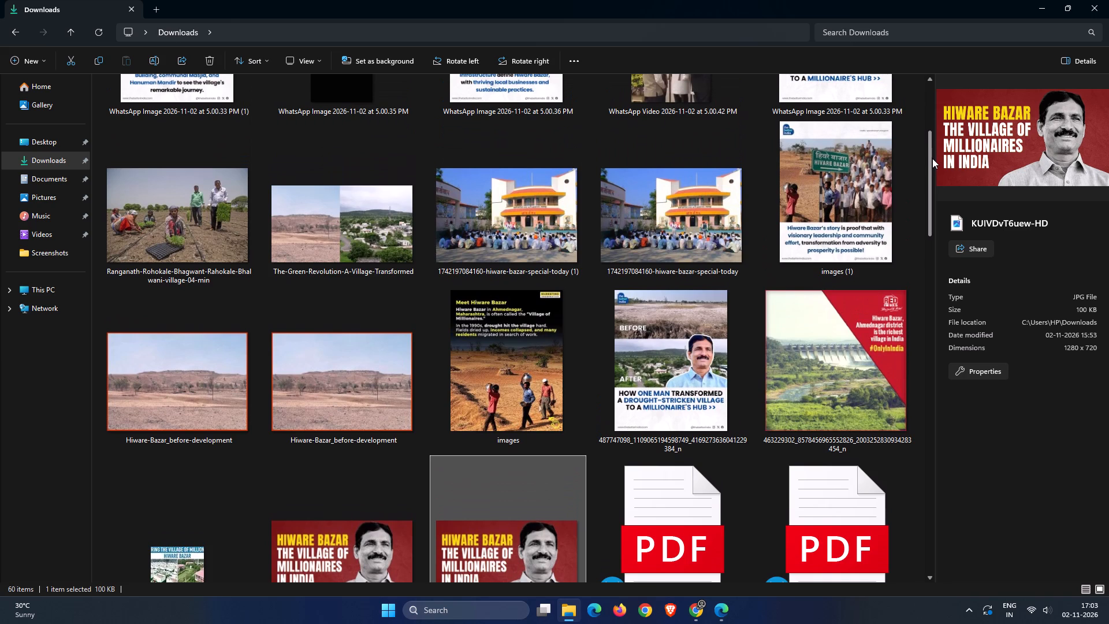
pyautogui.moveTo(932, 158); pyautogui.dragTo(932, 147)
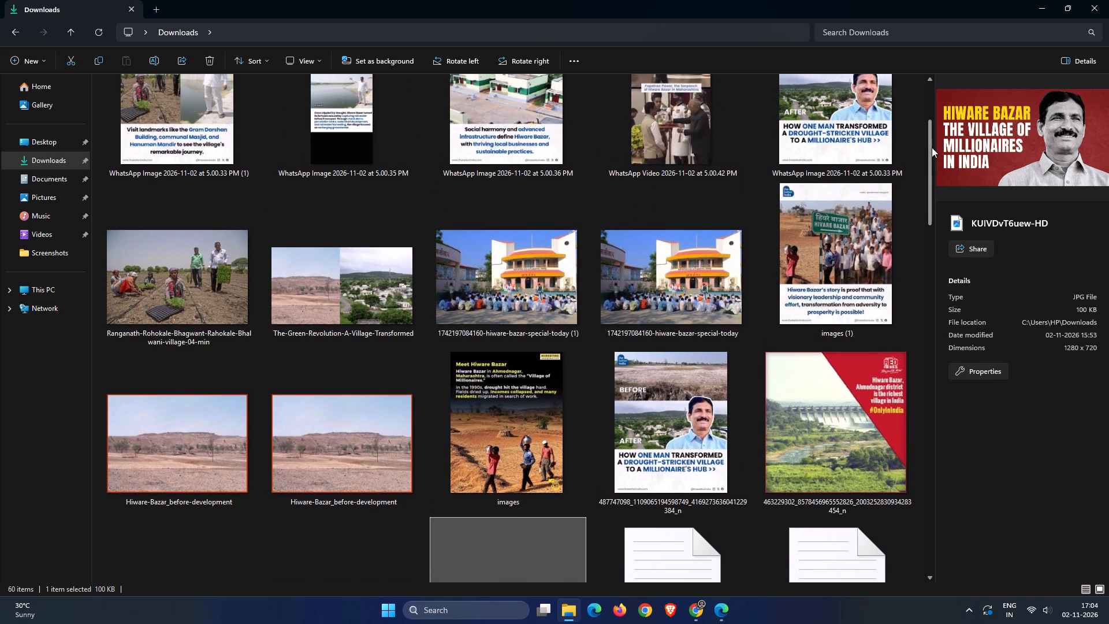
pyautogui.moveTo(932, 147); pyautogui.dragTo(925, 120)
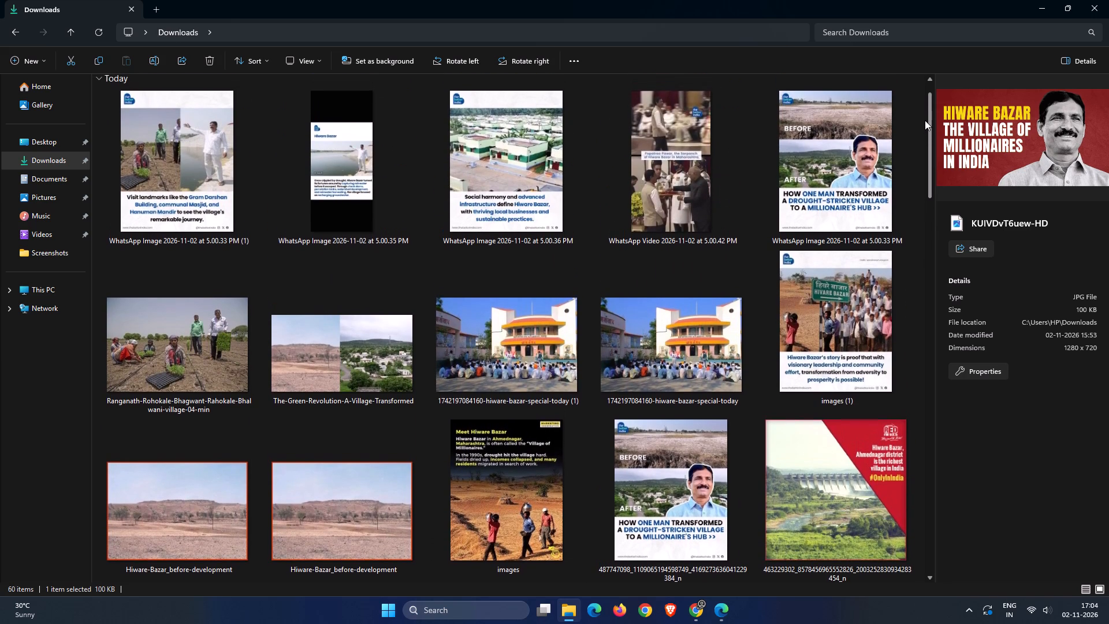
pyautogui.moveTo(925, 120); pyautogui.dragTo(924, 138)
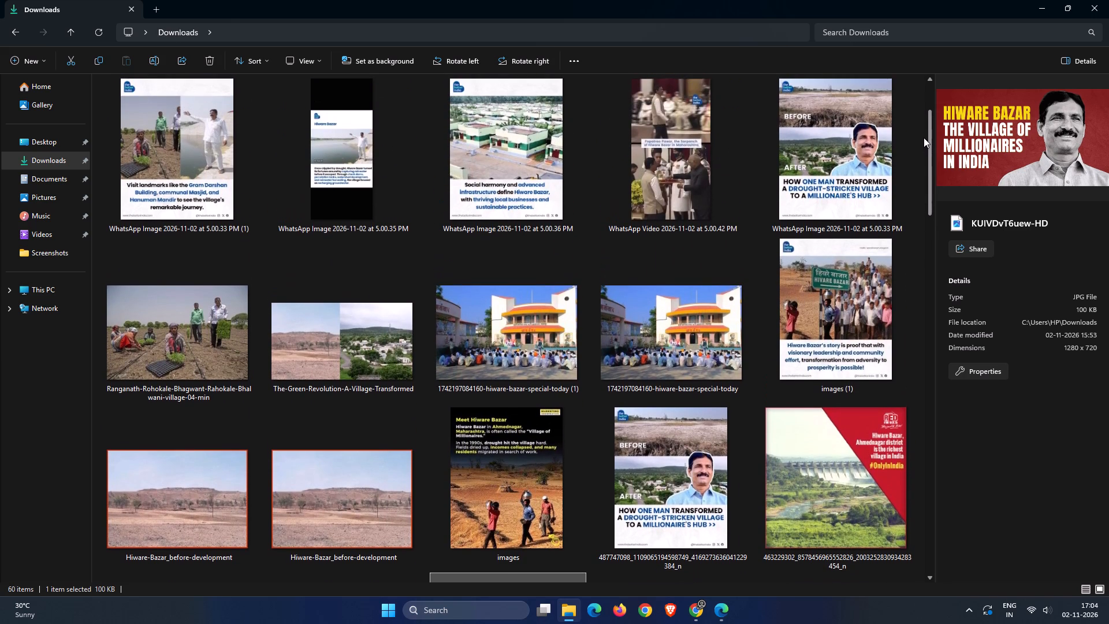
pyautogui.moveTo(924, 138); pyautogui.dragTo(926, 82)
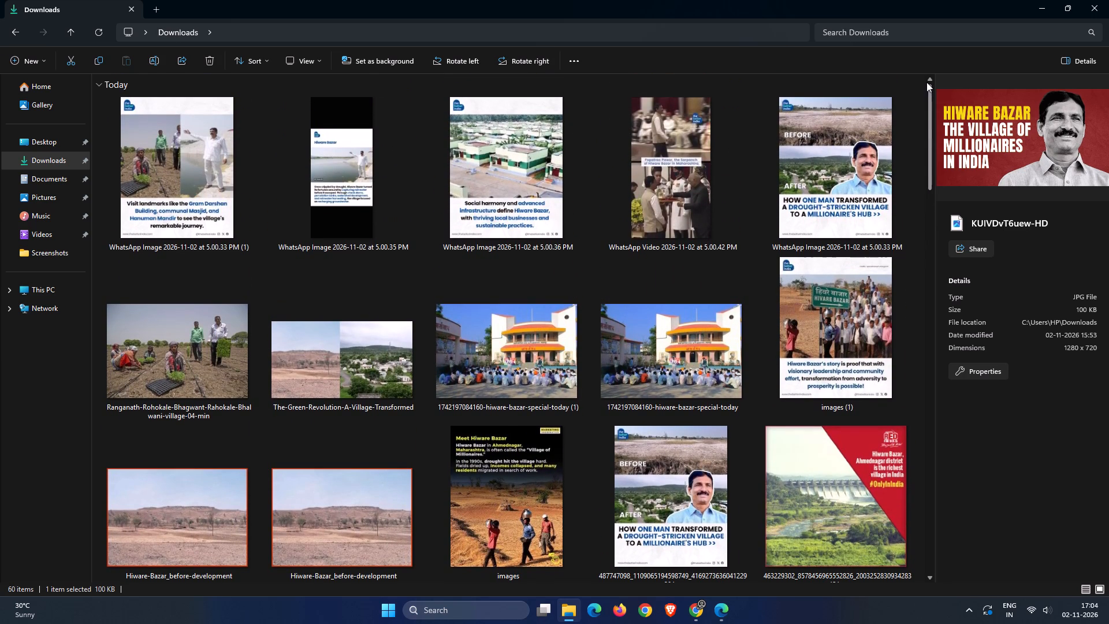
pyautogui.moveTo(926, 82); pyautogui.dragTo(920, 153)
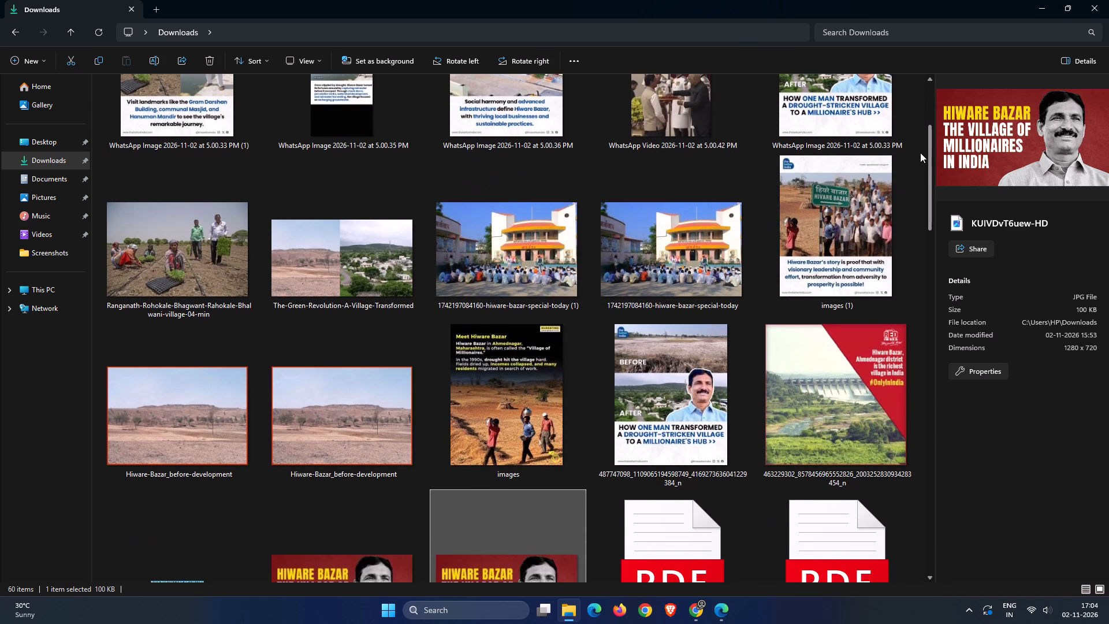
pyautogui.moveTo(920, 153); pyautogui.dragTo(920, 164)
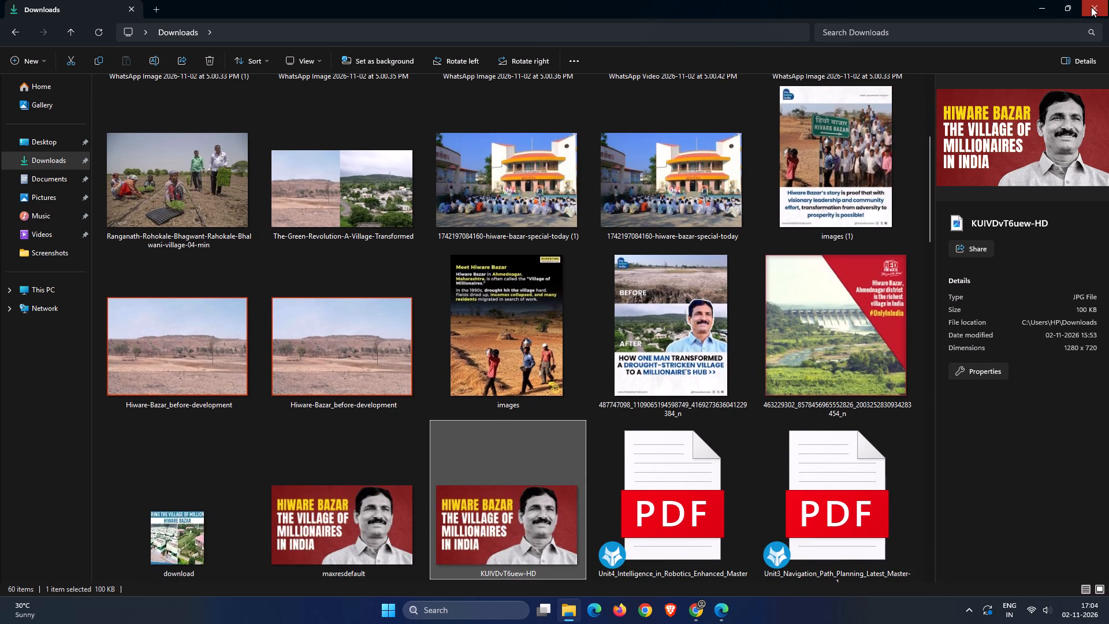
# Arrange the Downloads window side by side with the Canva presentation in Edge.
pyautogui.click(949, 51)
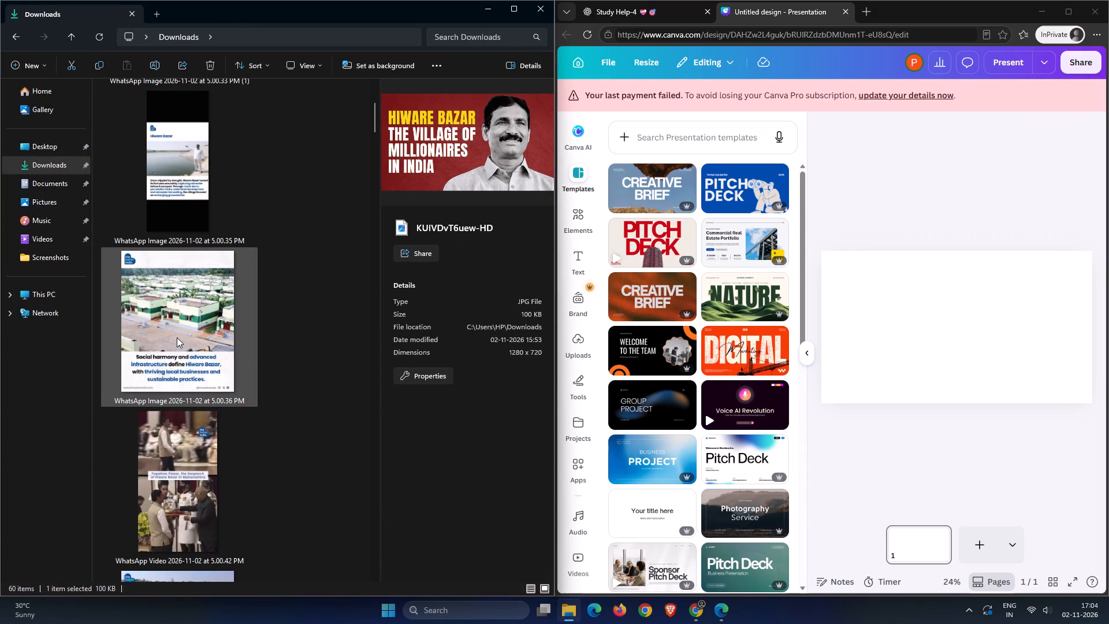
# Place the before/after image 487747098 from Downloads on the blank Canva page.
pyautogui.scroll(-3, 198, 326)
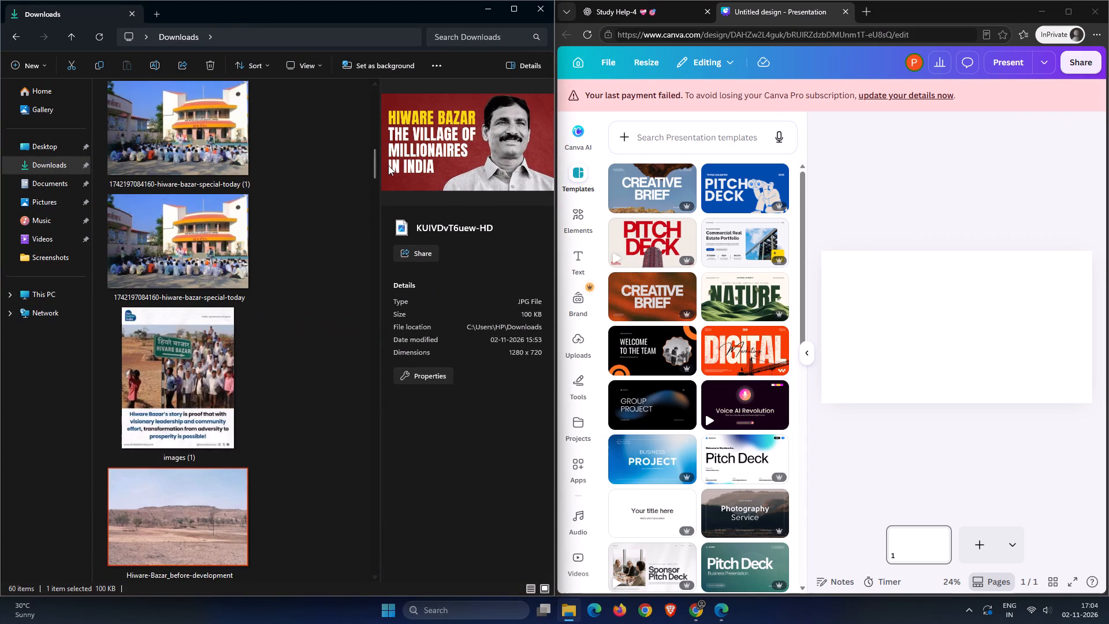
pyautogui.moveTo(375, 166); pyautogui.dragTo(377, 205)
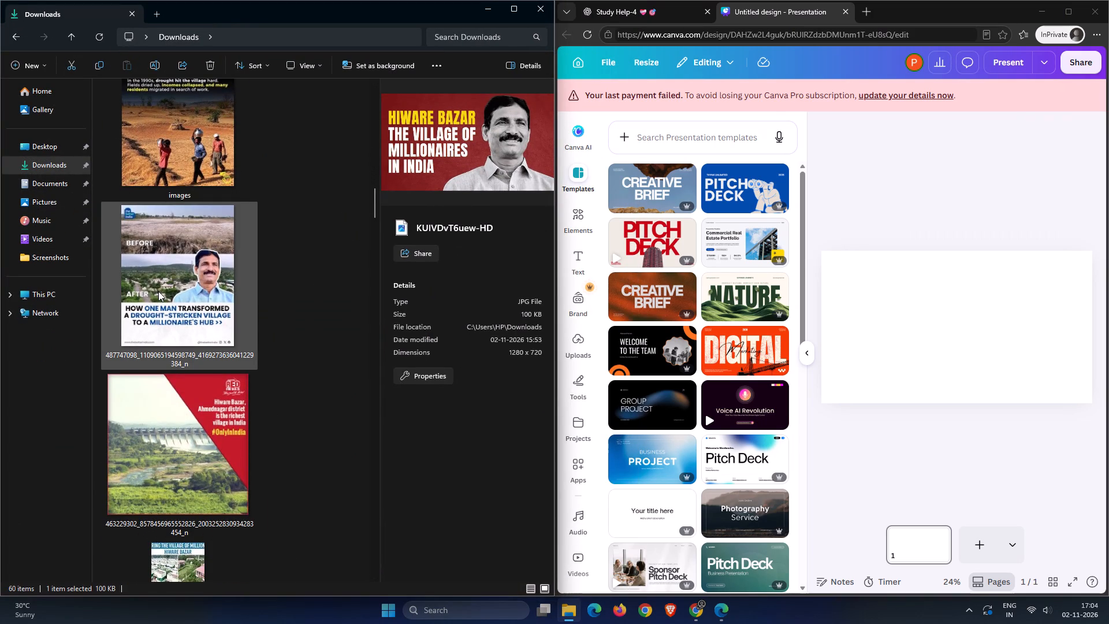
pyautogui.moveTo(158, 291); pyautogui.dragTo(982, 345)
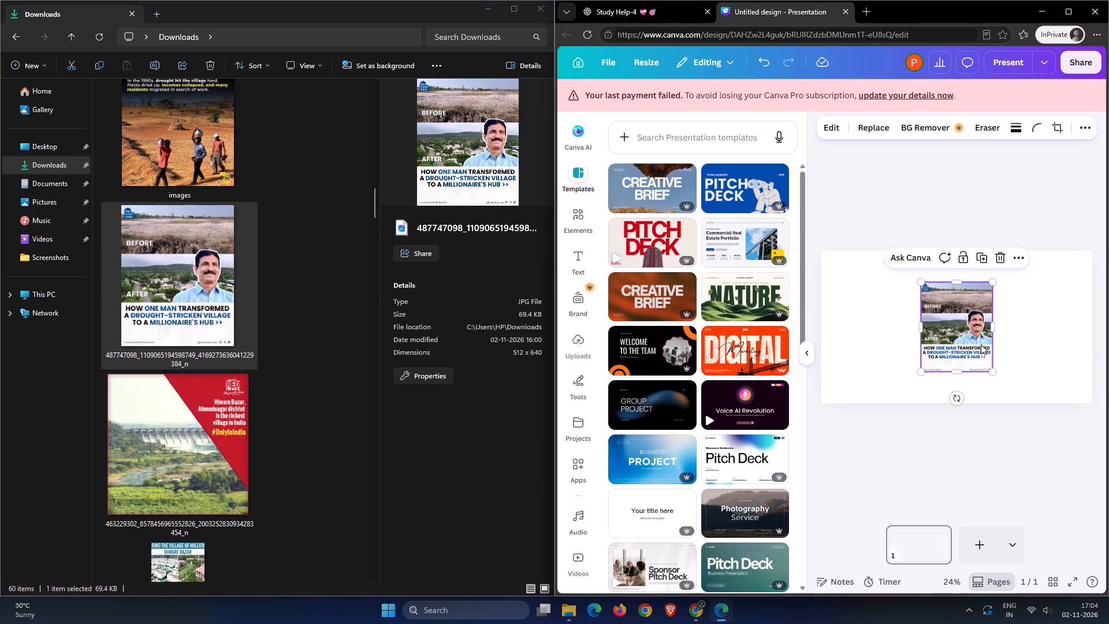
# Enlarge the before/after image to about 973 × 1,216, align its top with the page edge, and centre it horizontally.
pyautogui.moveTo(920, 372); pyautogui.dragTo(896, 390)
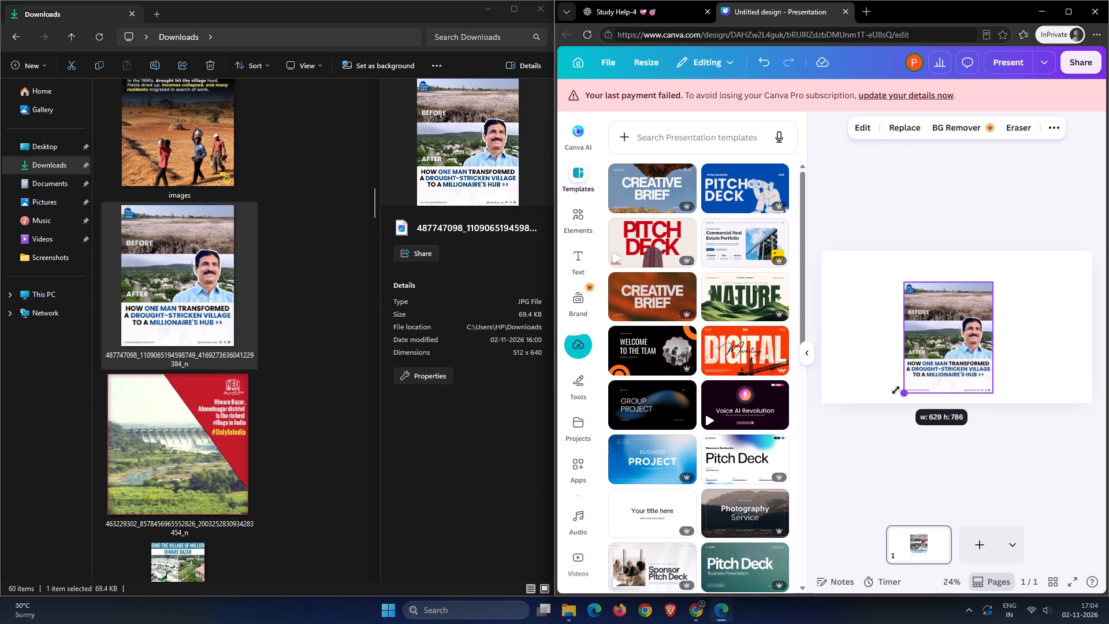
pyautogui.moveTo(896, 390); pyautogui.dragTo(890, 399)
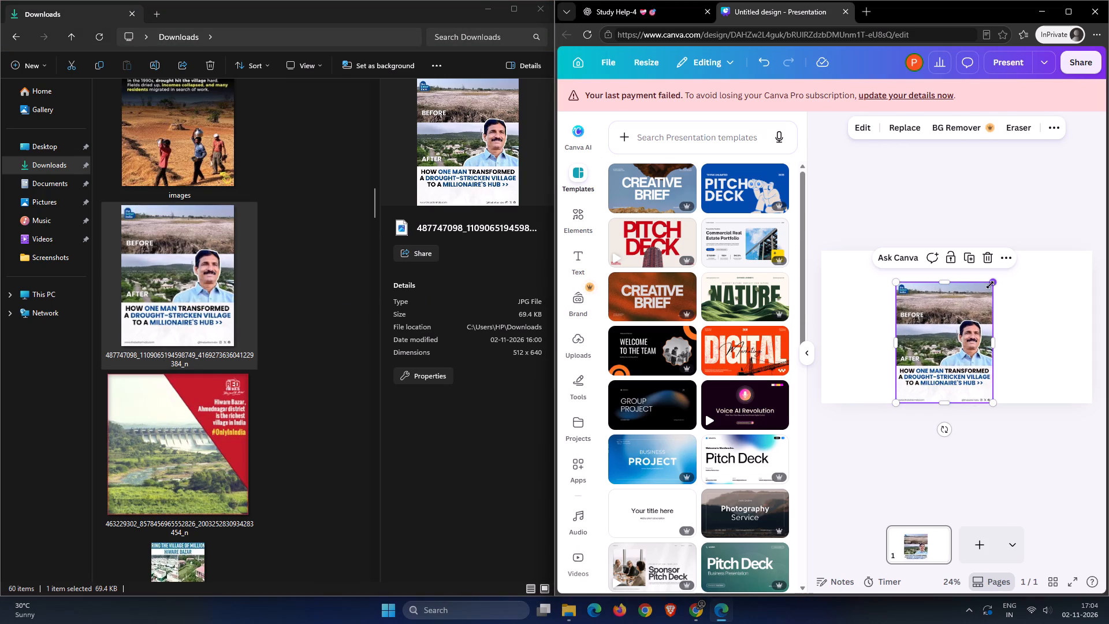
pyautogui.moveTo(990, 285); pyautogui.dragTo(1020, 259)
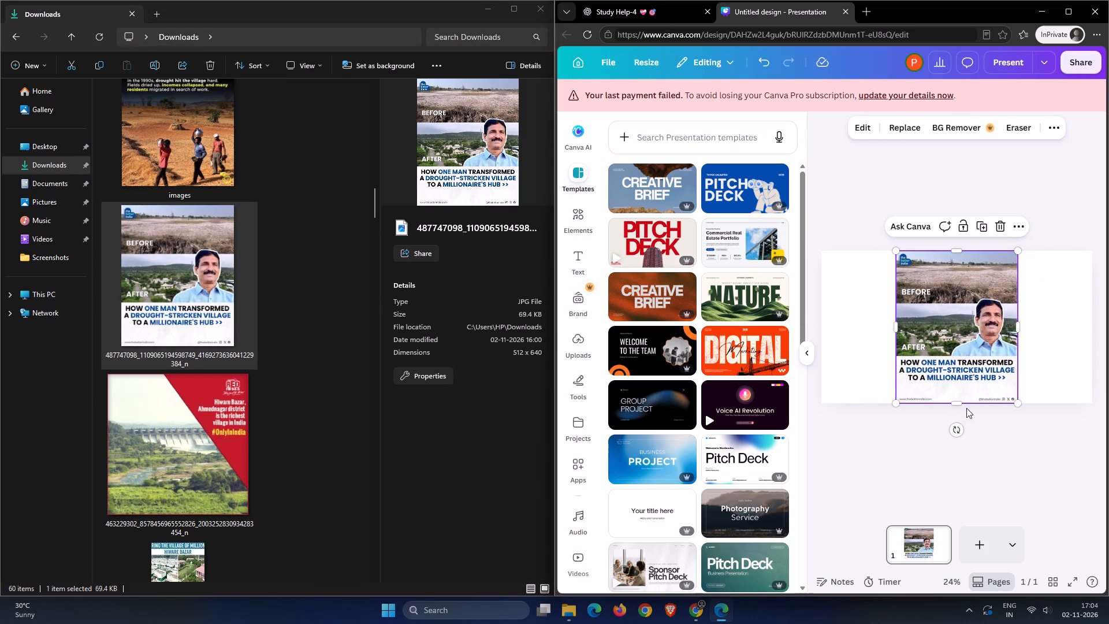
pyautogui.moveTo(893, 403); pyautogui.dragTo(883, 426)
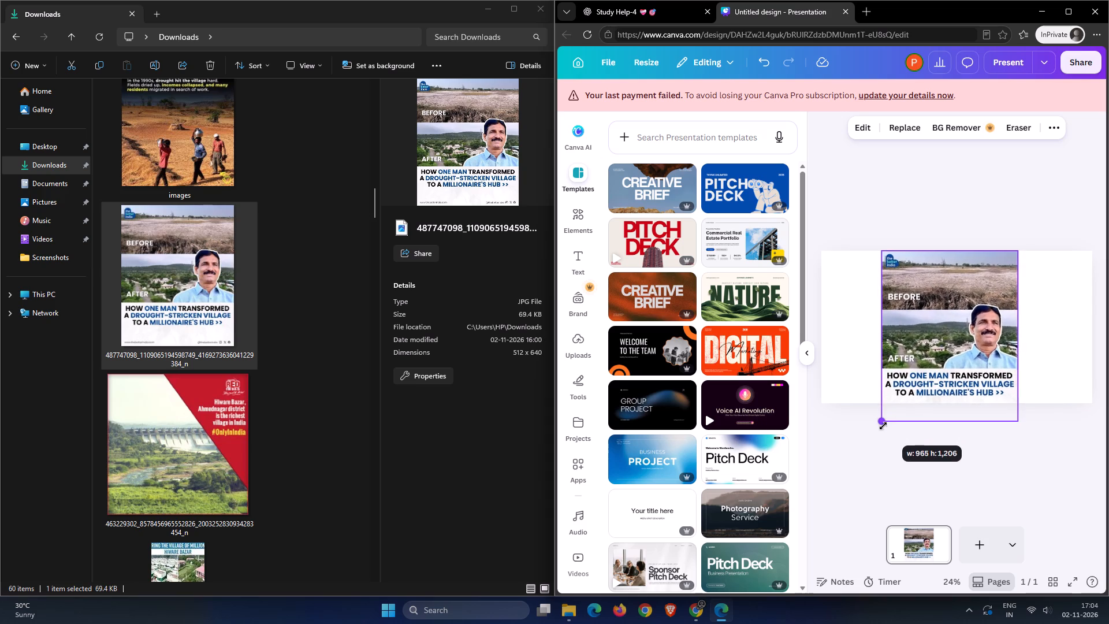
pyautogui.moveTo(883, 426); pyautogui.dragTo(883, 426)
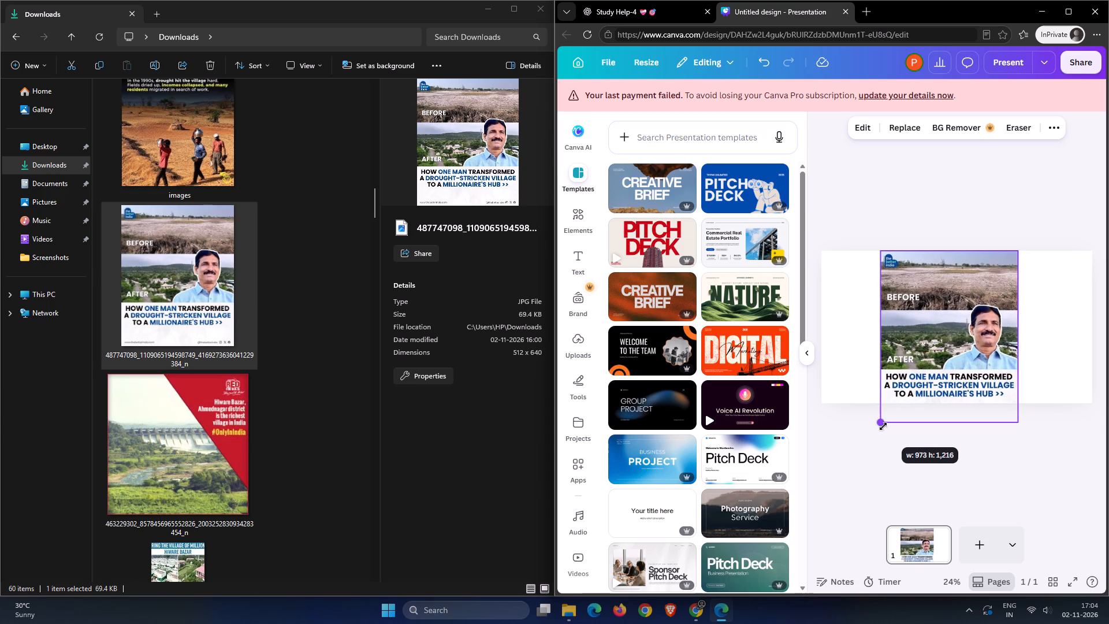
pyautogui.moveTo(883, 426); pyautogui.dragTo(883, 427)
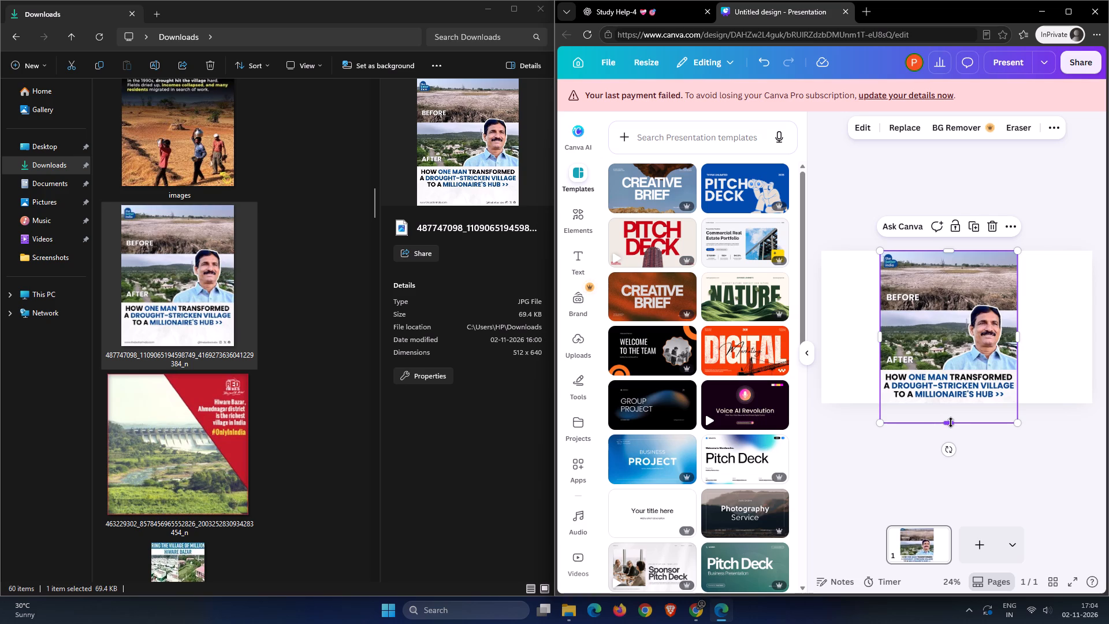
pyautogui.click(1063, 436)
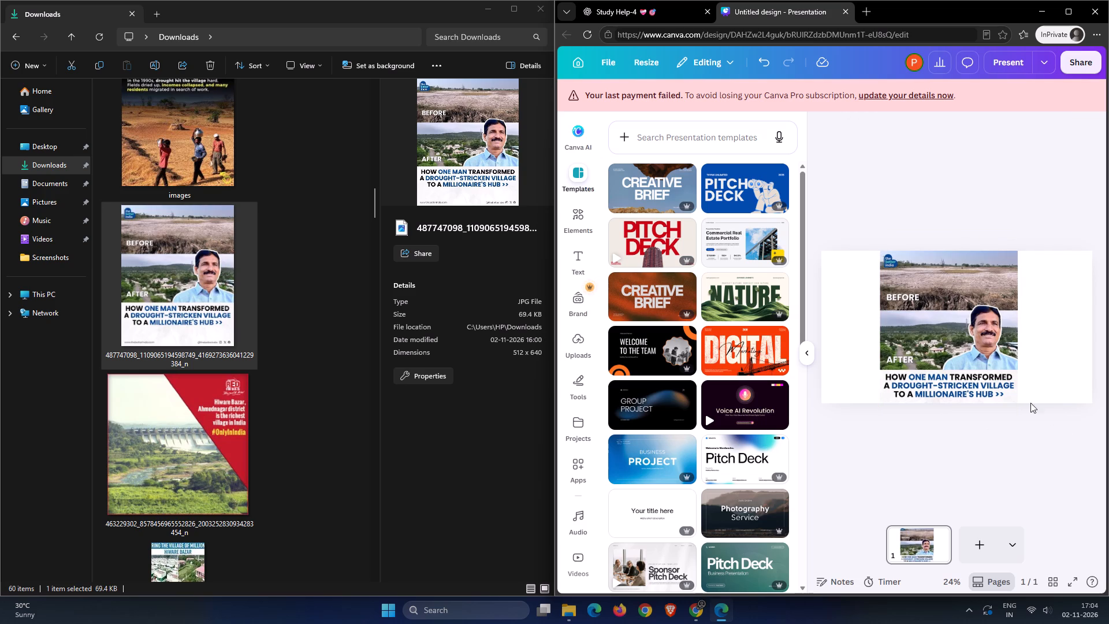
pyautogui.moveTo(955, 335); pyautogui.dragTo(964, 335)
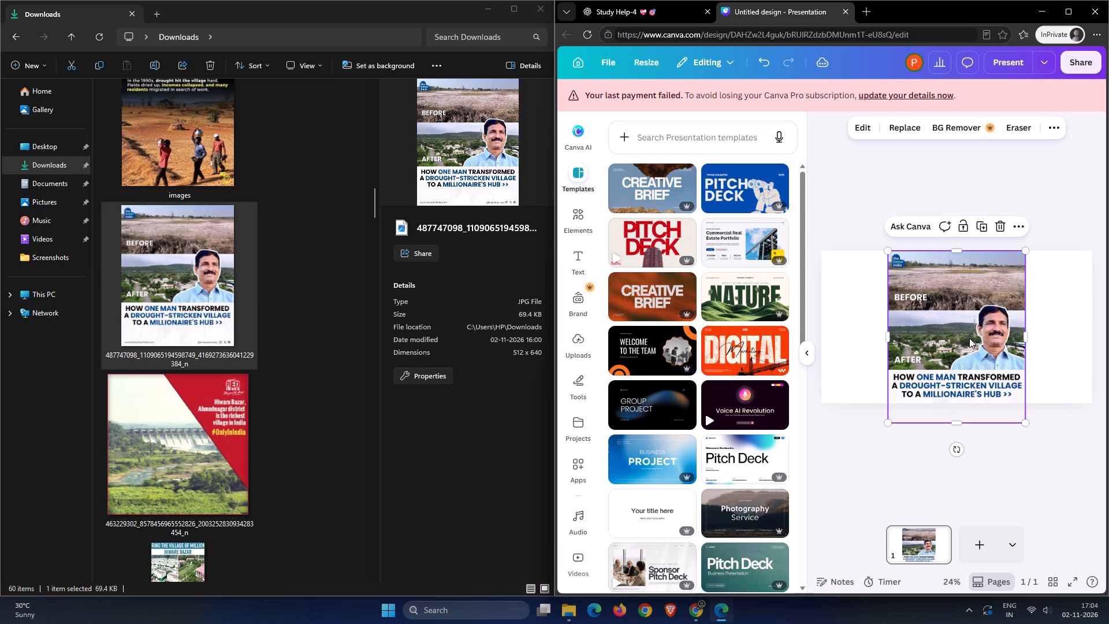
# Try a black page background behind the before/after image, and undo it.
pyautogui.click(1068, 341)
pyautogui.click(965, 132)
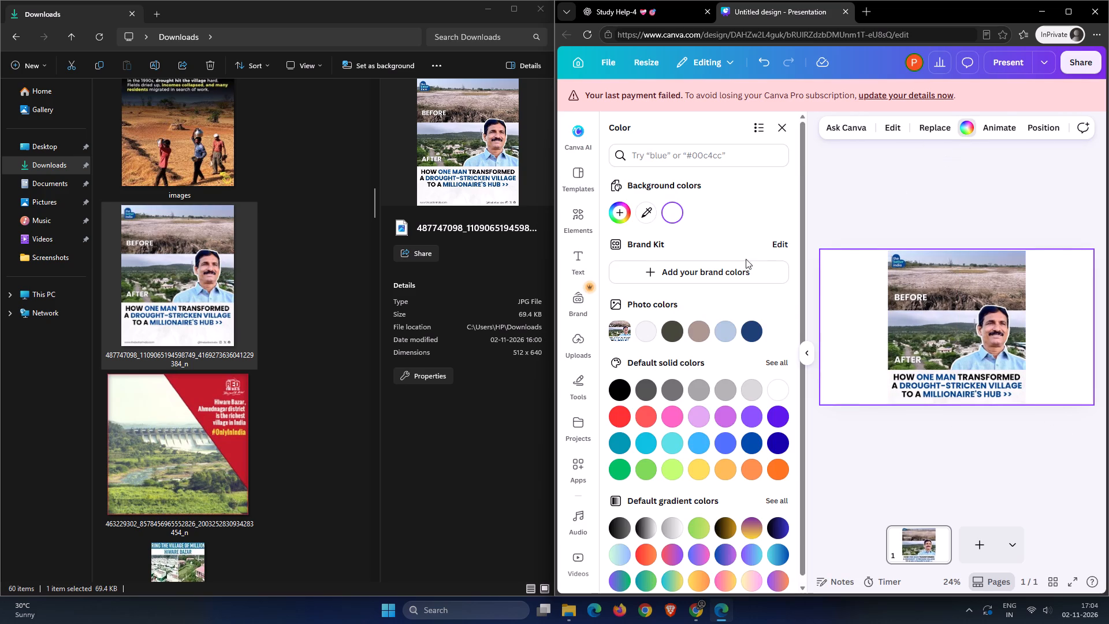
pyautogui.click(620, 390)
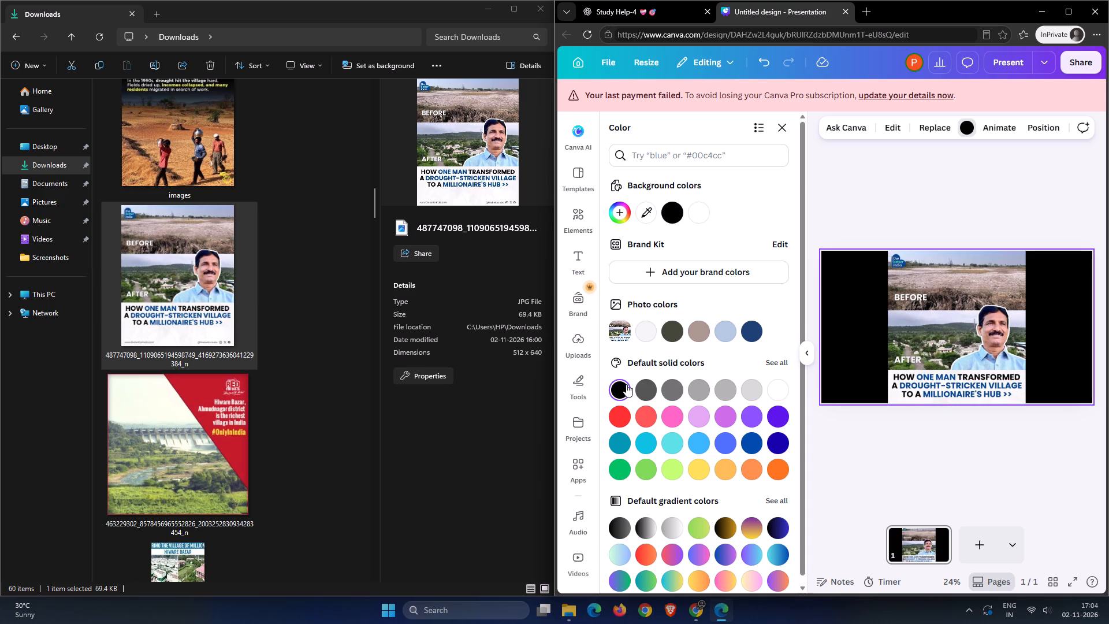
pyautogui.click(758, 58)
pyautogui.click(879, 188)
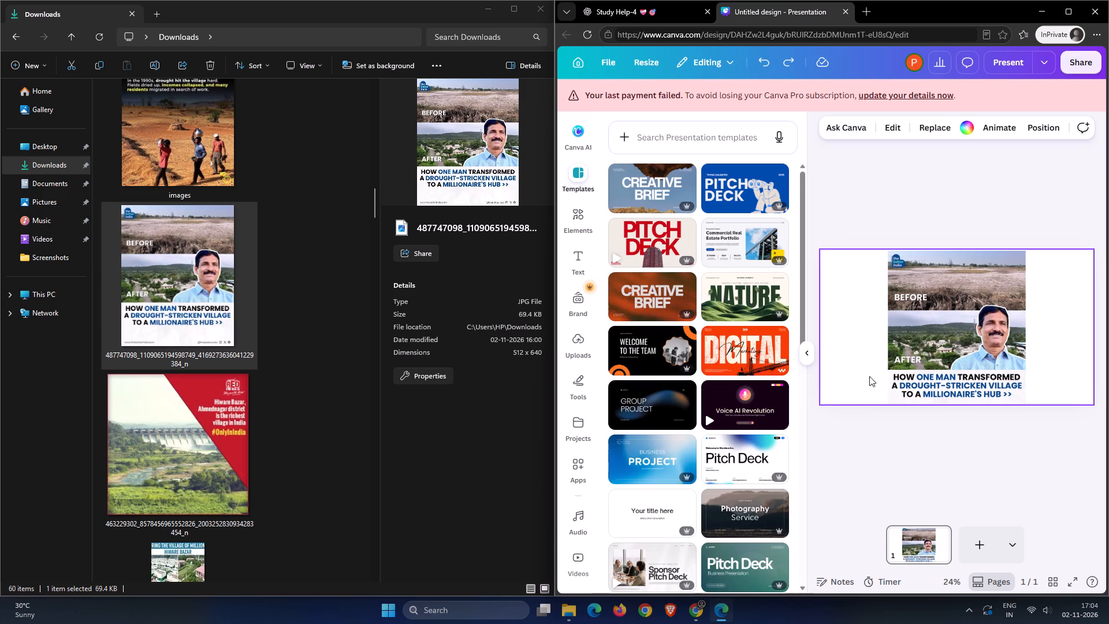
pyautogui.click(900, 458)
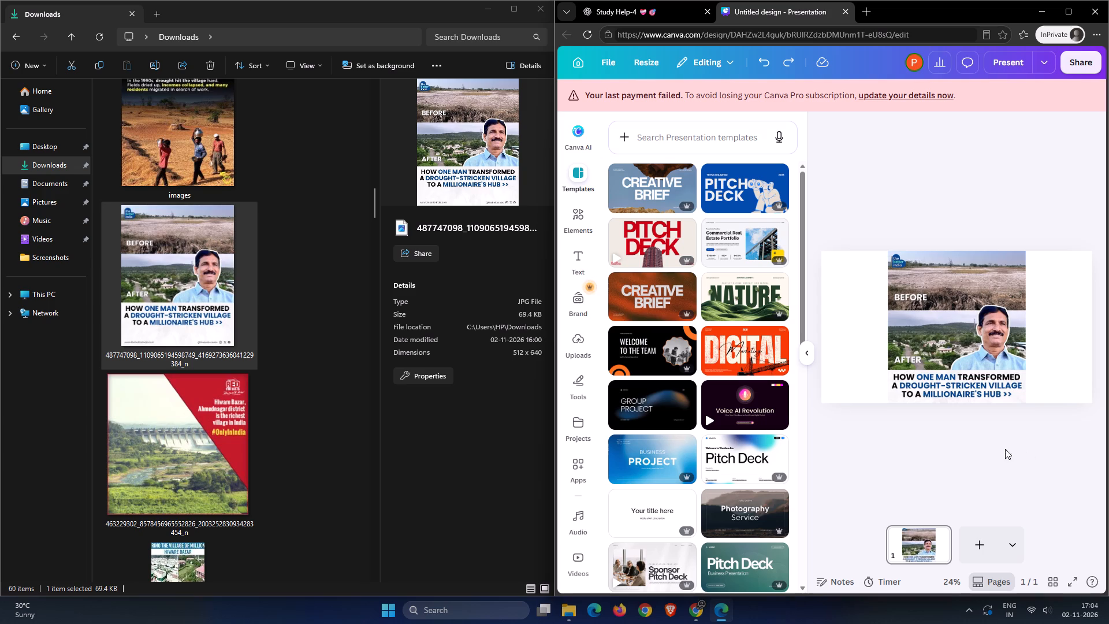
# Add a blank page, hide the templates, and reorder the before/after page to second position.
pyautogui.click(985, 555)
pyautogui.moveTo(877, 545); pyautogui.dragTo(978, 548)
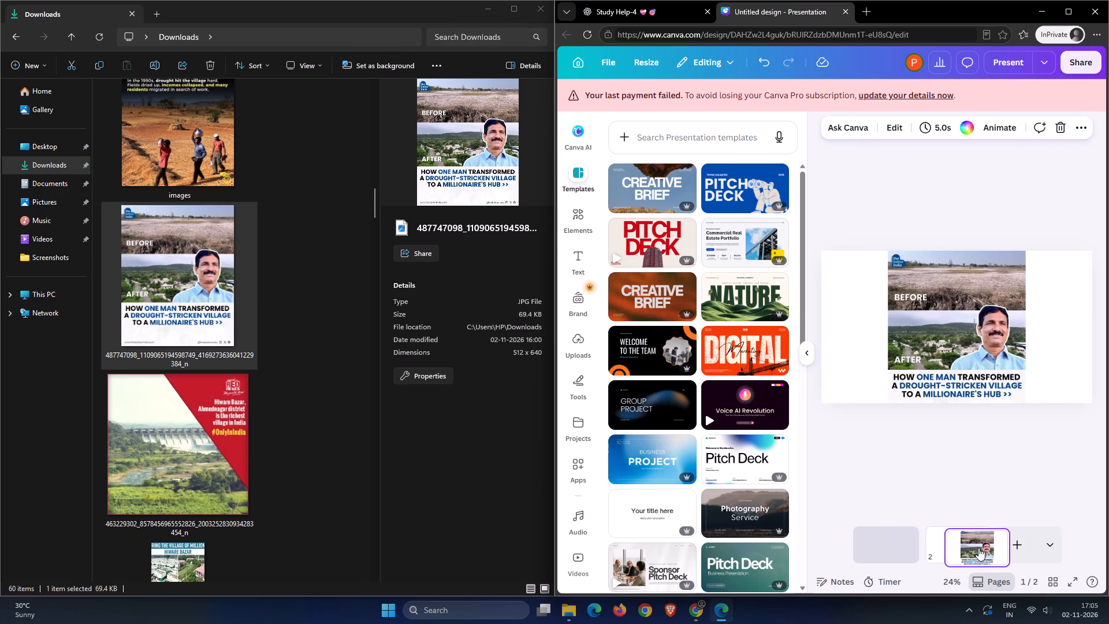
pyautogui.moveTo(978, 548); pyautogui.dragTo(980, 548)
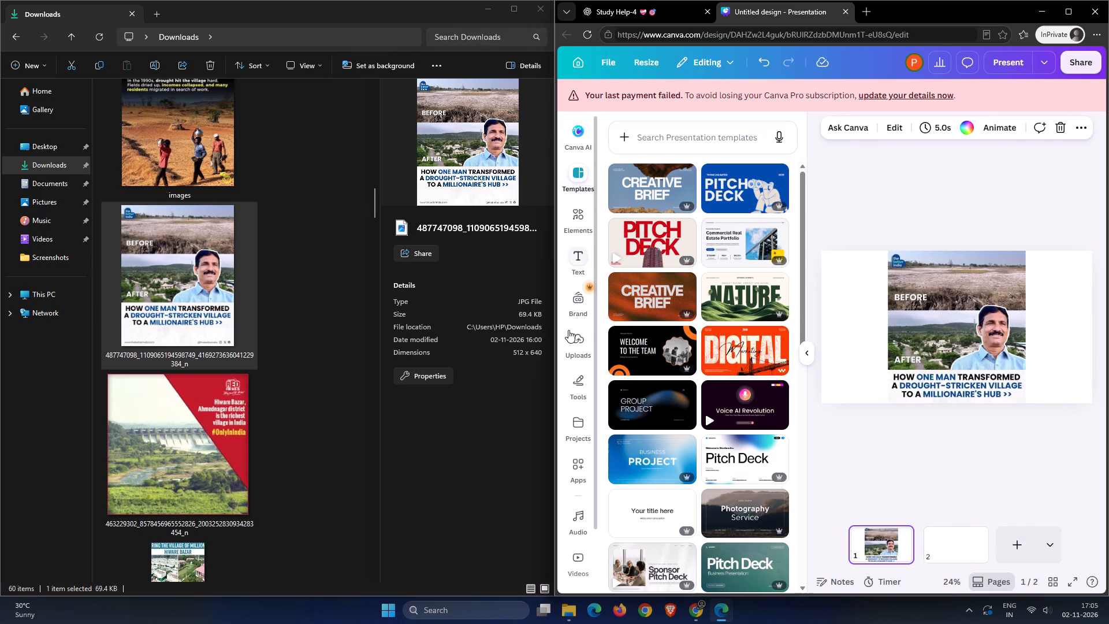
pyautogui.click(806, 348)
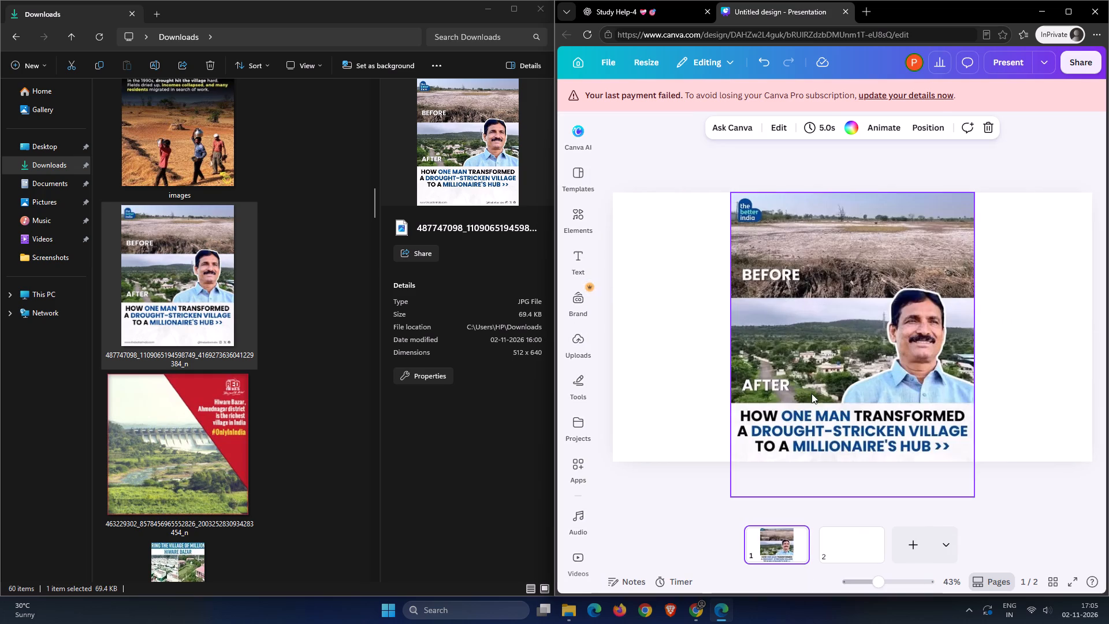
pyautogui.moveTo(777, 541); pyautogui.dragTo(888, 547)
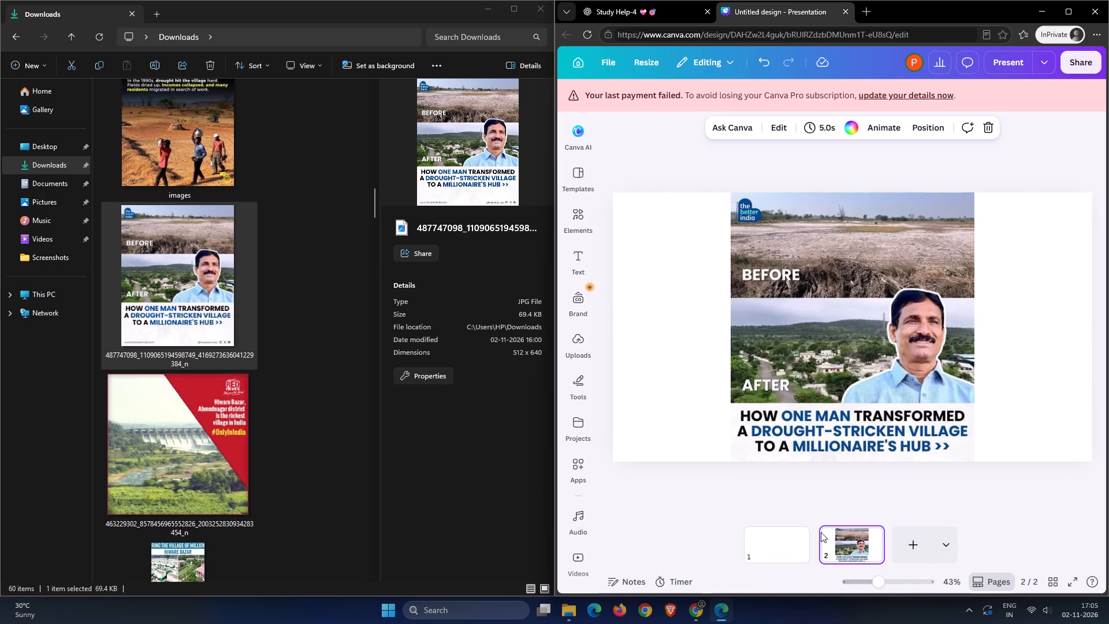
# Place the KUIVDvT6uew-HD image from Downloads on the blank first page.
pyautogui.click(768, 532)
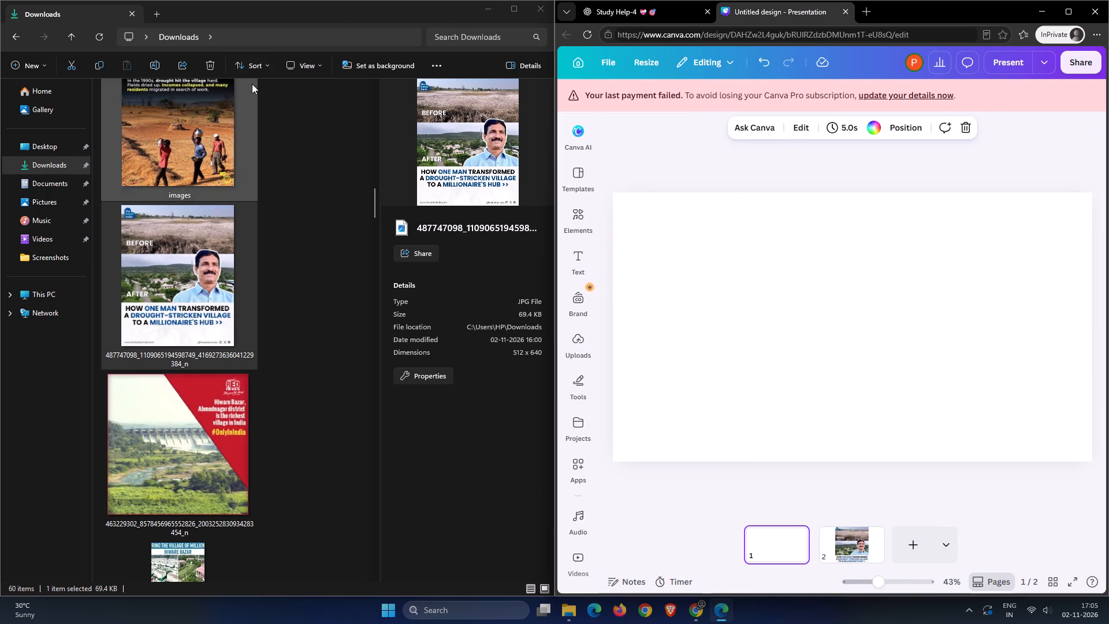
pyautogui.scroll(-2, 252, 287)
pyautogui.moveTo(168, 200); pyautogui.dragTo(235, 213)
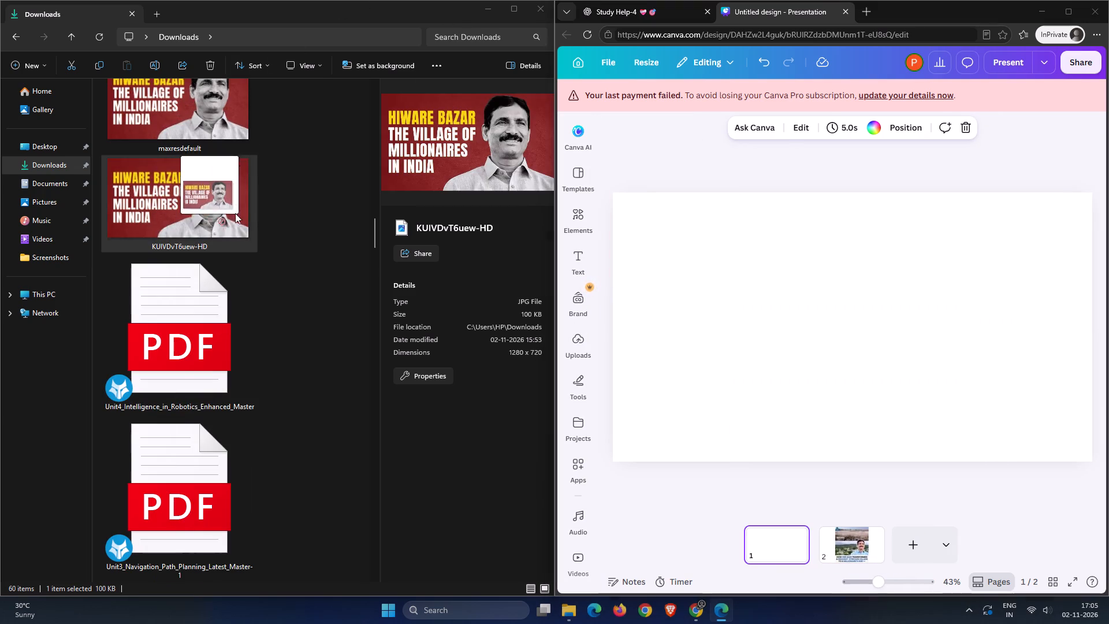
pyautogui.moveTo(235, 213); pyautogui.dragTo(849, 324)
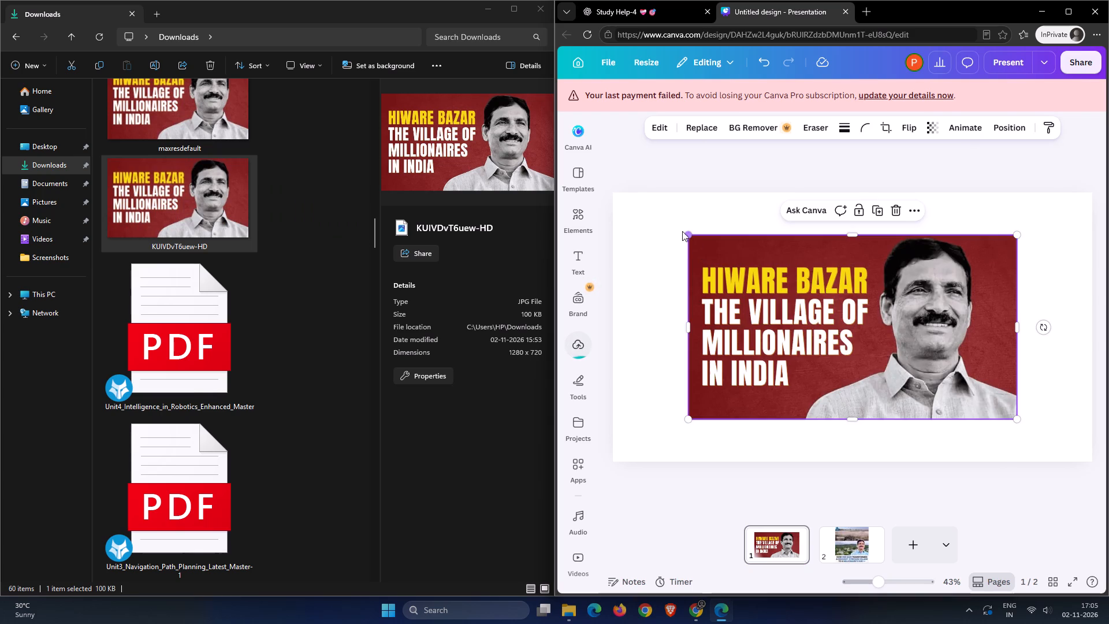
# Enlarge the Hiware Bazar title image to fill the entire first page.
pyautogui.moveTo(688, 236); pyautogui.dragTo(590, 229)
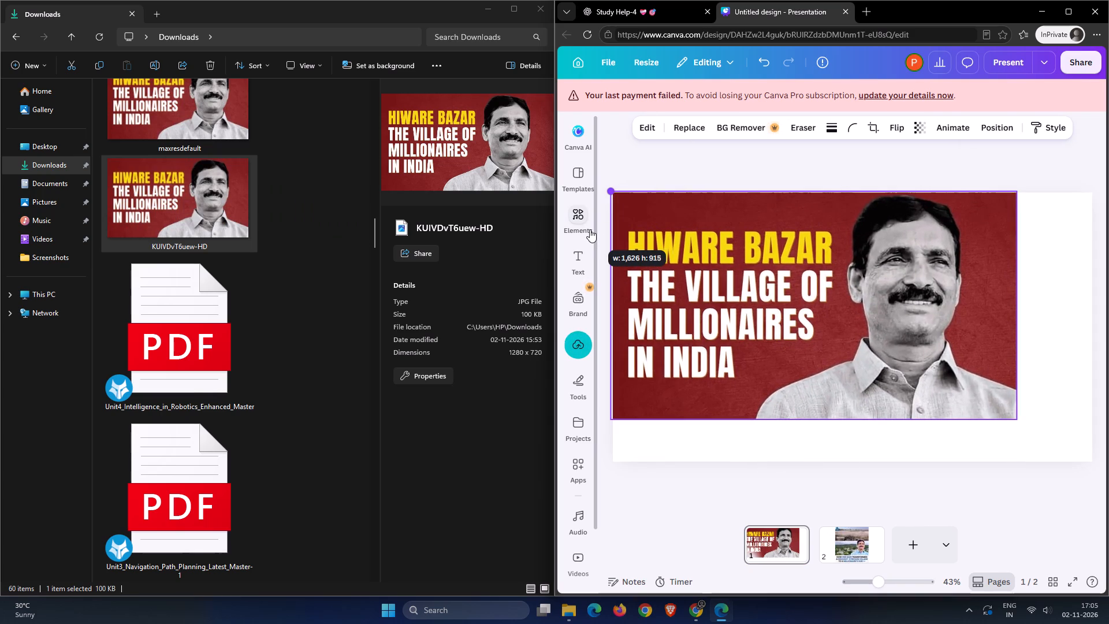
pyautogui.moveTo(590, 229); pyautogui.dragTo(593, 230)
pyautogui.moveTo(1015, 418); pyautogui.dragTo(1018, 419)
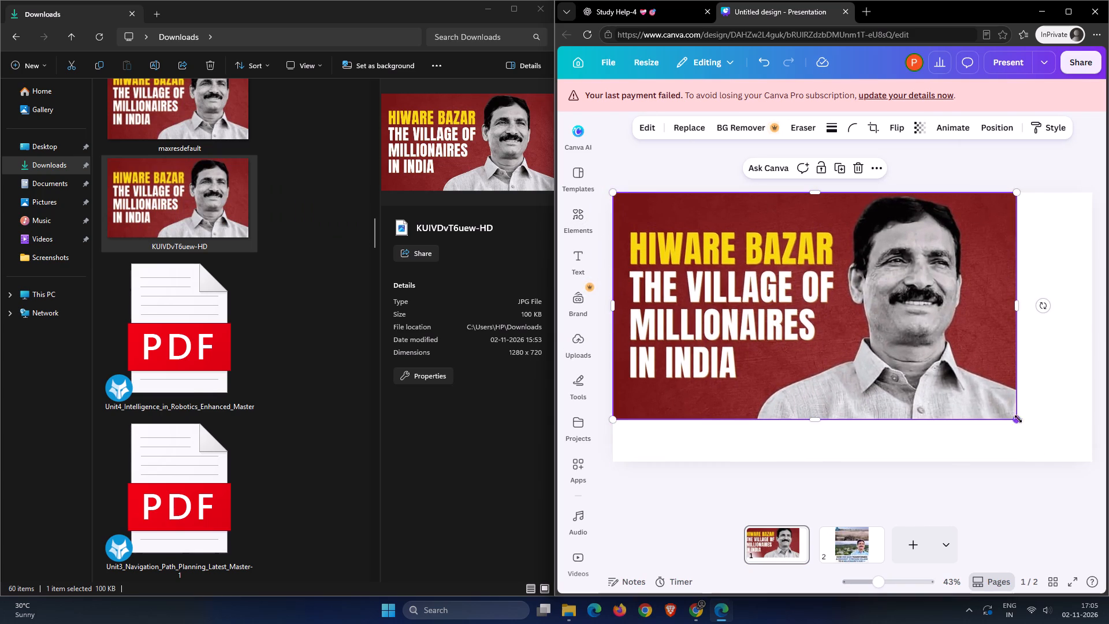
pyautogui.moveTo(1018, 419); pyautogui.dragTo(1095, 450)
pyautogui.click(1103, 428)
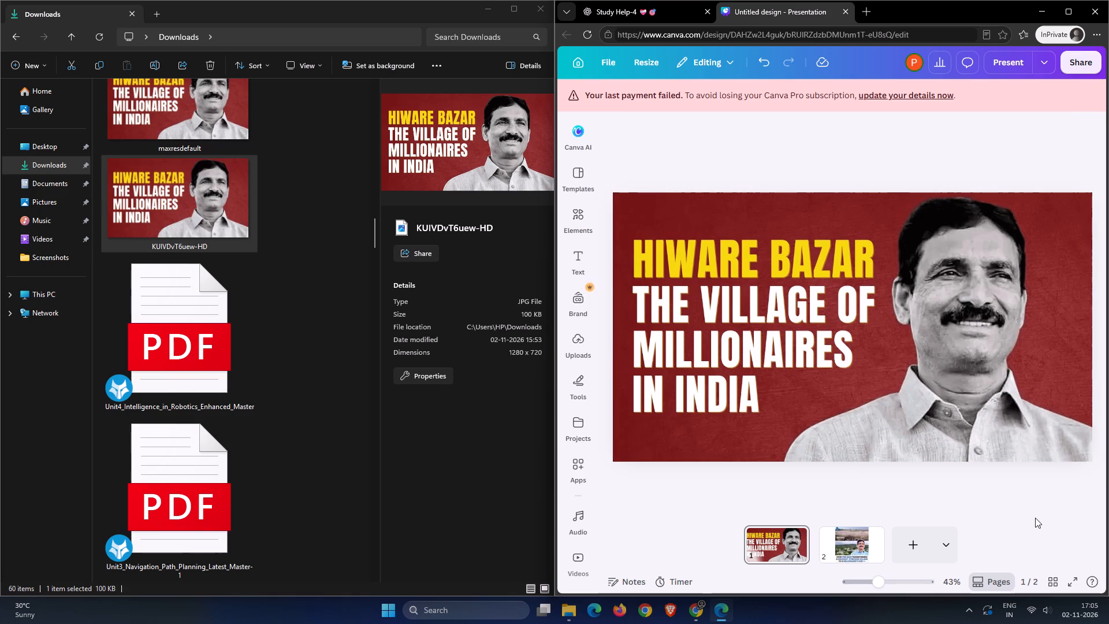
pyautogui.click(872, 533)
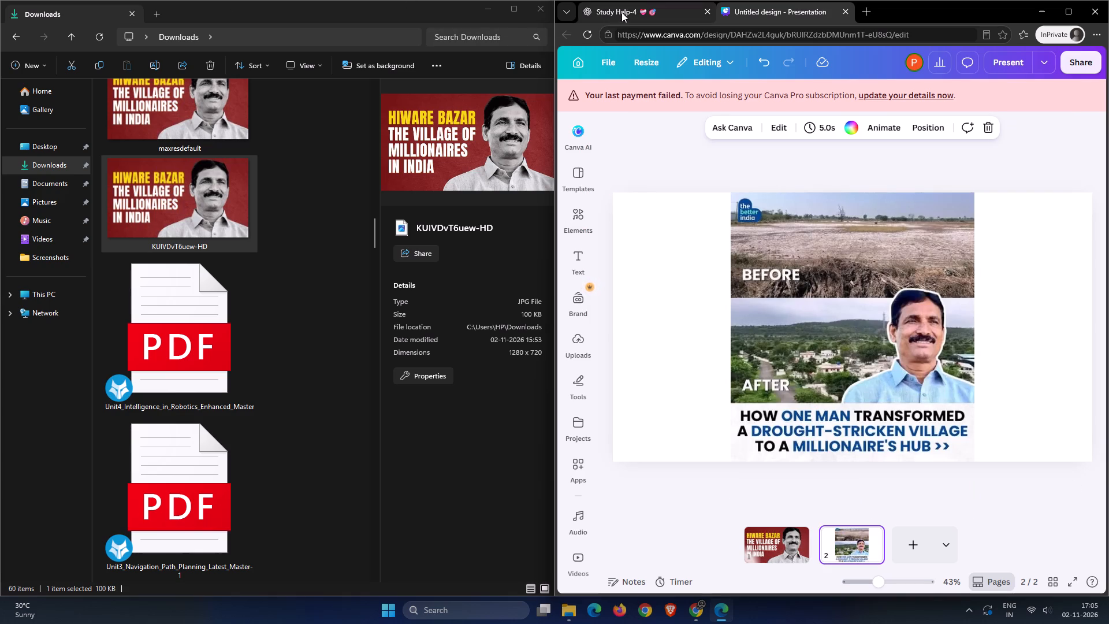
pyautogui.scroll(4, 357, 214)
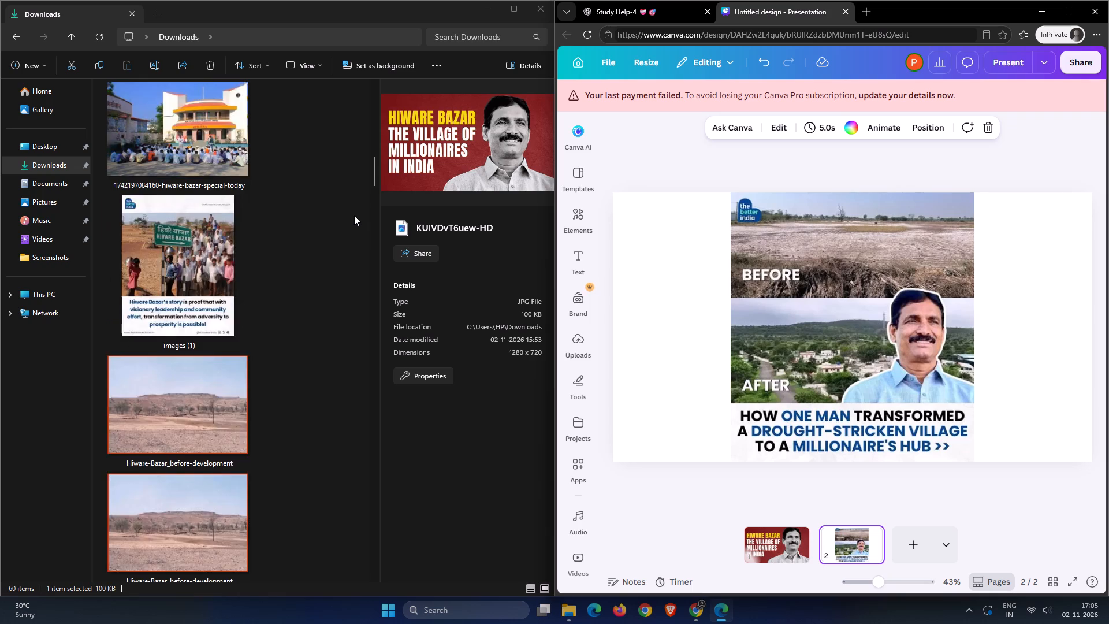
pyautogui.scroll(1, 354, 216)
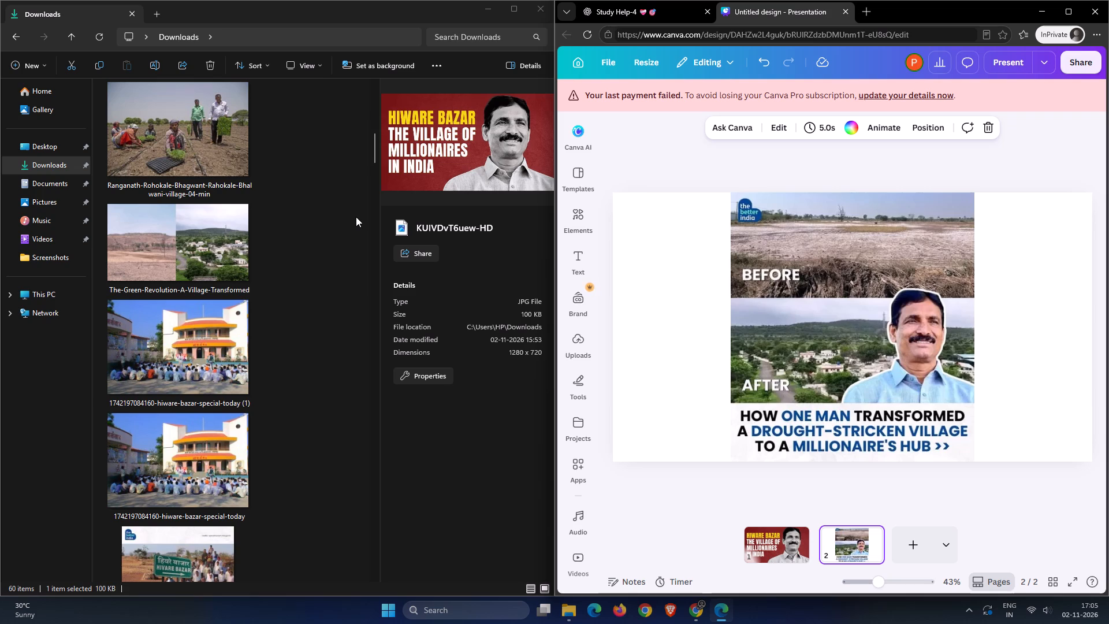
pyautogui.scroll(2, 356, 217)
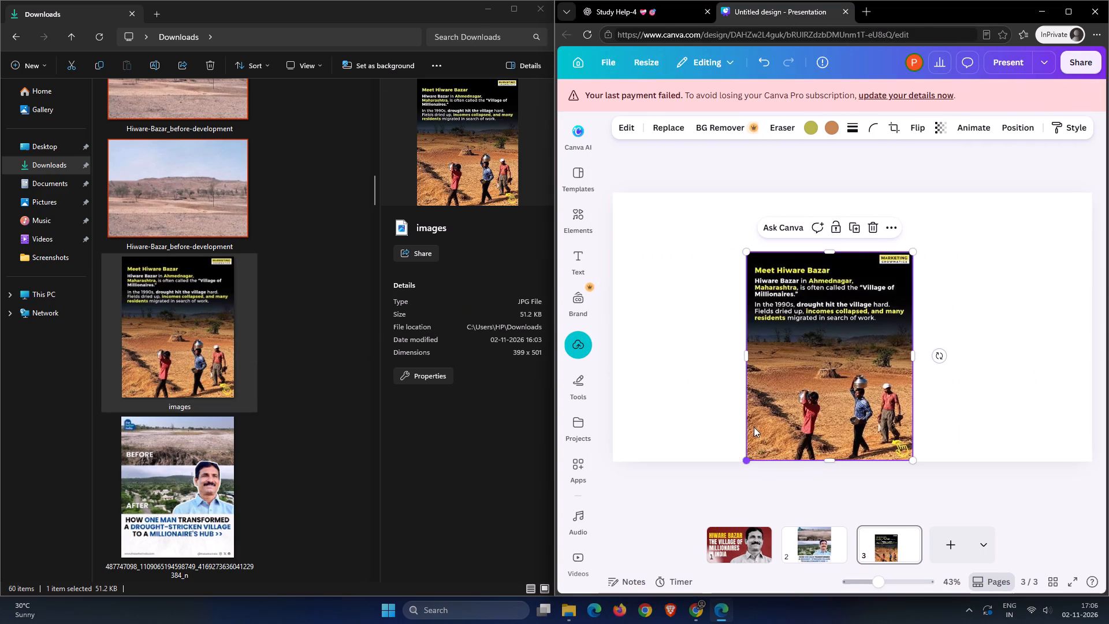
pyautogui.moveTo(745, 437); pyautogui.dragTo(745, 444)
pyautogui.moveTo(746, 462); pyautogui.dragTo(751, 466)
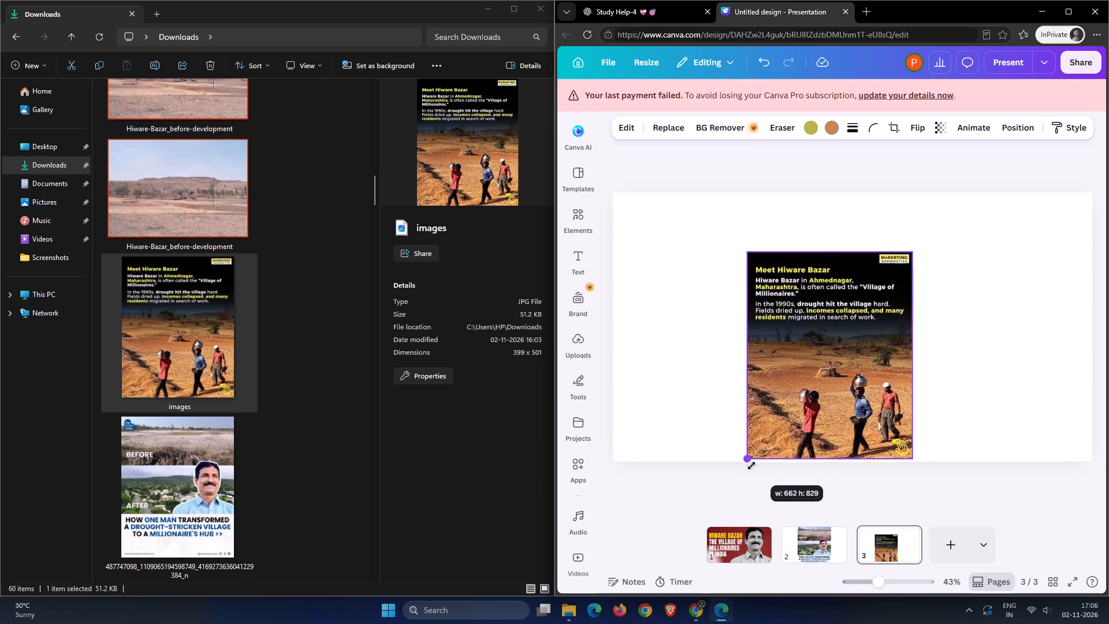
pyautogui.moveTo(751, 466); pyautogui.dragTo(751, 466)
pyautogui.moveTo(910, 250); pyautogui.dragTo(951, 233)
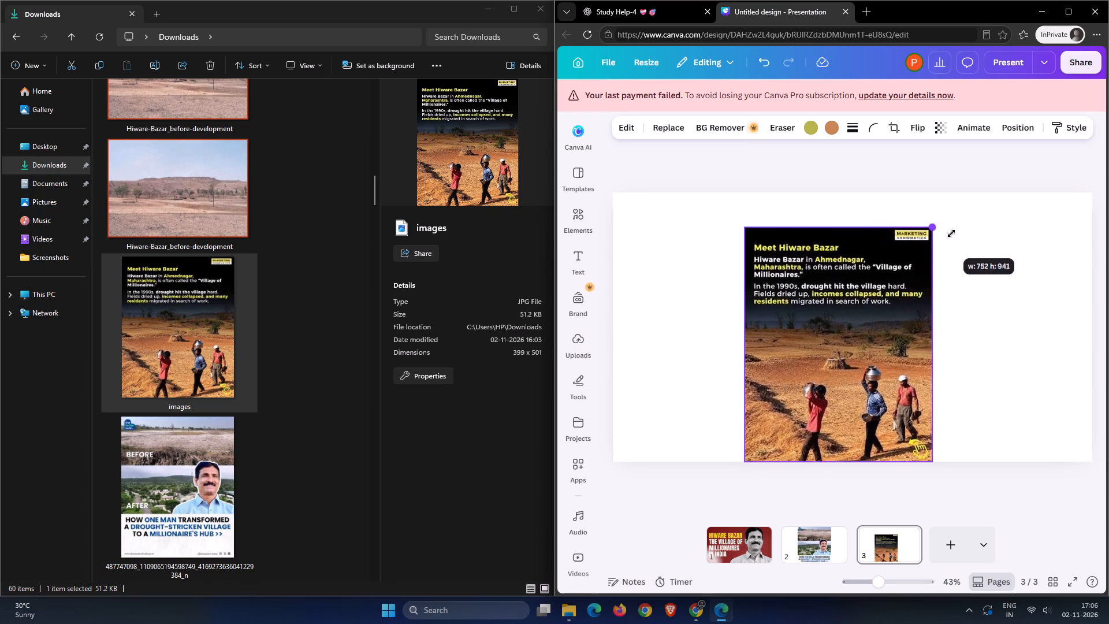
pyautogui.moveTo(951, 233); pyautogui.dragTo(978, 209)
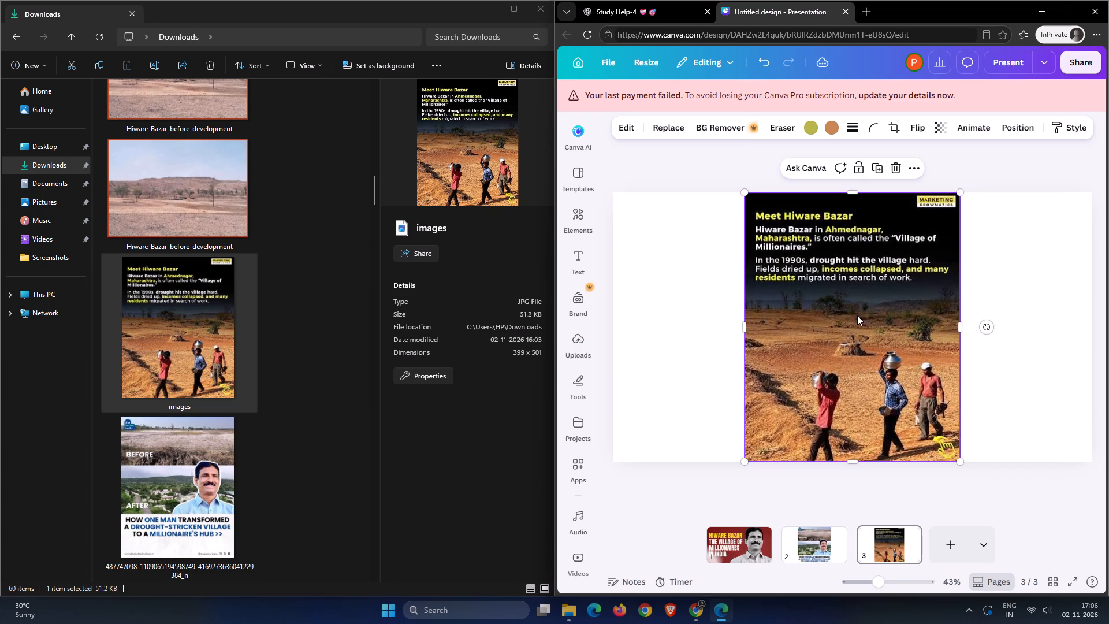
pyautogui.click(845, 333)
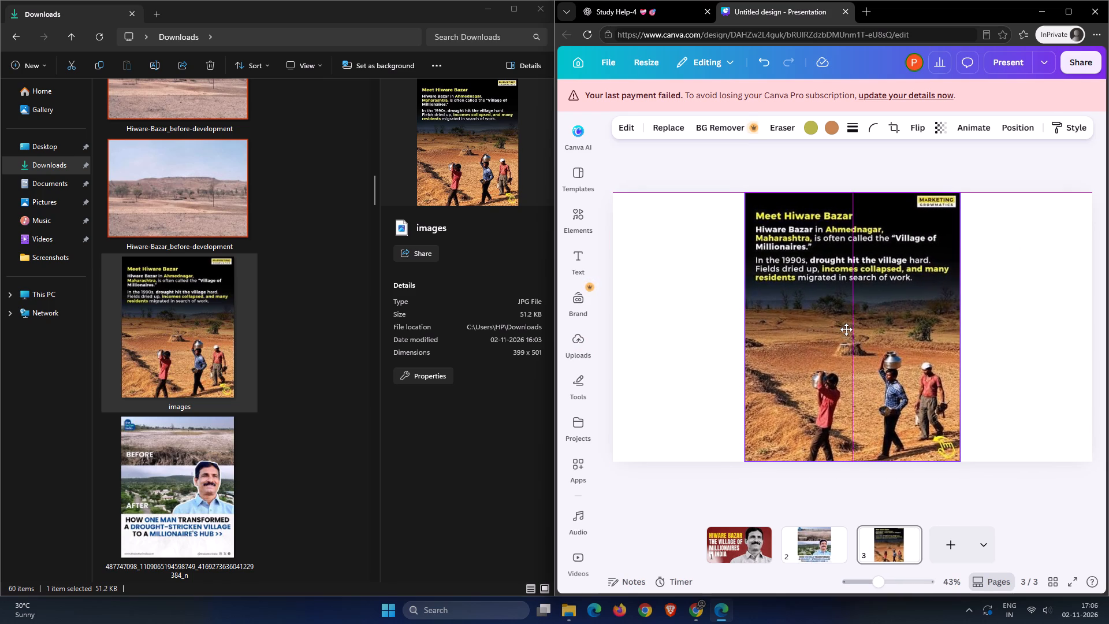
pyautogui.click(1029, 158)
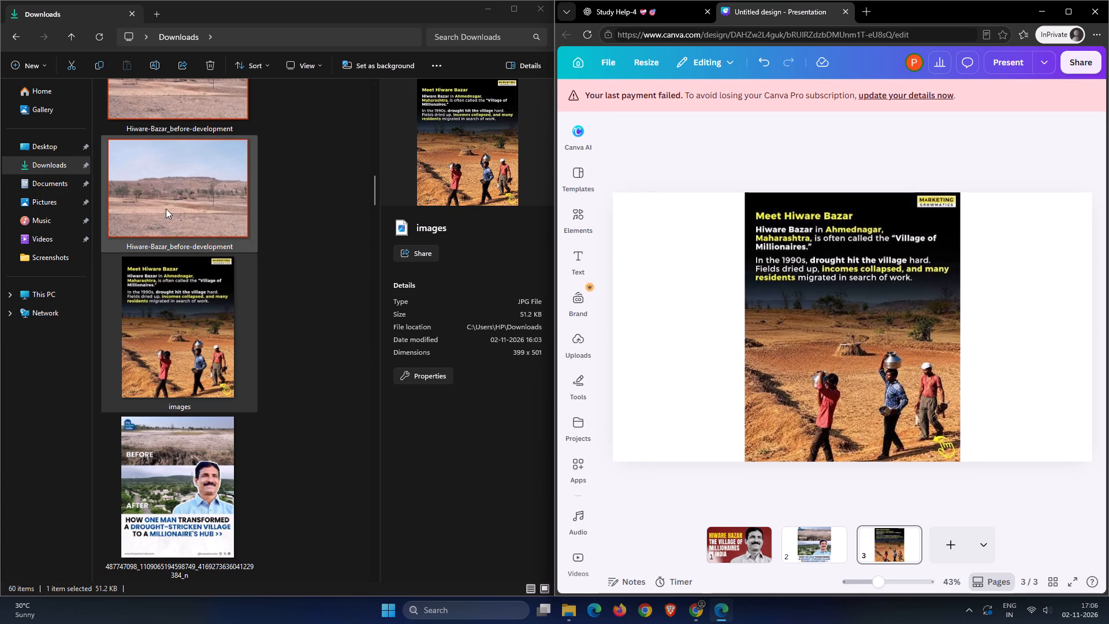
# Place the Hiware-Bazar_before-development image from Downloads on page 3 and enlarge it to the full page height.
pyautogui.scroll(1, 200, 202)
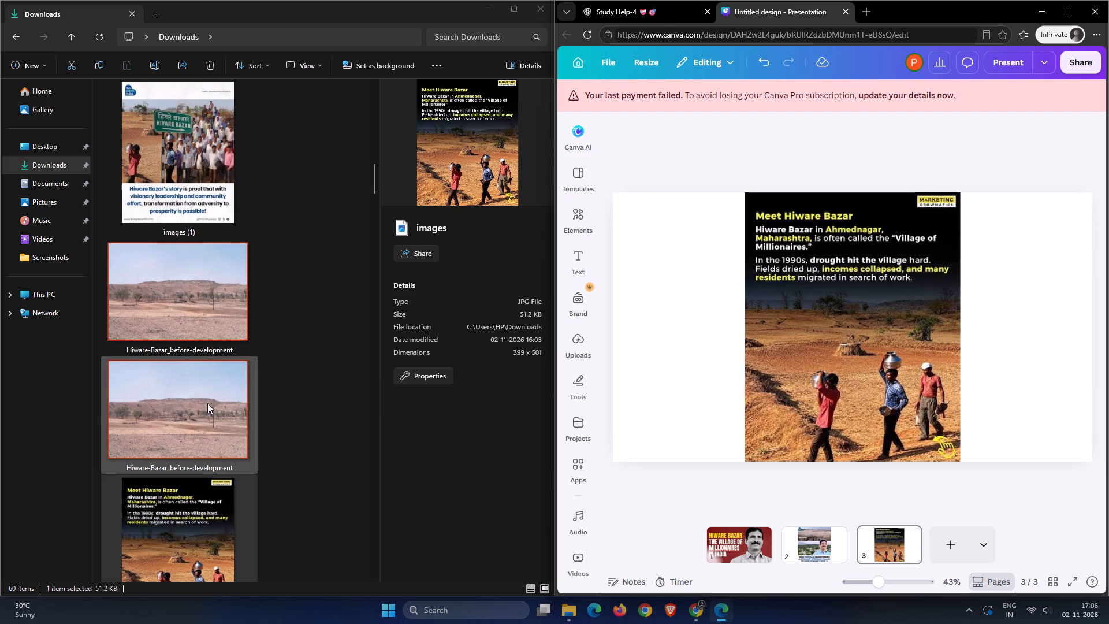
pyautogui.moveTo(203, 400); pyautogui.dragTo(688, 382)
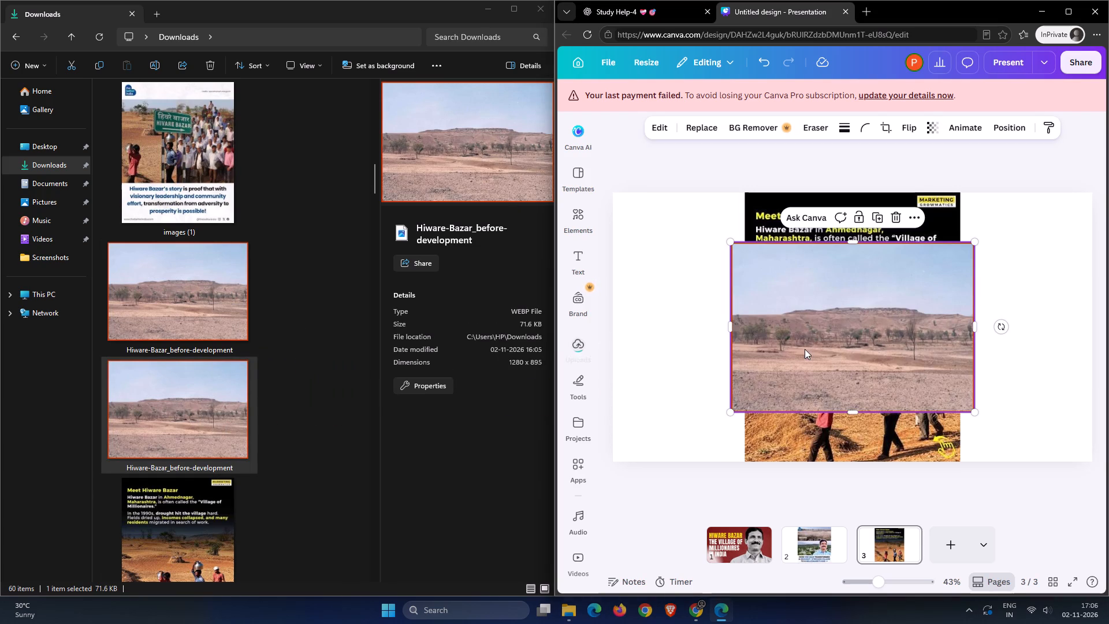
pyautogui.moveTo(732, 414); pyautogui.dragTo(672, 445)
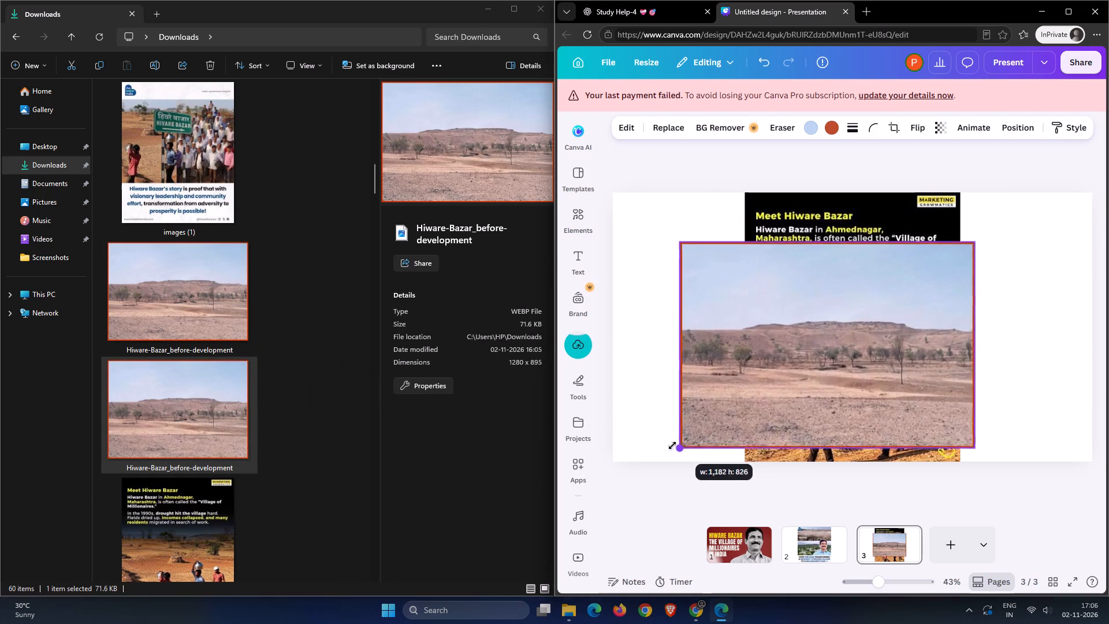
pyautogui.moveTo(672, 445); pyautogui.dragTo(658, 457)
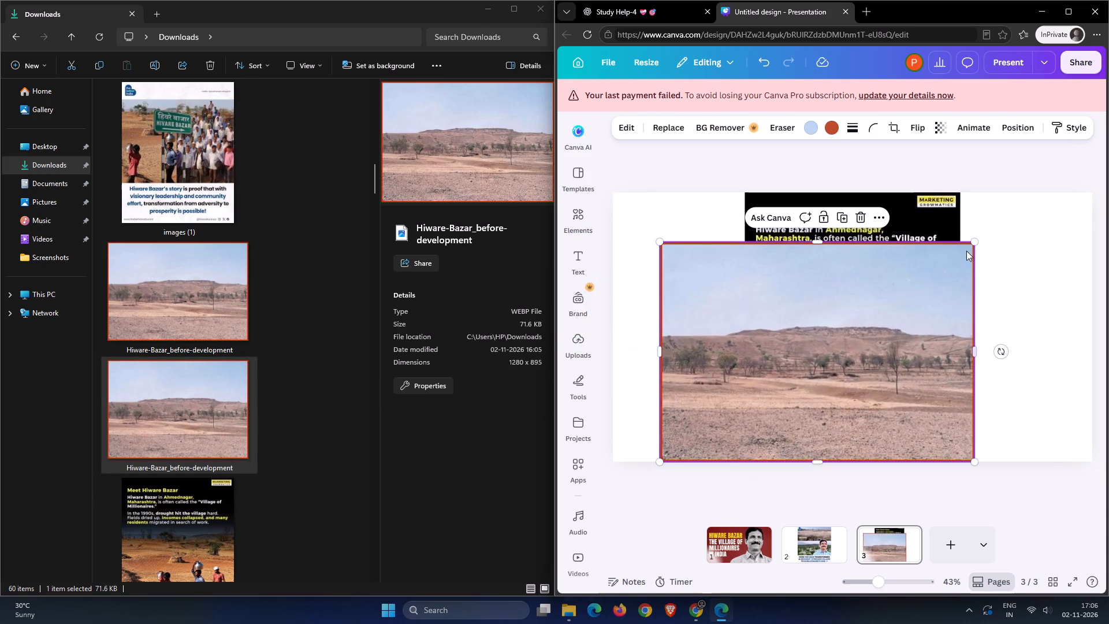
pyautogui.moveTo(975, 240); pyautogui.dragTo(1052, 212)
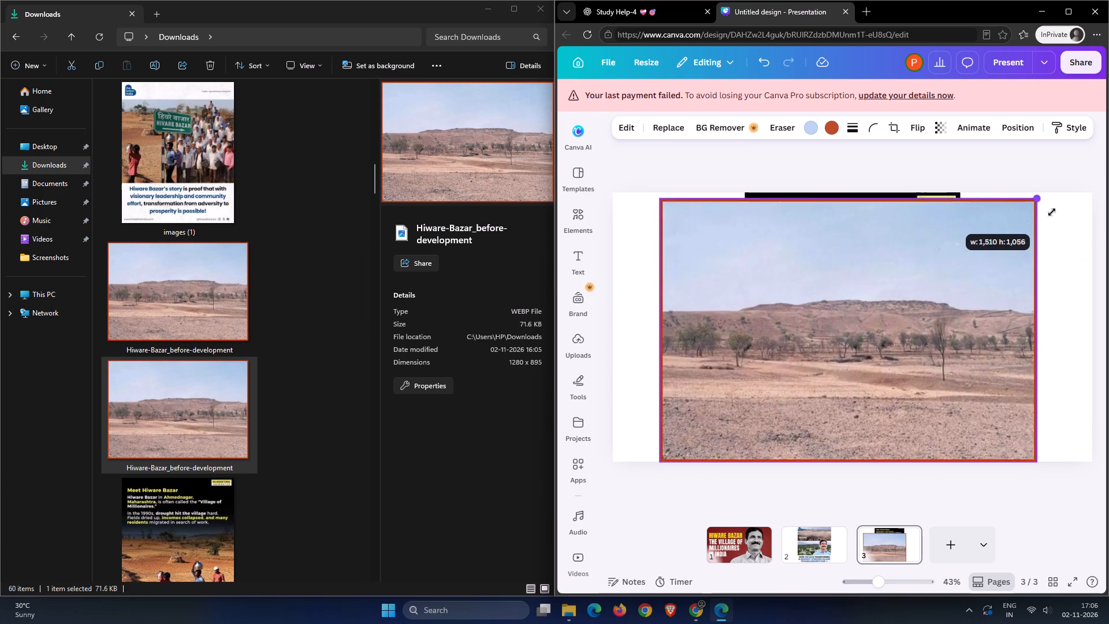
pyautogui.moveTo(1052, 212); pyautogui.dragTo(1056, 209)
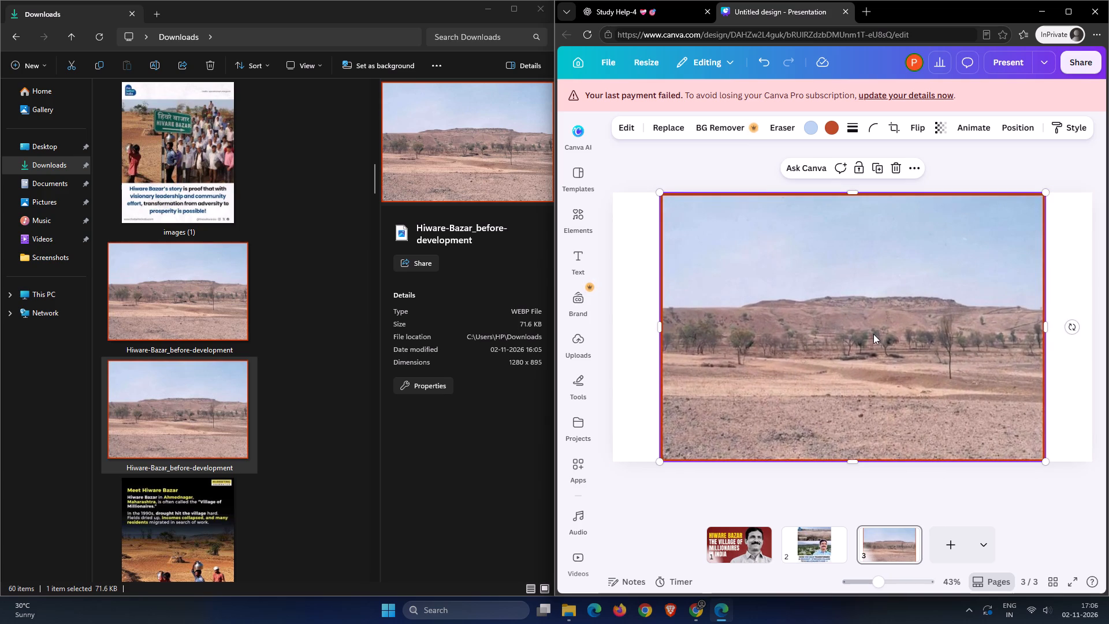
# Arrange the page 3 images side by side, with Meet Hiware Bazar at the page's left edge and the dry landscape beside it.
pyautogui.moveTo(873, 334); pyautogui.dragTo(920, 330)
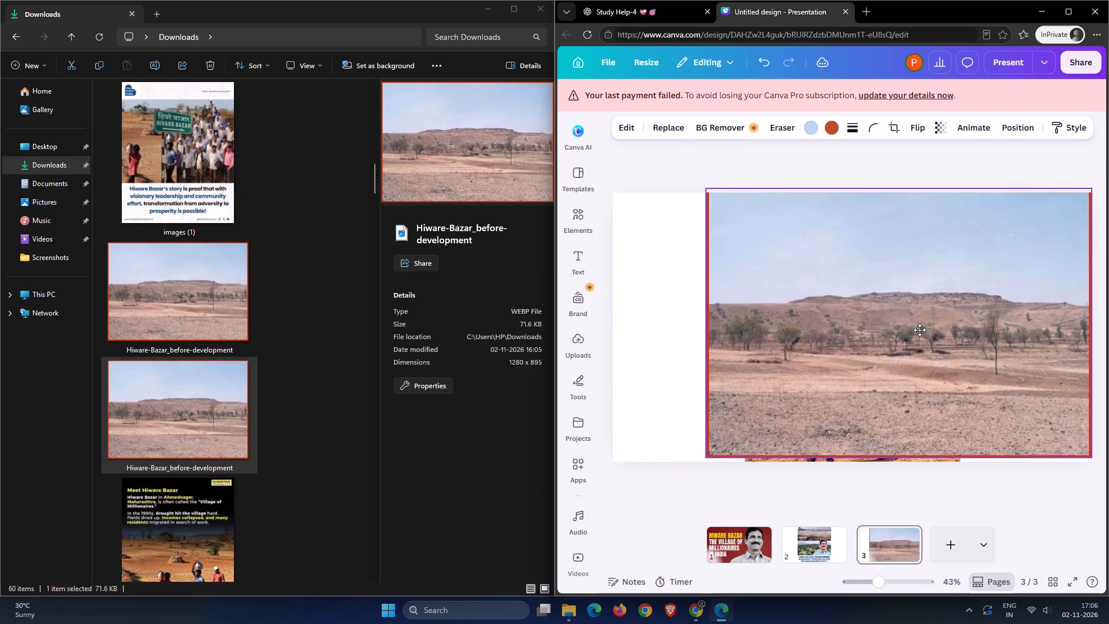
pyautogui.moveTo(920, 330); pyautogui.dragTo(921, 332)
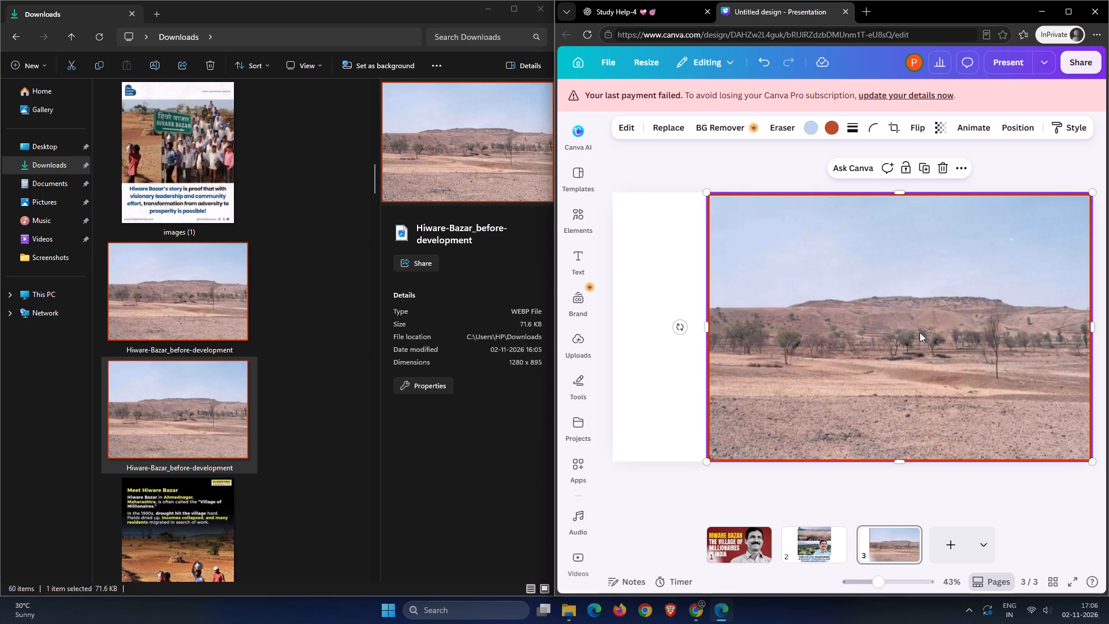
pyautogui.moveTo(785, 331); pyautogui.dragTo(873, 386)
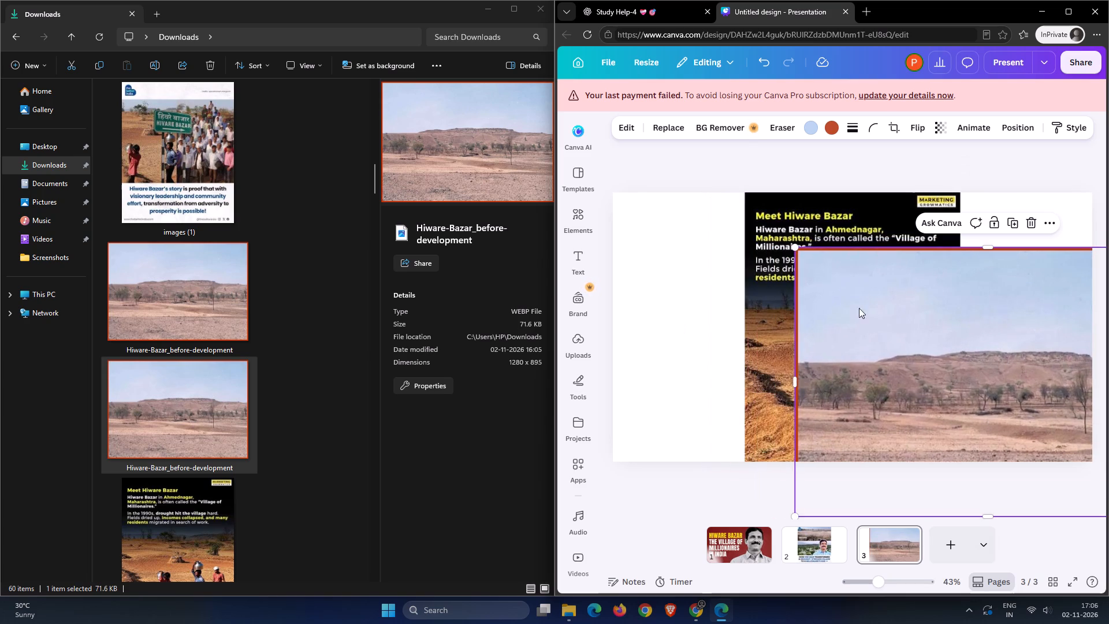
pyautogui.click(824, 209)
pyautogui.moveTo(839, 221); pyautogui.dragTo(731, 224)
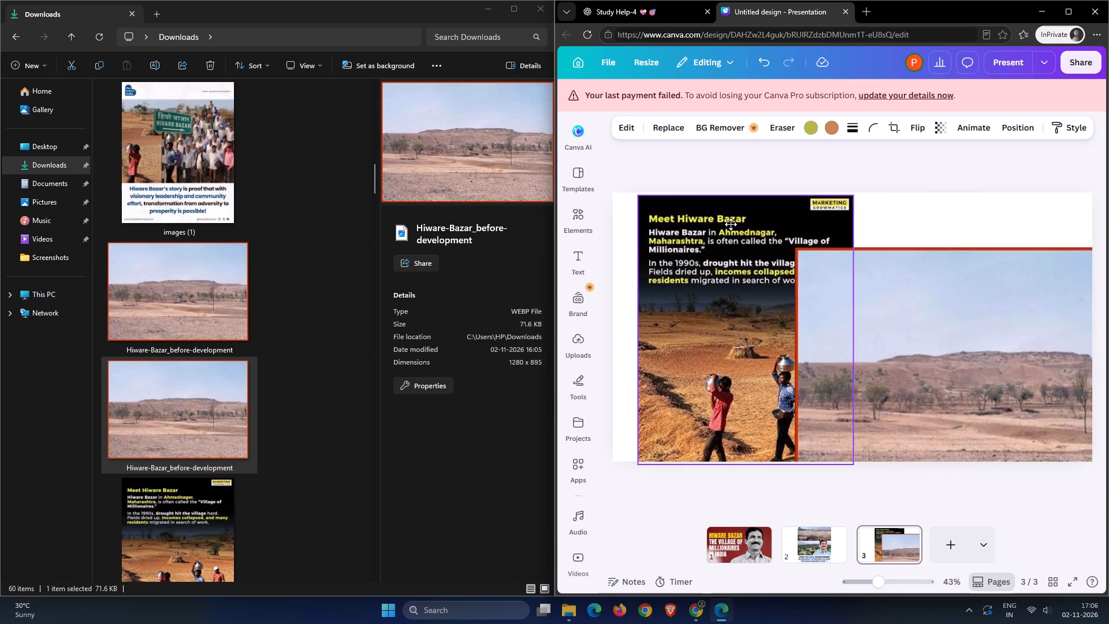
pyautogui.moveTo(731, 224); pyautogui.dragTo(710, 221)
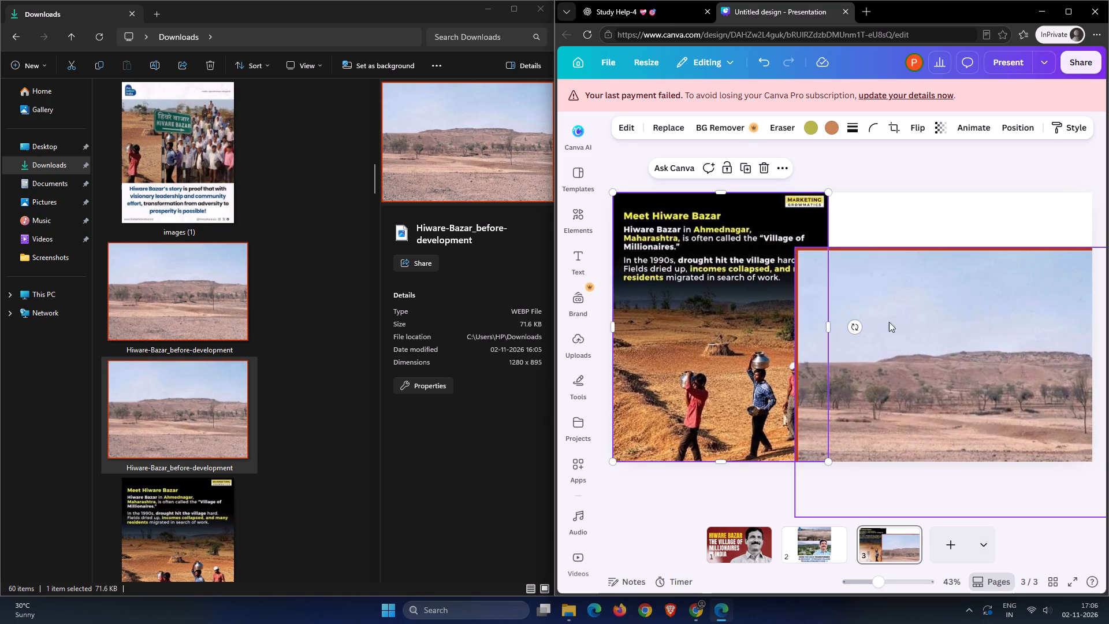
pyautogui.moveTo(905, 332); pyautogui.dragTo(938, 280)
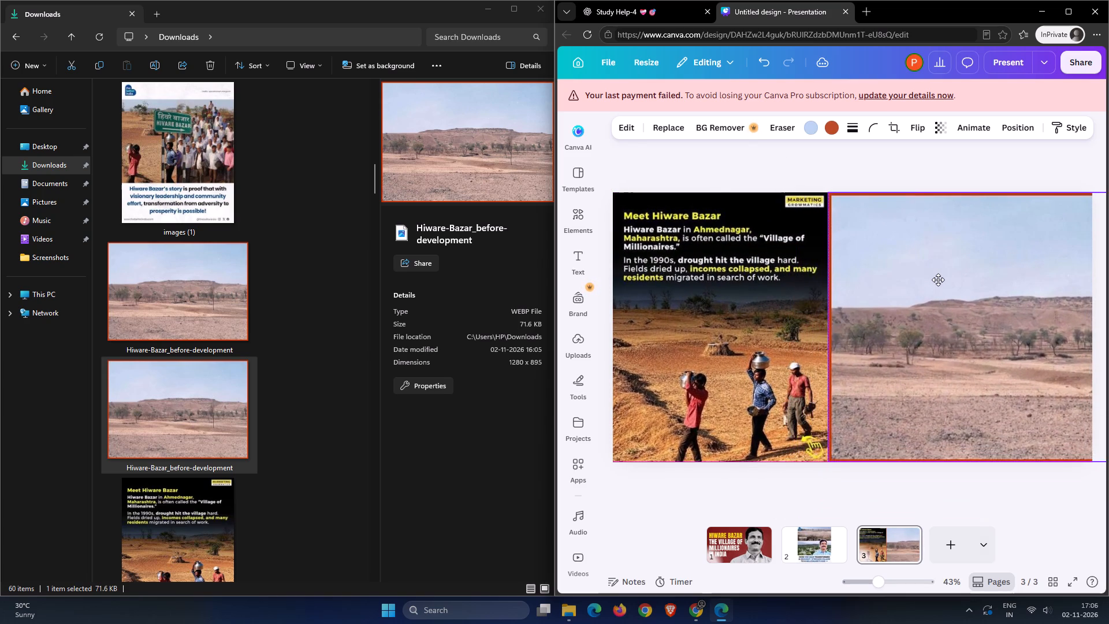
# Layer the dry landscape behind the Meet Hiware Bazar image and slide it sideways so it fills the remaining page width.
pyautogui.moveTo(938, 280); pyautogui.dragTo(907, 280)
pyautogui.click(1007, 129)
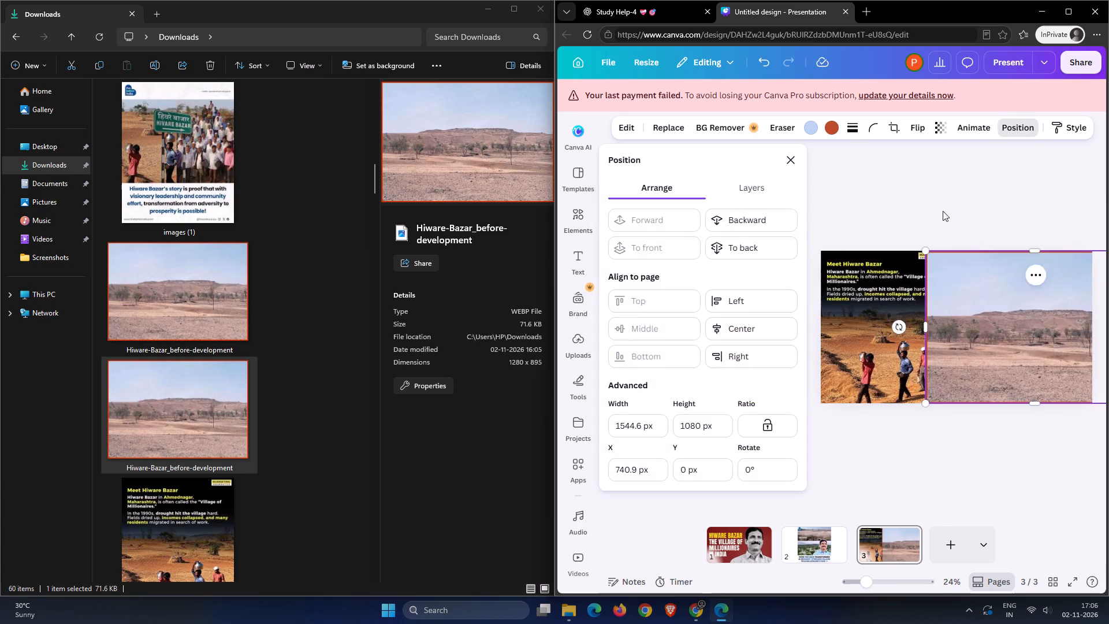
pyautogui.click(755, 217)
pyautogui.click(934, 211)
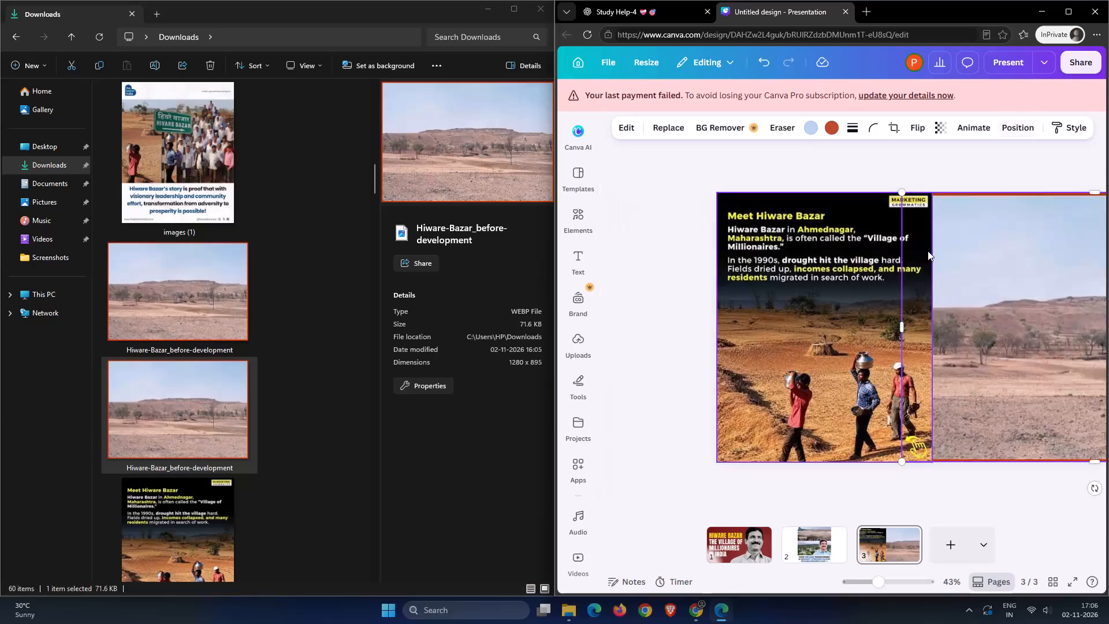
pyautogui.moveTo(957, 301); pyautogui.dragTo(947, 299)
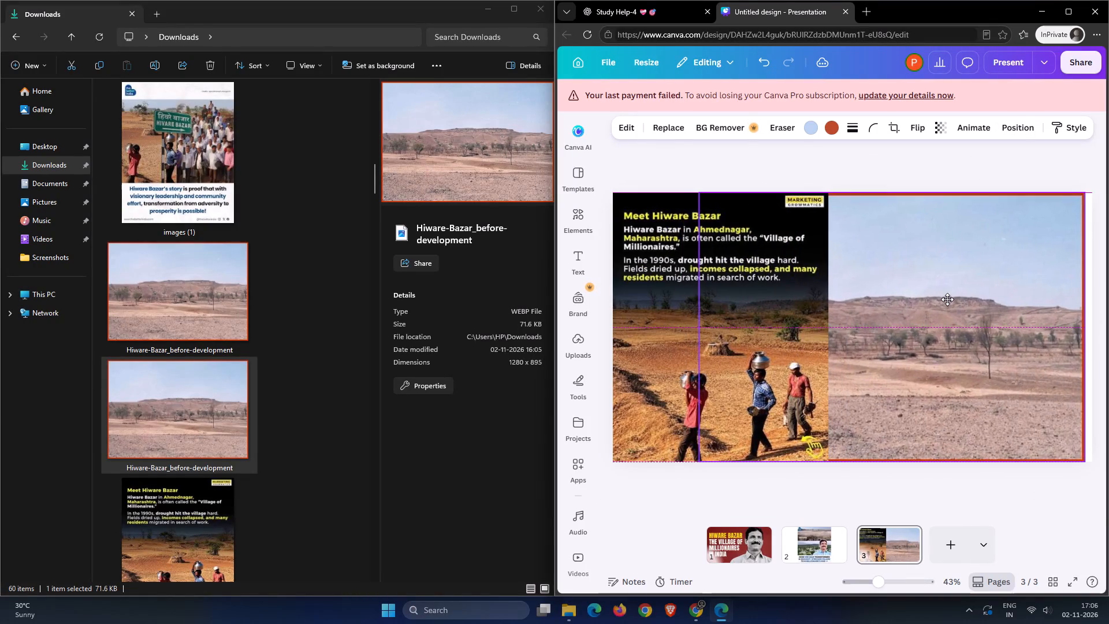
pyautogui.moveTo(947, 299); pyautogui.dragTo(958, 299)
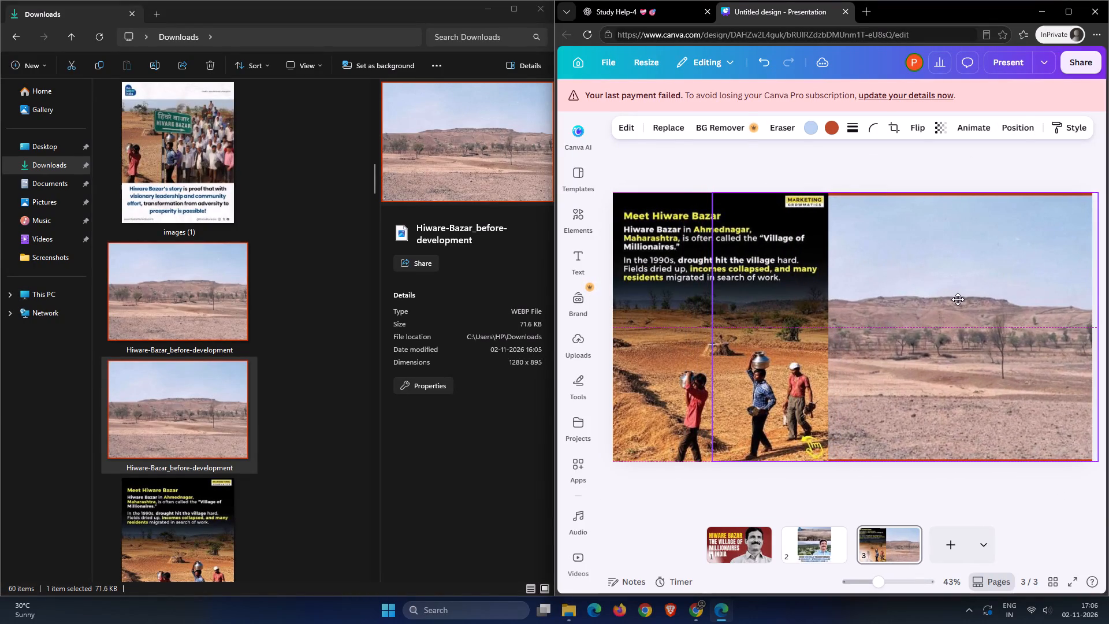
pyautogui.moveTo(958, 299); pyautogui.dragTo(974, 300)
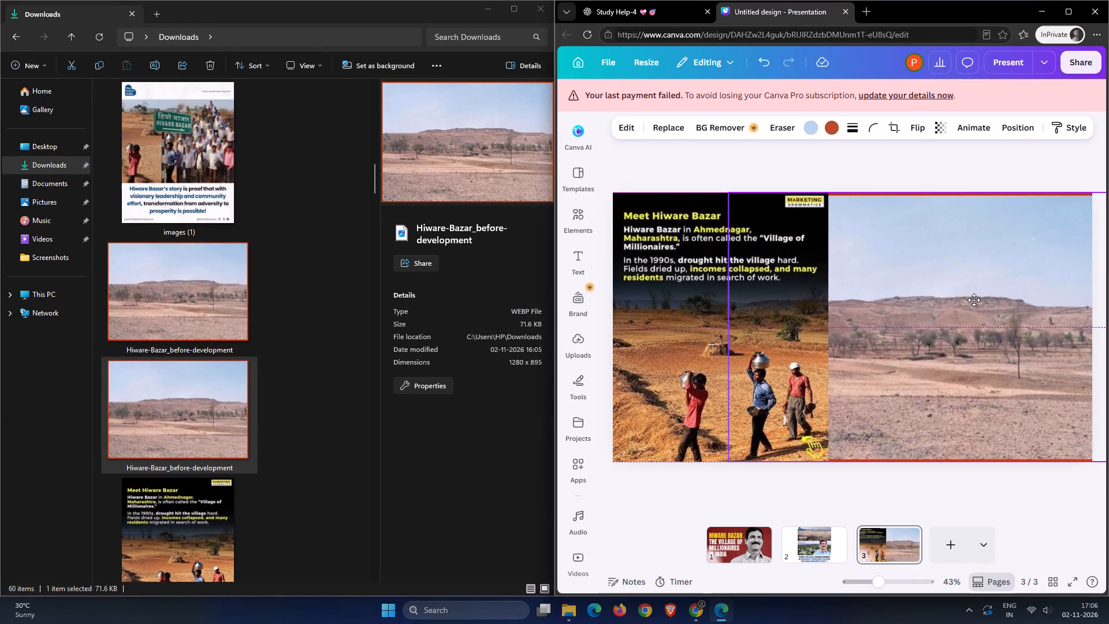
pyautogui.moveTo(974, 300); pyautogui.dragTo(974, 300)
pyautogui.click(1051, 510)
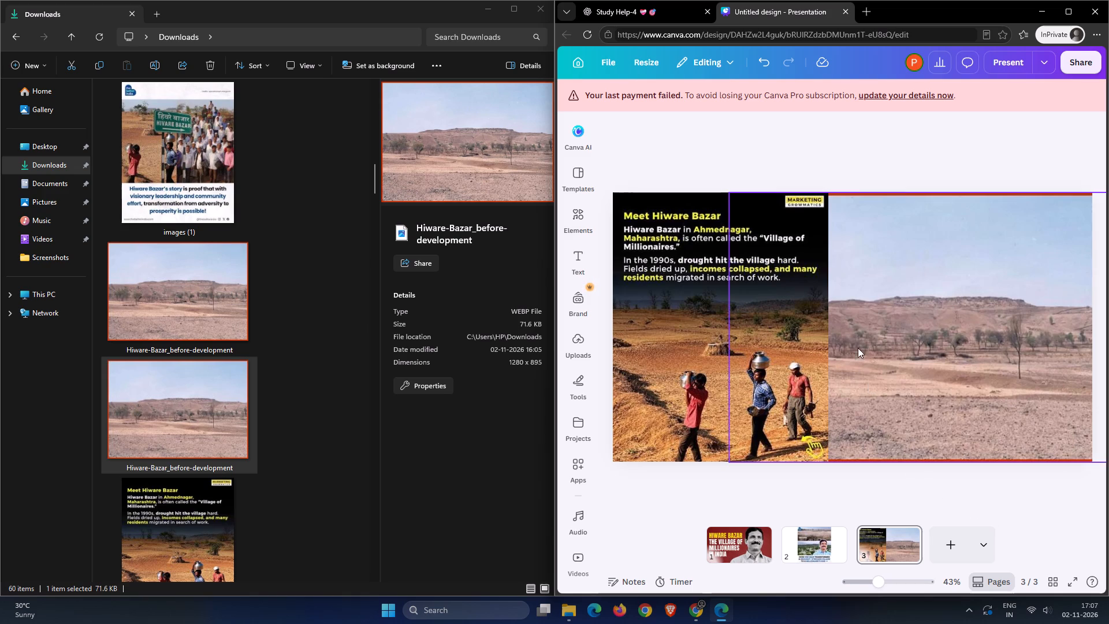
# Undo the page 3 side-by-side arrangement and layering back to the centred, full-height dry landscape.
pyautogui.click(768, 64)
pyautogui.click(768, 64)
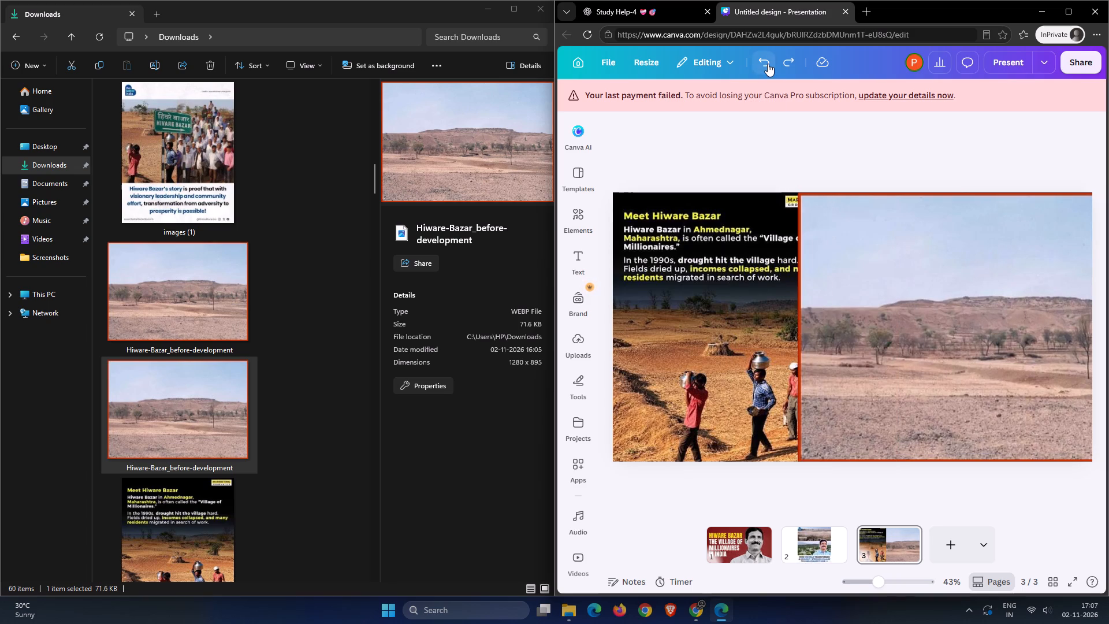
pyautogui.click(768, 64)
pyautogui.click(768, 64)
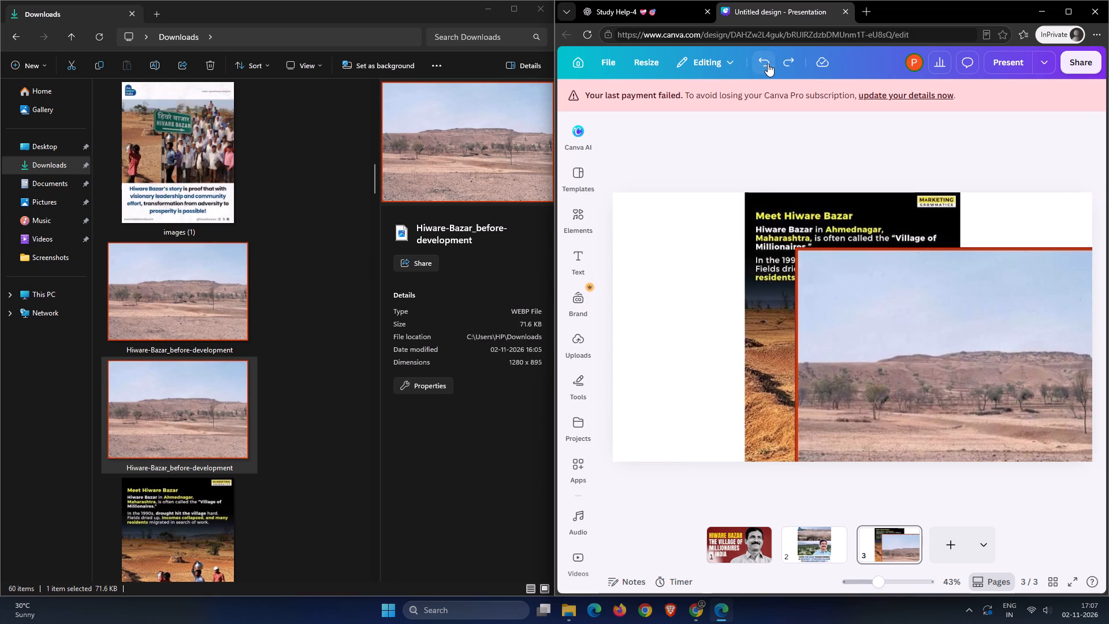
pyautogui.click(768, 64)
pyautogui.click(768, 64)
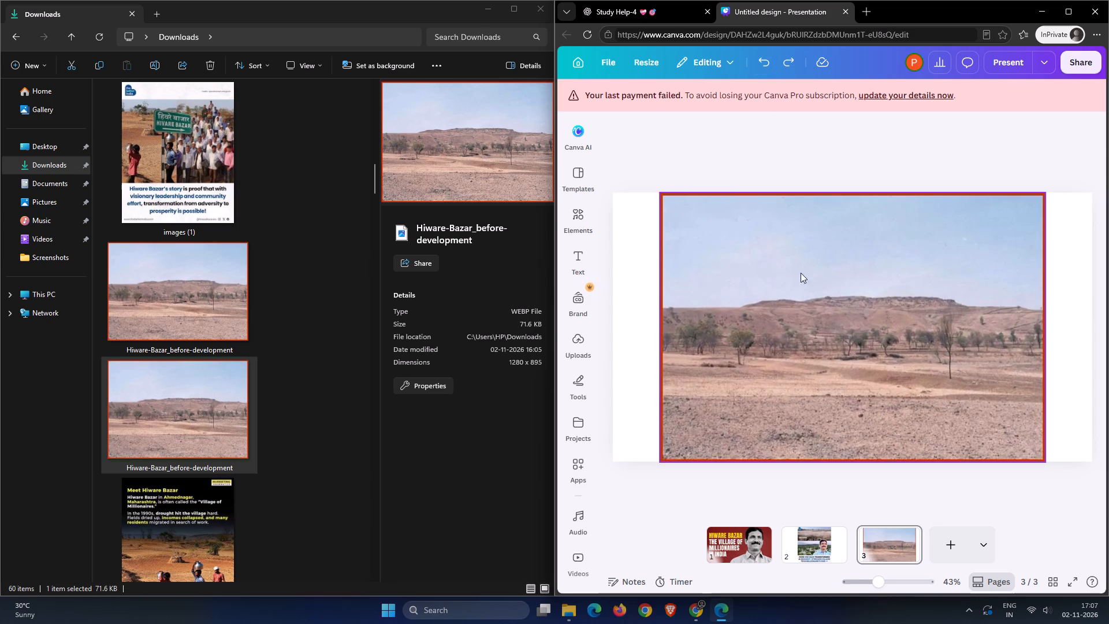
# Enlarge the dry landscape slightly from two opposite corners so its red top and bottom borders extend beyond page 3.
pyautogui.click(680, 442)
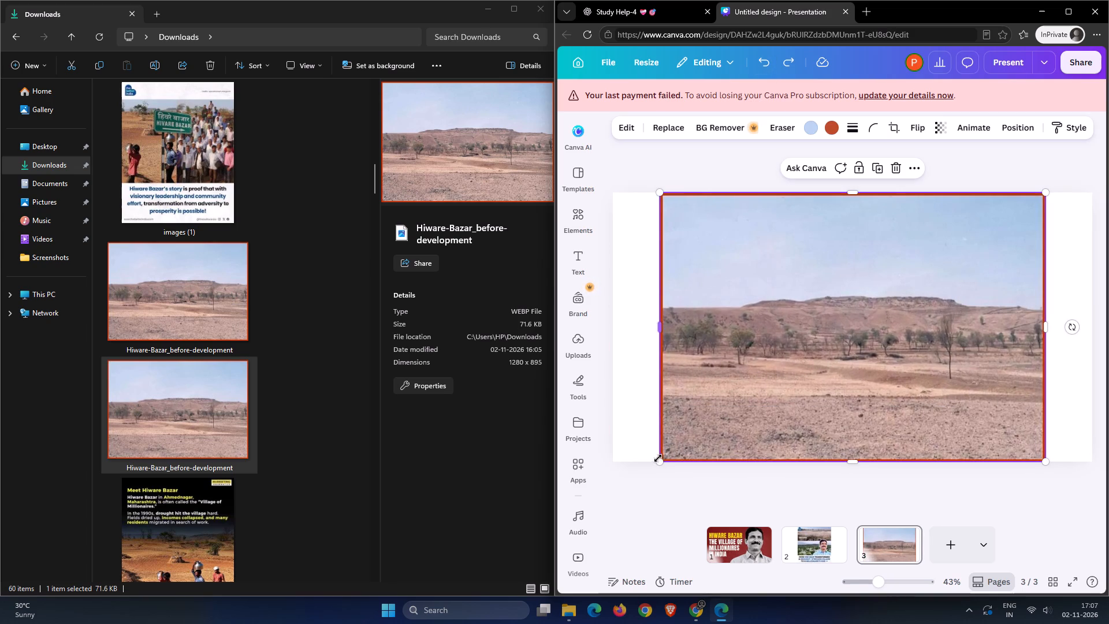
pyautogui.moveTo(657, 461); pyautogui.dragTo(656, 466)
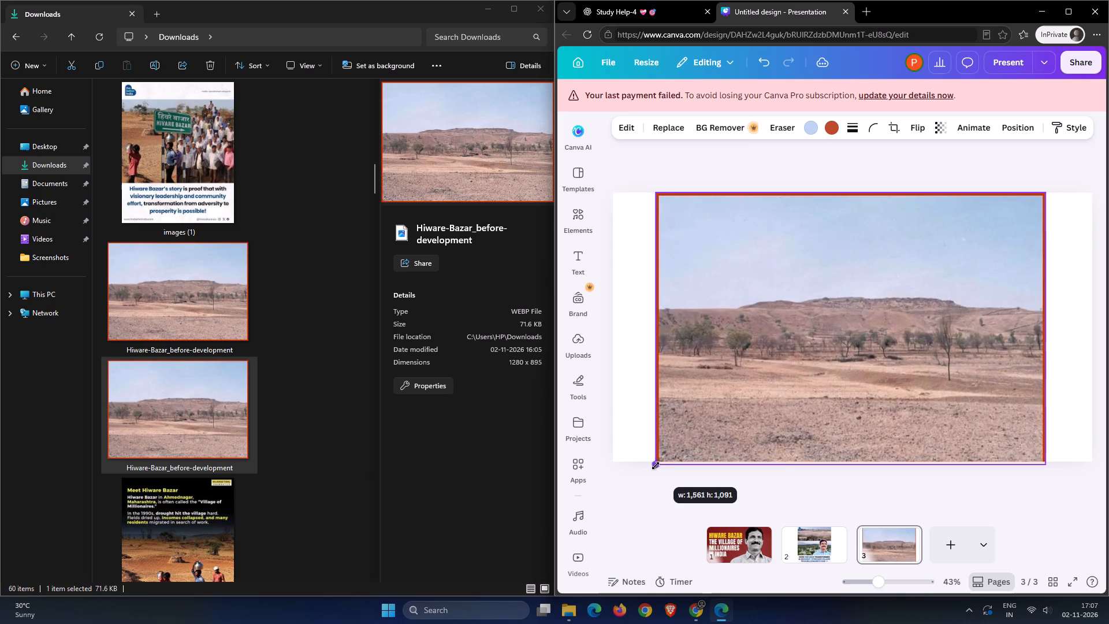
pyautogui.moveTo(656, 466); pyautogui.dragTo(657, 467)
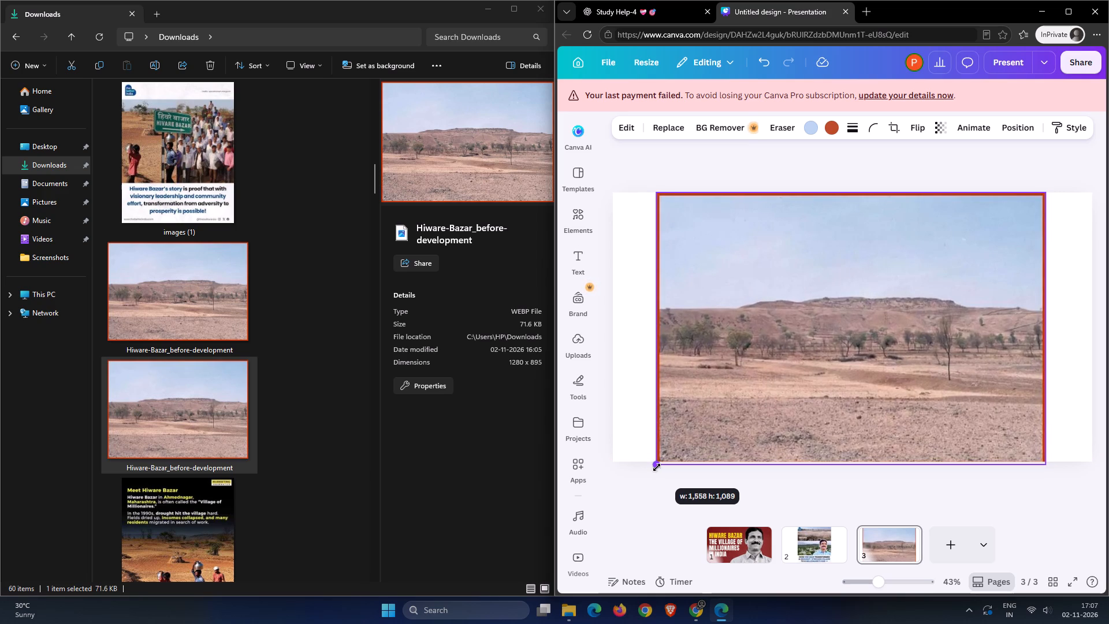
pyautogui.moveTo(657, 467); pyautogui.dragTo(657, 469)
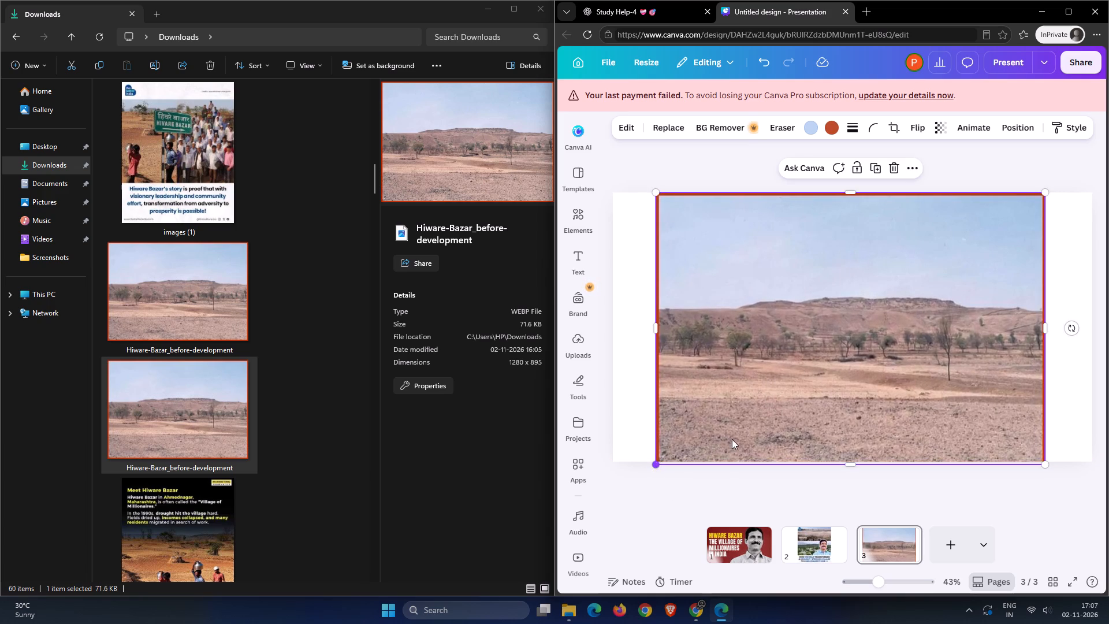
pyautogui.moveTo(1043, 191); pyautogui.dragTo(1052, 195)
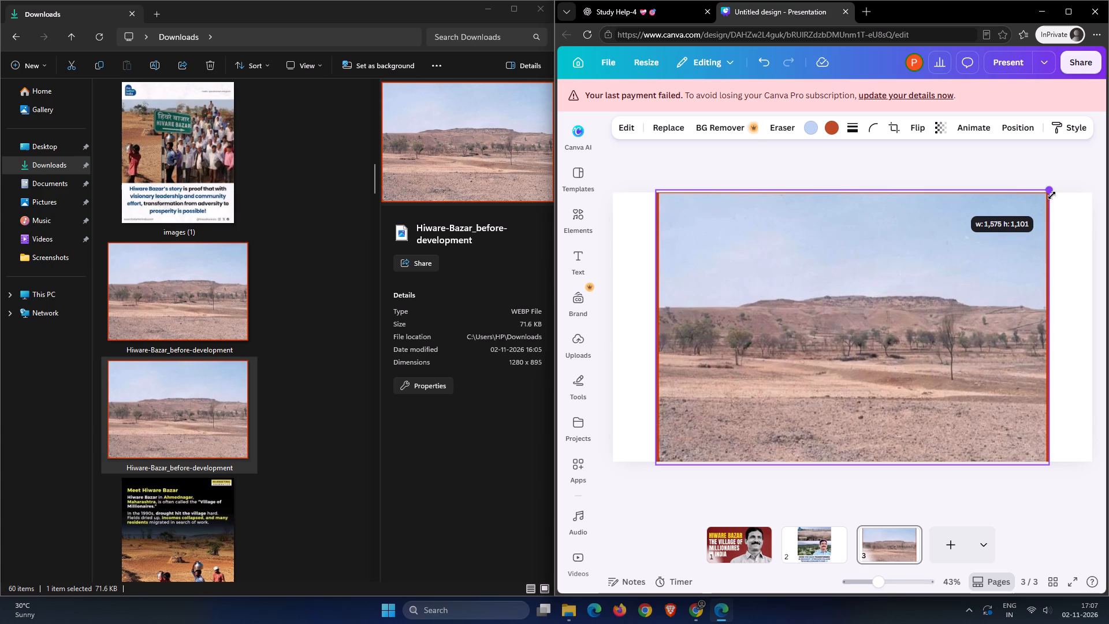
pyautogui.moveTo(1052, 195); pyautogui.dragTo(1052, 195)
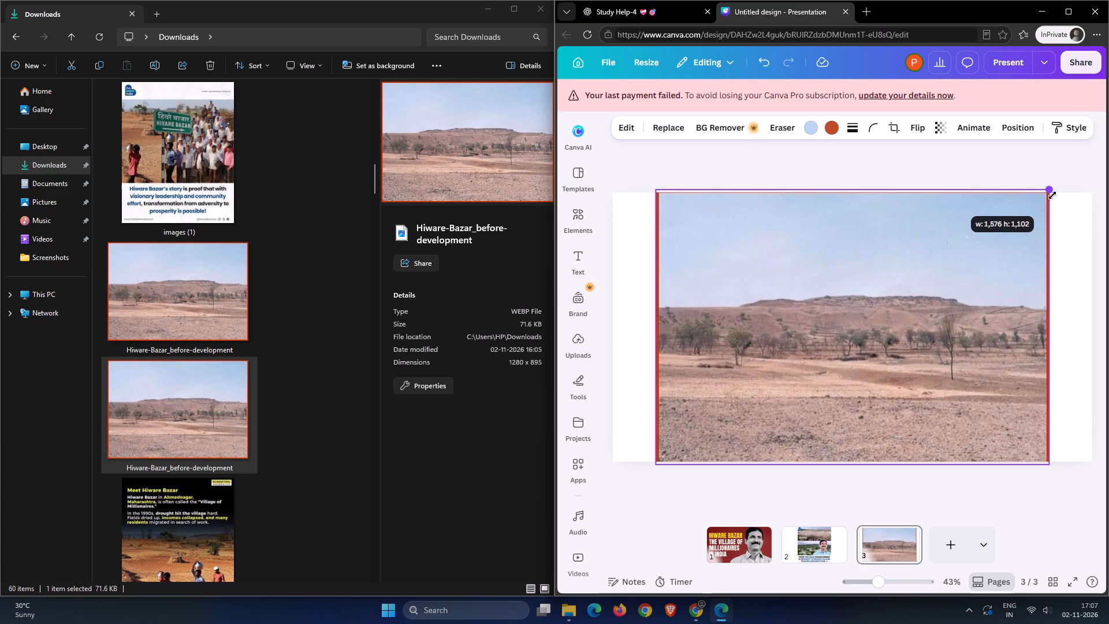
pyautogui.moveTo(1052, 195); pyautogui.dragTo(1054, 195)
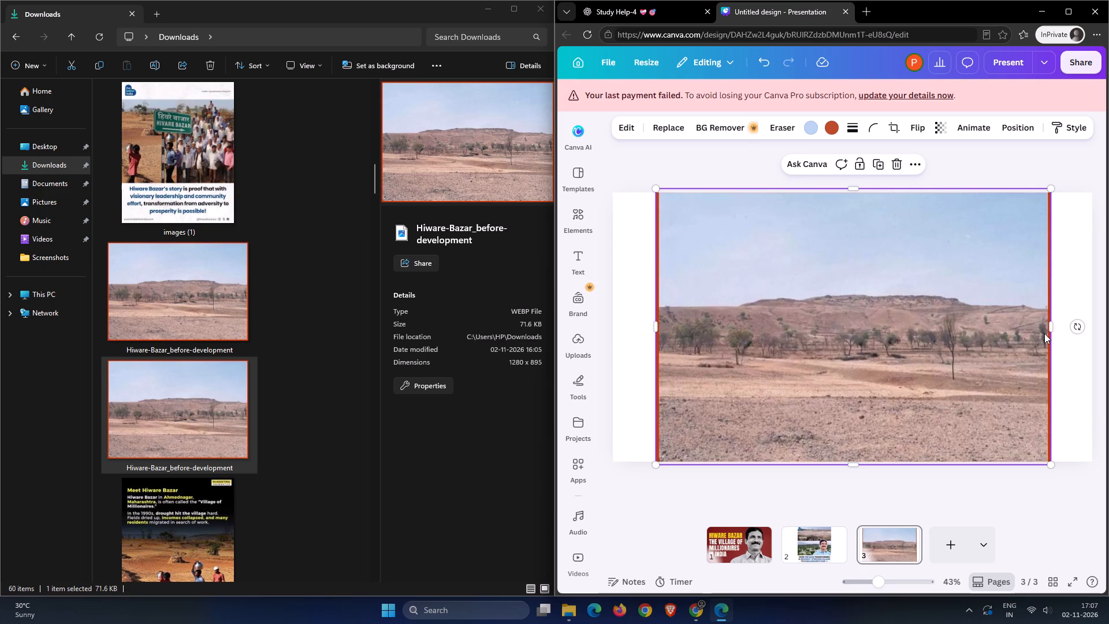
# Crop the red borders off both sides of the dry landscape, making it about 1,554 wide by 1,106 high.
pyautogui.moveTo(1053, 325); pyautogui.dragTo(1051, 327)
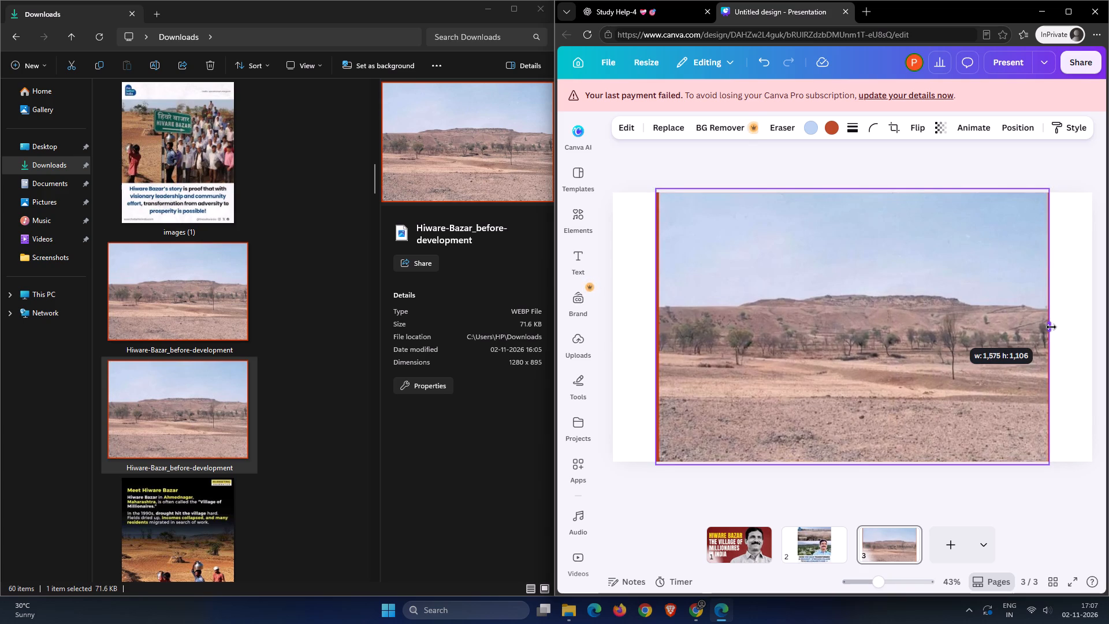
pyautogui.moveTo(1051, 327); pyautogui.dragTo(1050, 333)
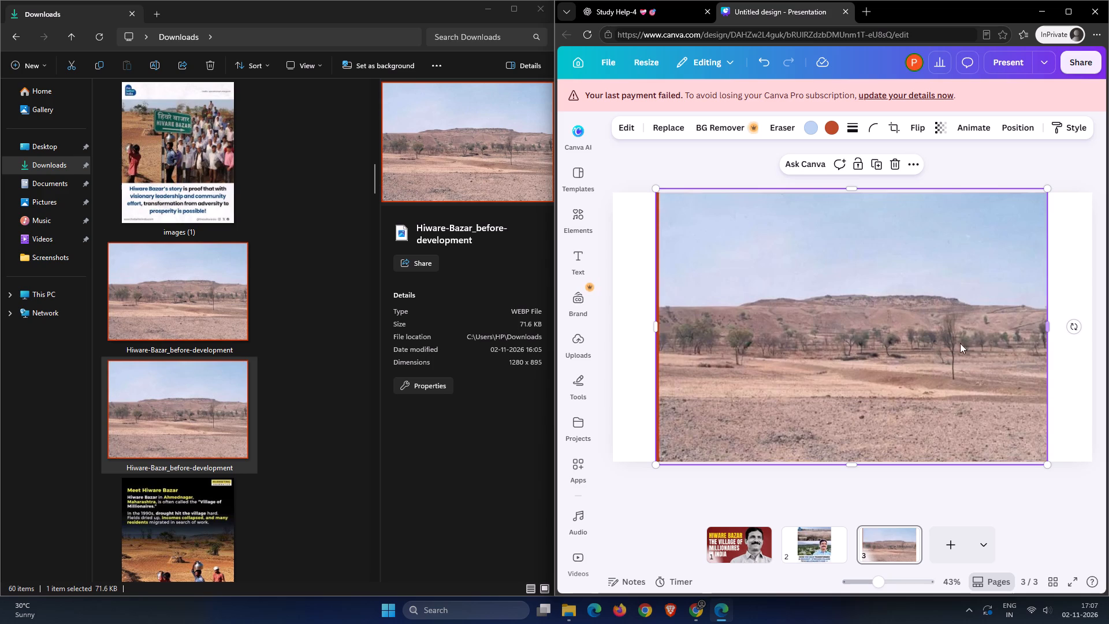
pyautogui.moveTo(657, 328); pyautogui.dragTo(655, 331)
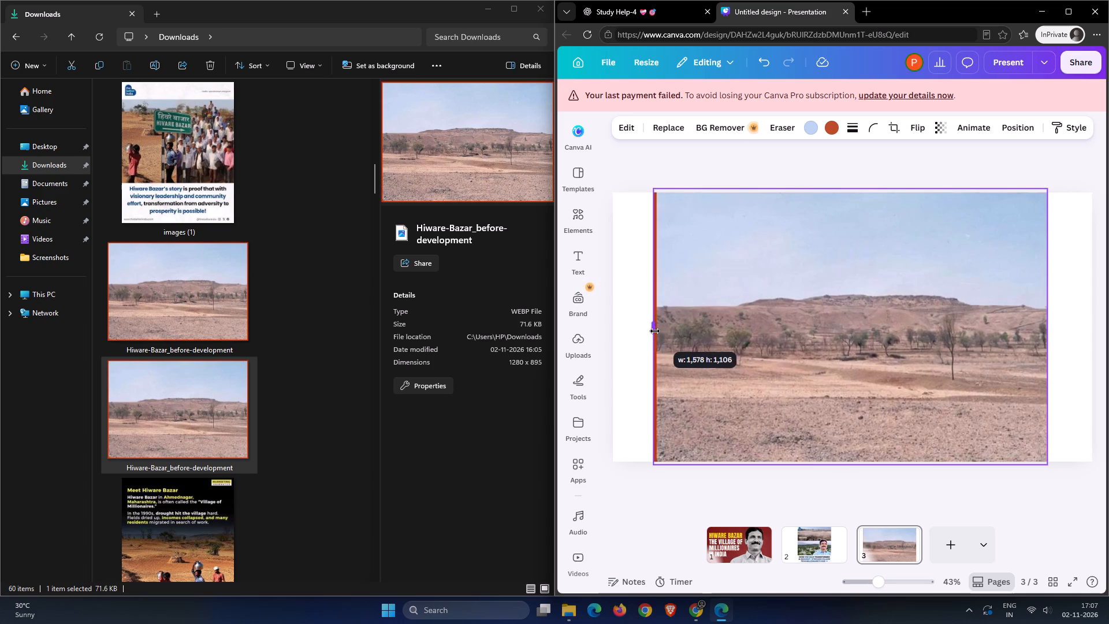
pyautogui.moveTo(655, 331); pyautogui.dragTo(661, 333)
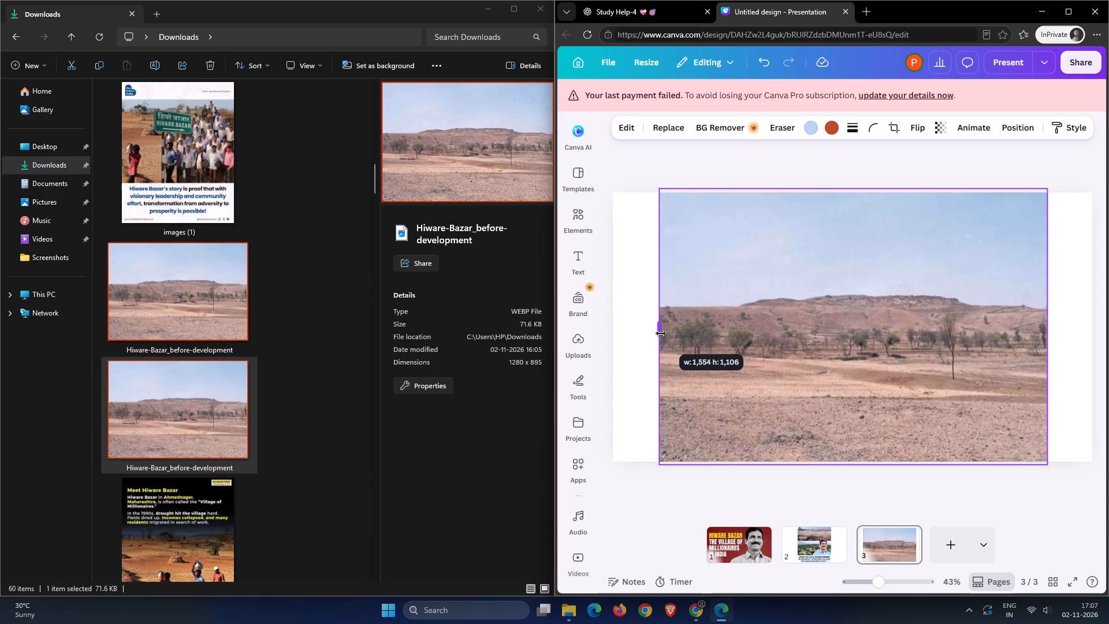
pyautogui.moveTo(661, 333); pyautogui.dragTo(661, 333)
pyautogui.click(1006, 490)
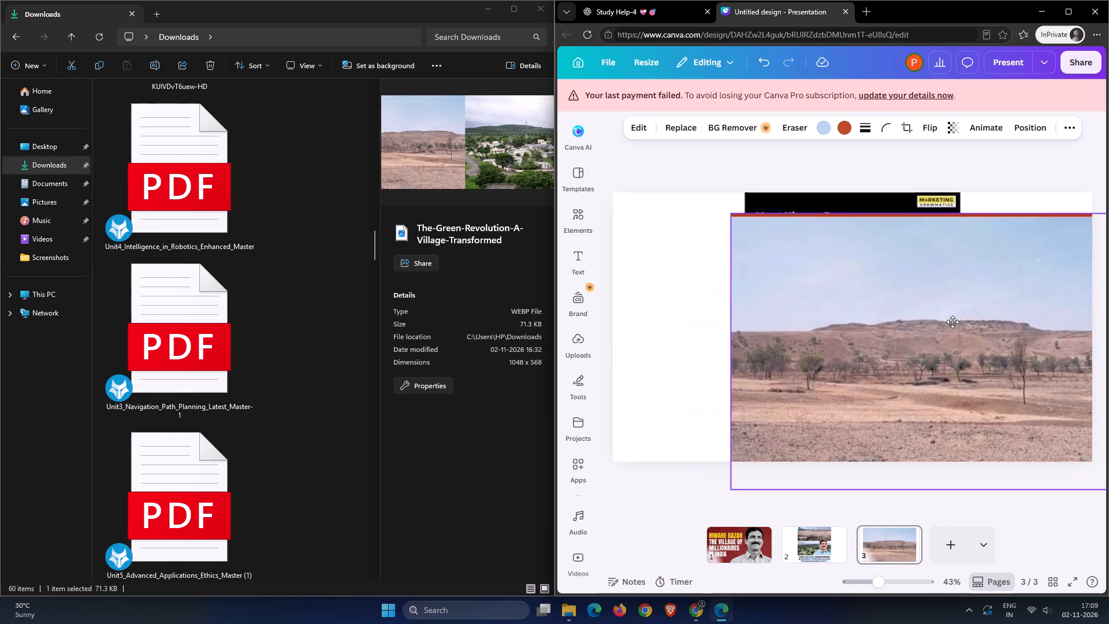
pyautogui.moveTo(952, 322); pyautogui.dragTo(1011, 335)
pyautogui.moveTo(775, 309); pyautogui.dragTo(680, 310)
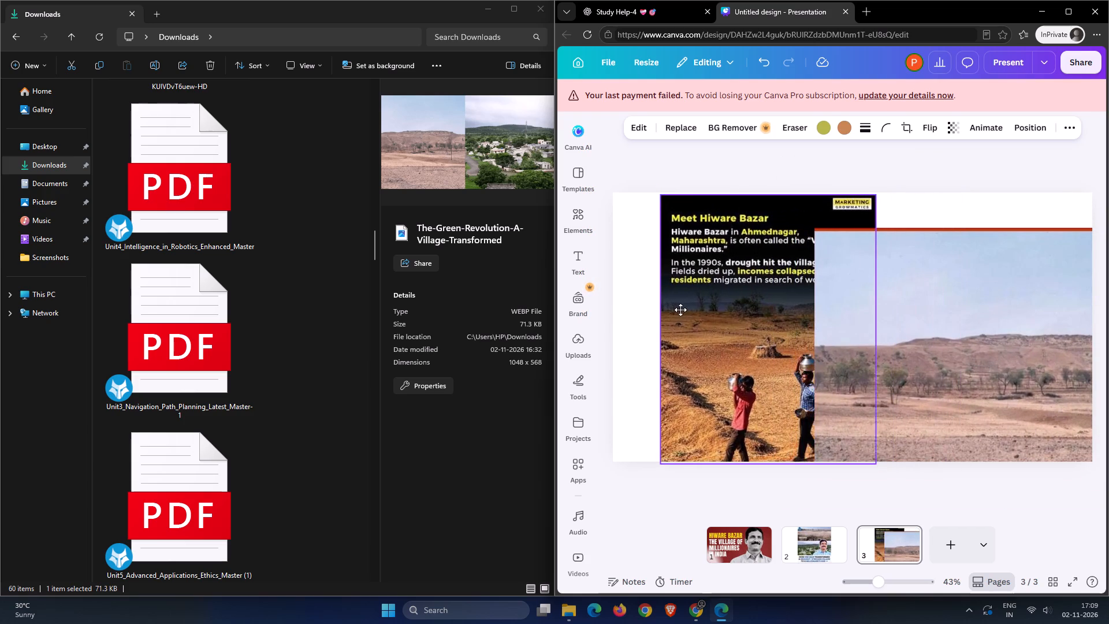
pyautogui.moveTo(680, 310); pyautogui.dragTo(646, 309)
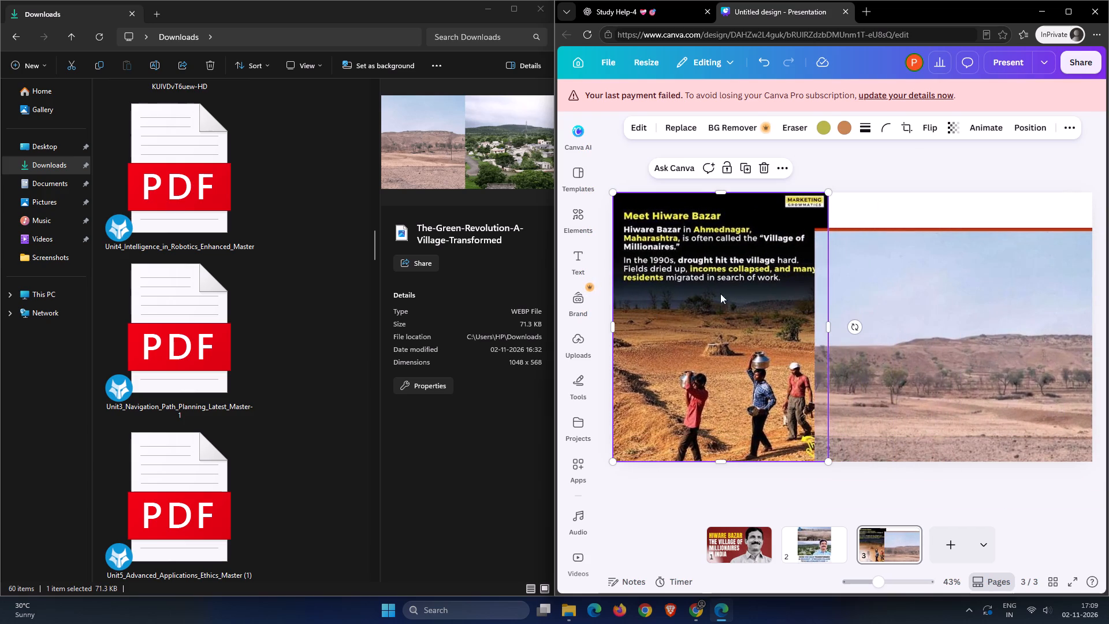
pyautogui.moveTo(827, 194); pyautogui.dragTo(843, 179)
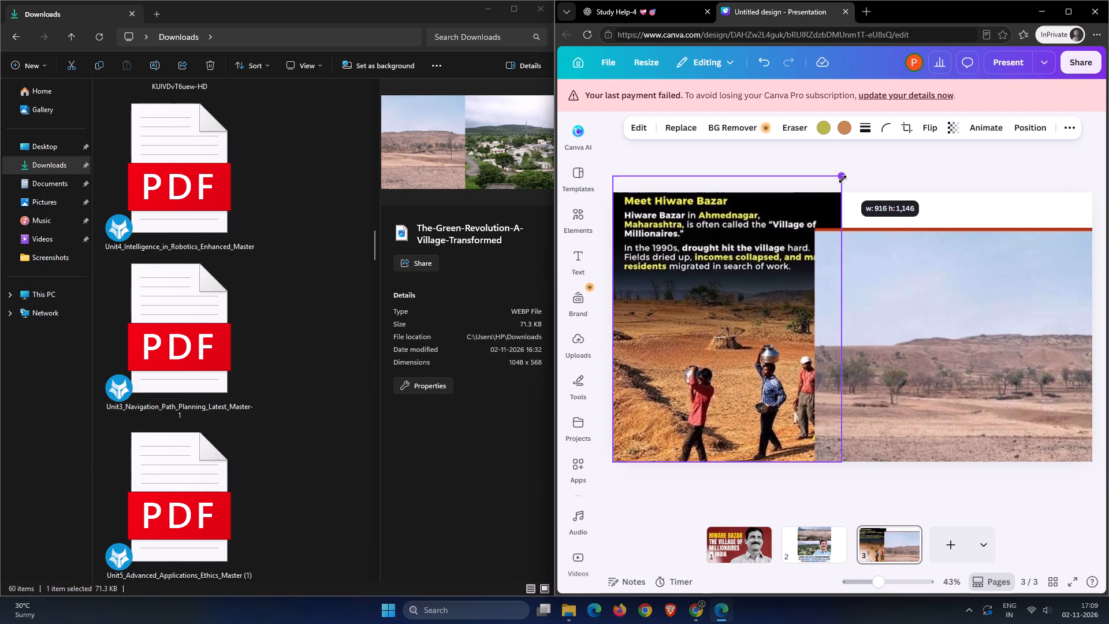
pyautogui.moveTo(843, 179); pyautogui.dragTo(841, 185)
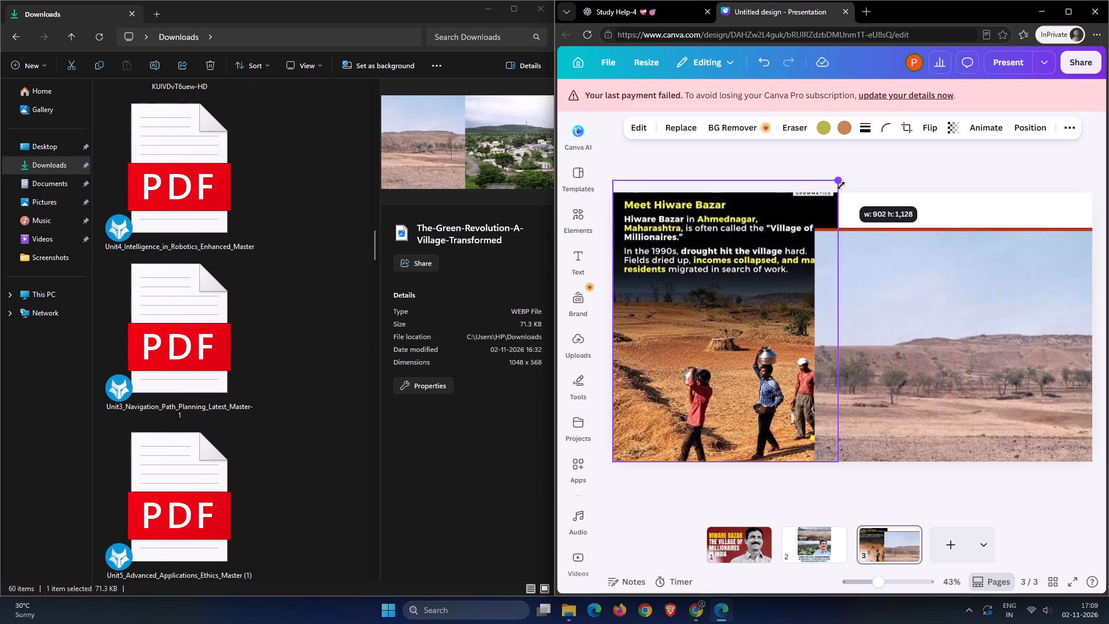
pyautogui.moveTo(841, 185); pyautogui.dragTo(845, 183)
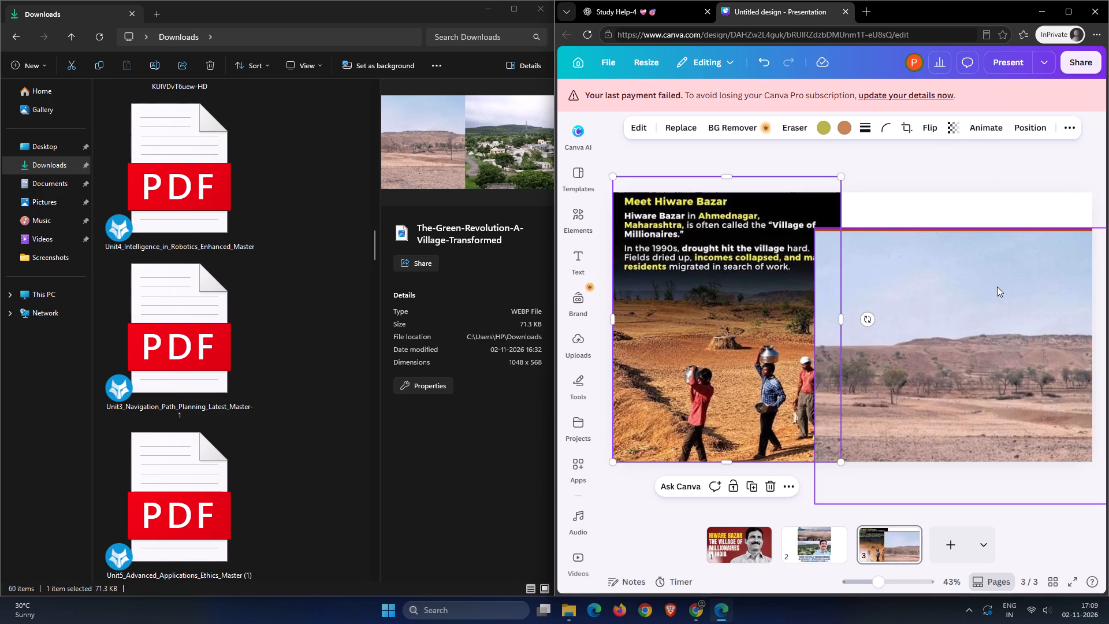
# Bring the Meet Hiware Bazar poster forward so it overlaps the barren landscape image.
pyautogui.click(1021, 124)
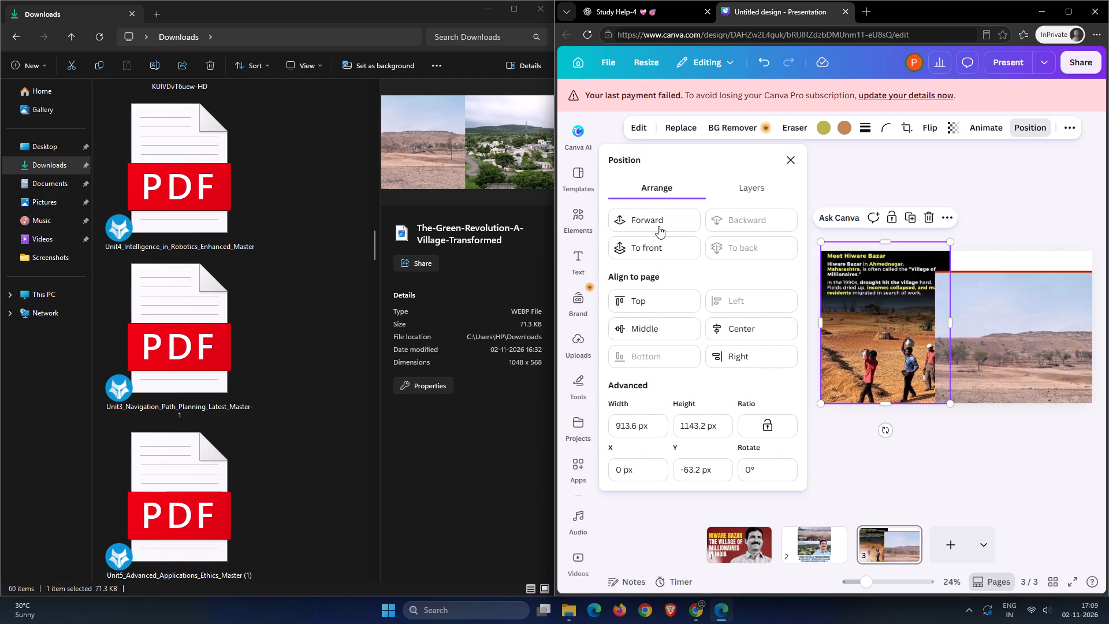
pyautogui.click(658, 224)
# Reposition the barren landscape image behind the poster so it fills the rest of page 3, vertically centred on the page.
pyautogui.click(983, 305)
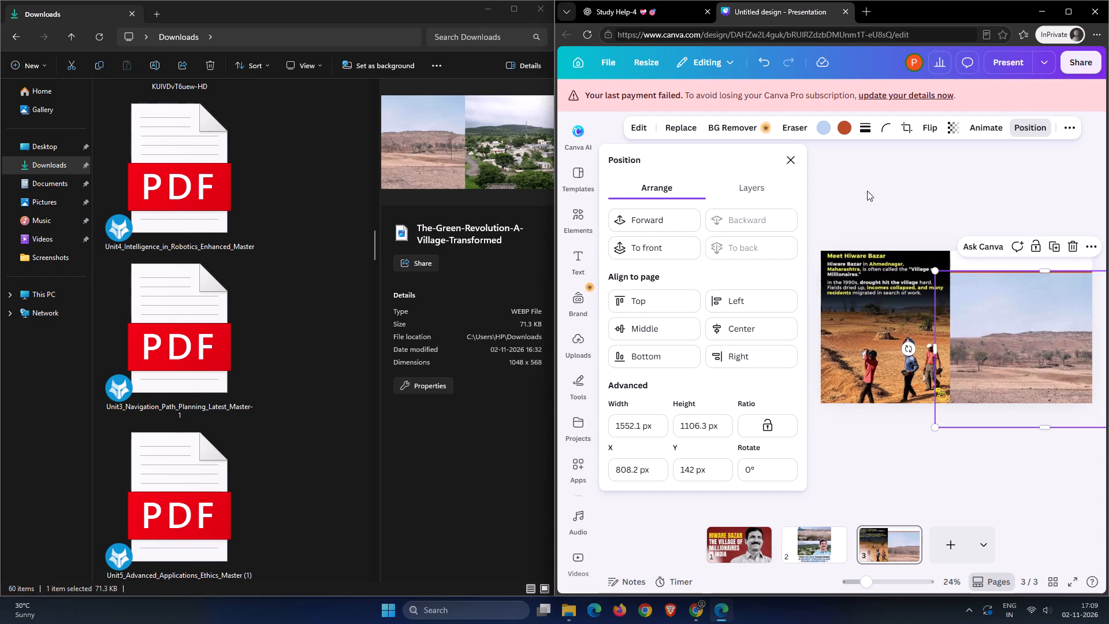
pyautogui.click(789, 161)
pyautogui.moveTo(957, 360); pyautogui.dragTo(941, 346)
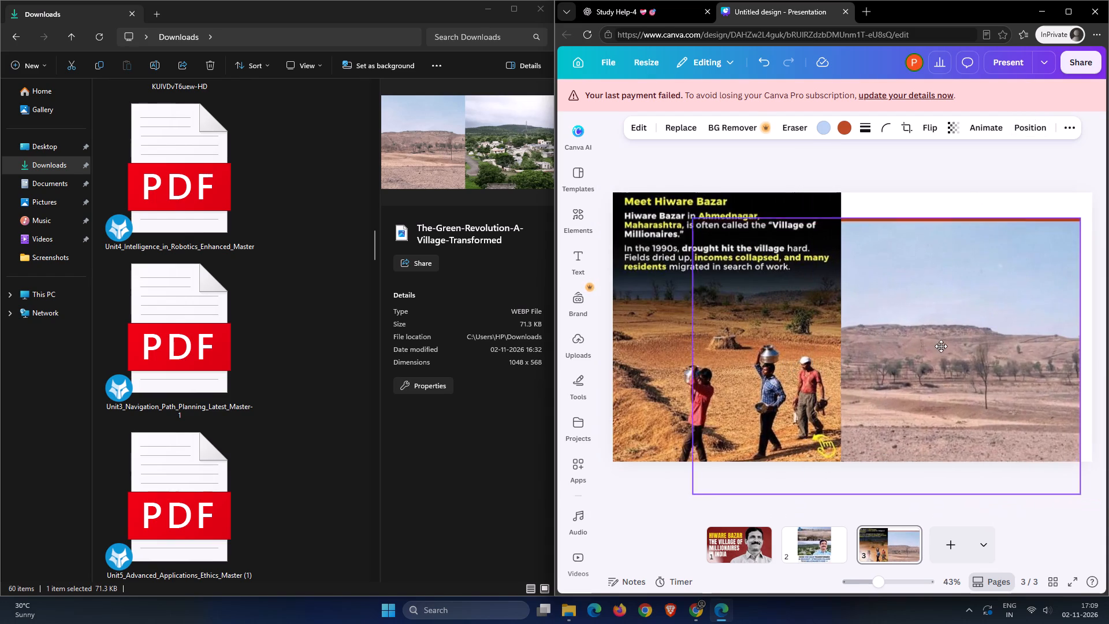
pyautogui.moveTo(941, 346); pyautogui.dragTo(952, 326)
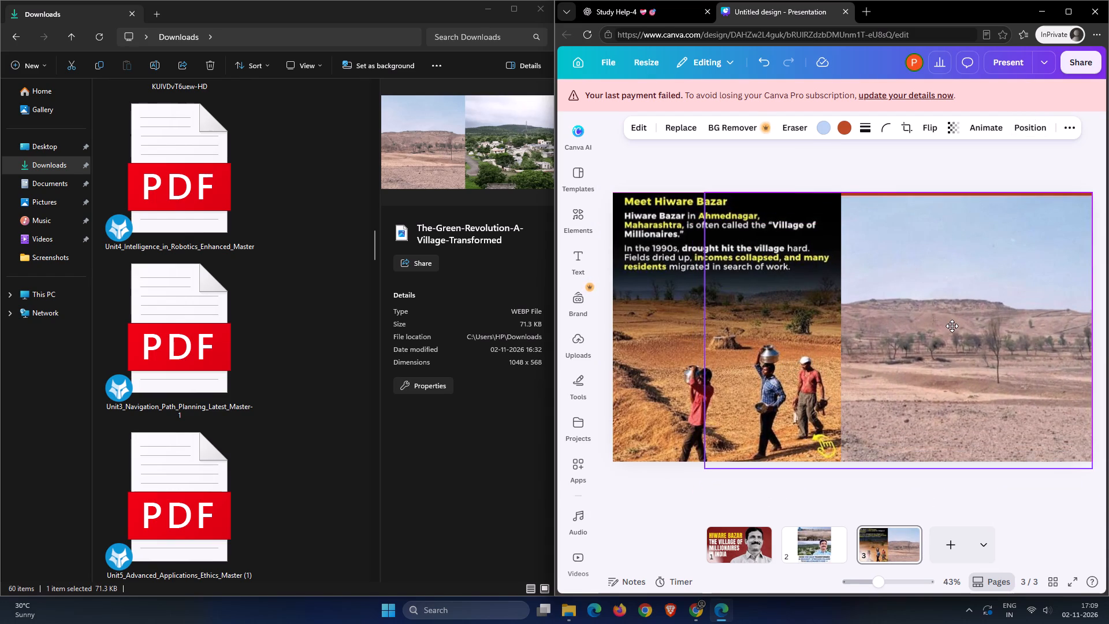
pyautogui.moveTo(952, 326); pyautogui.dragTo(950, 321)
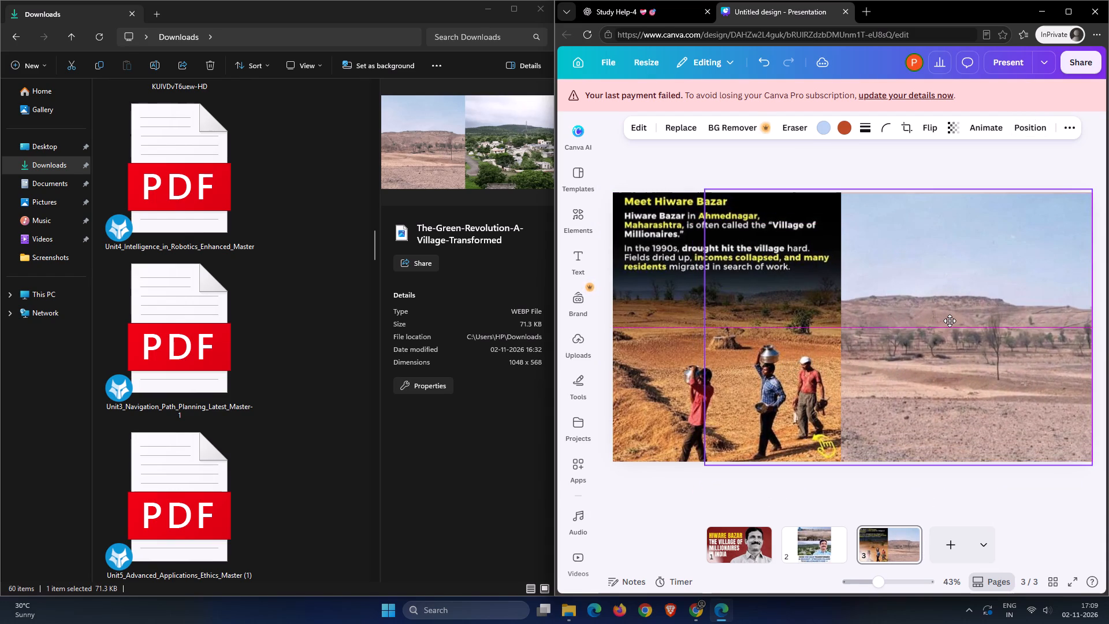
pyautogui.moveTo(950, 321); pyautogui.dragTo(974, 320)
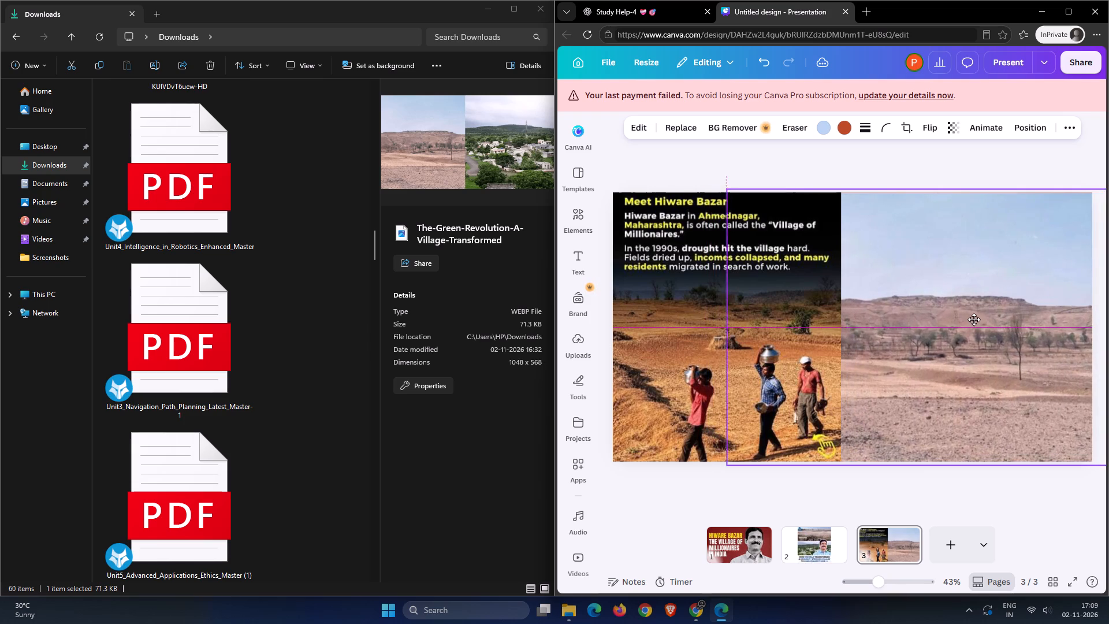
pyautogui.moveTo(974, 320); pyautogui.dragTo(998, 321)
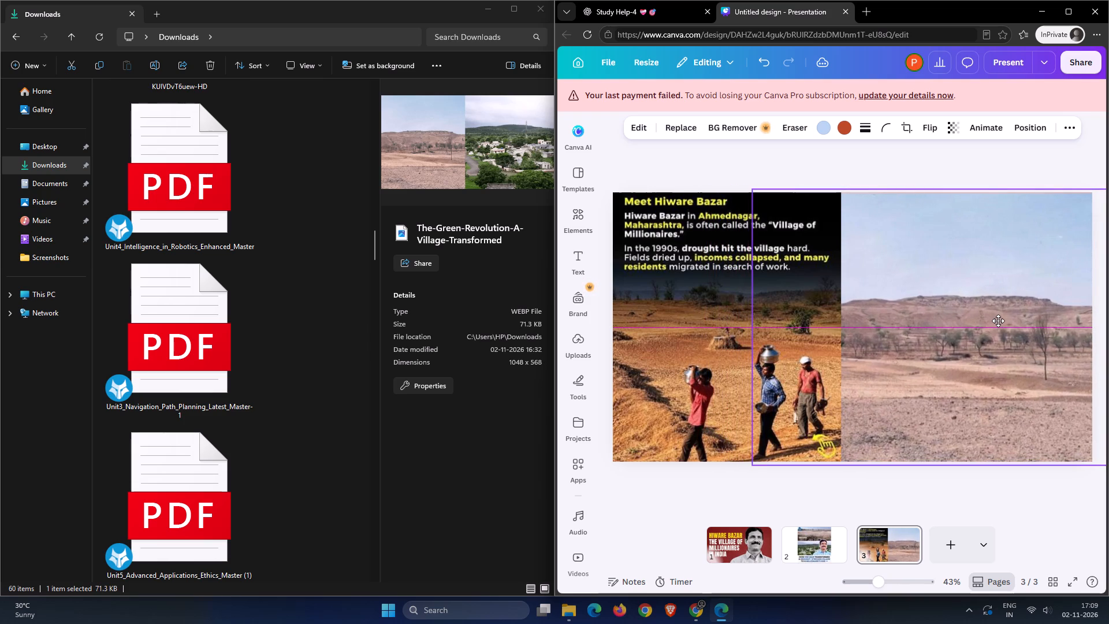
pyautogui.moveTo(998, 321); pyautogui.dragTo(997, 321)
pyautogui.click(1046, 521)
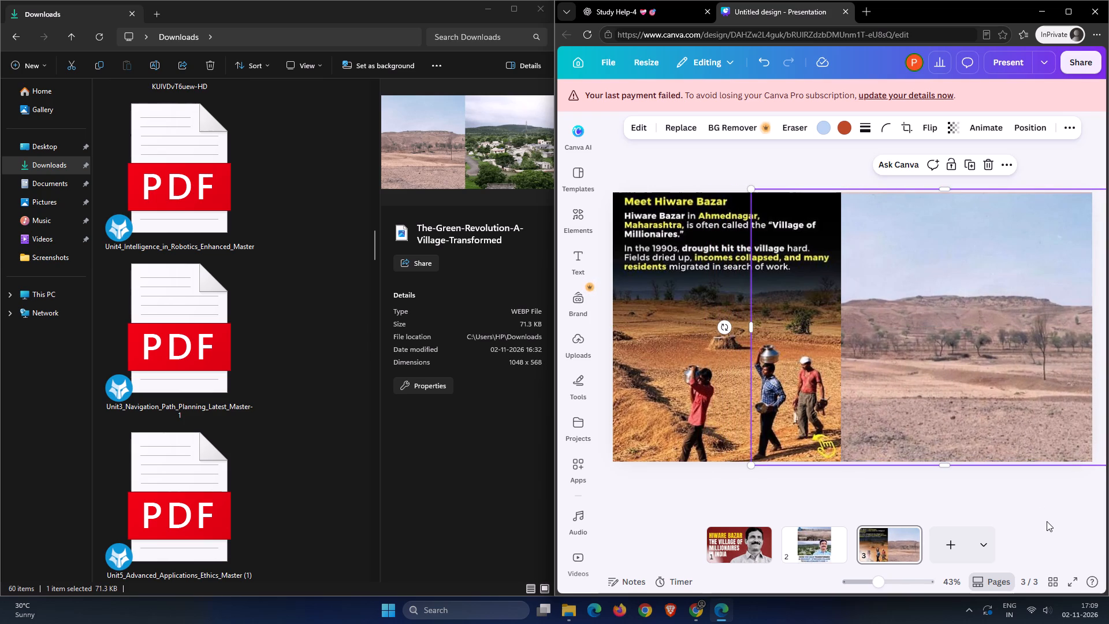
pyautogui.click(1019, 499)
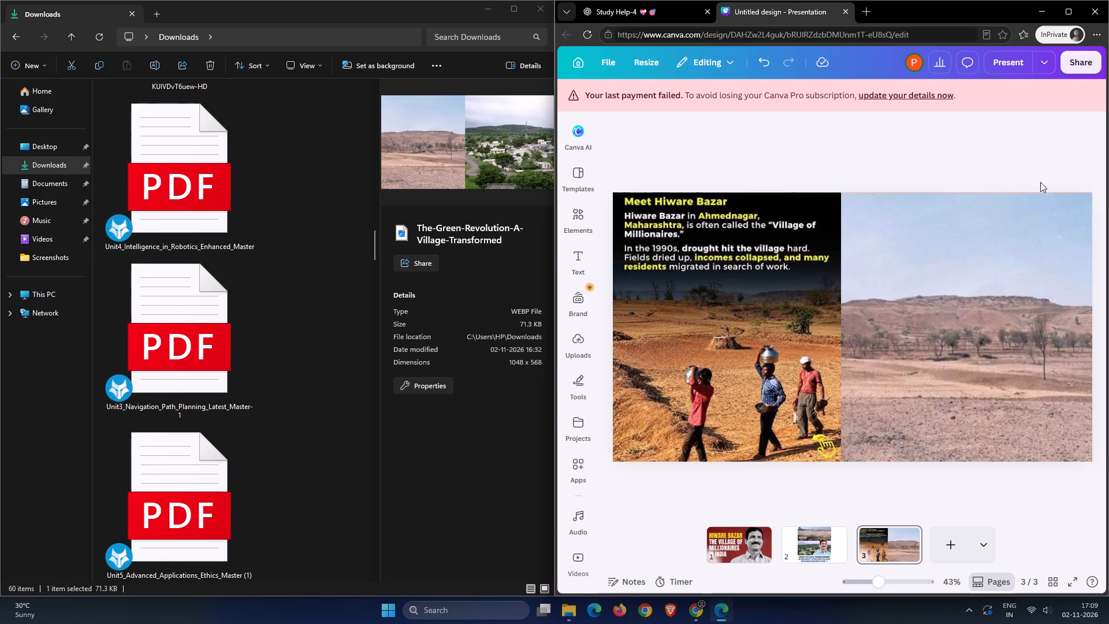
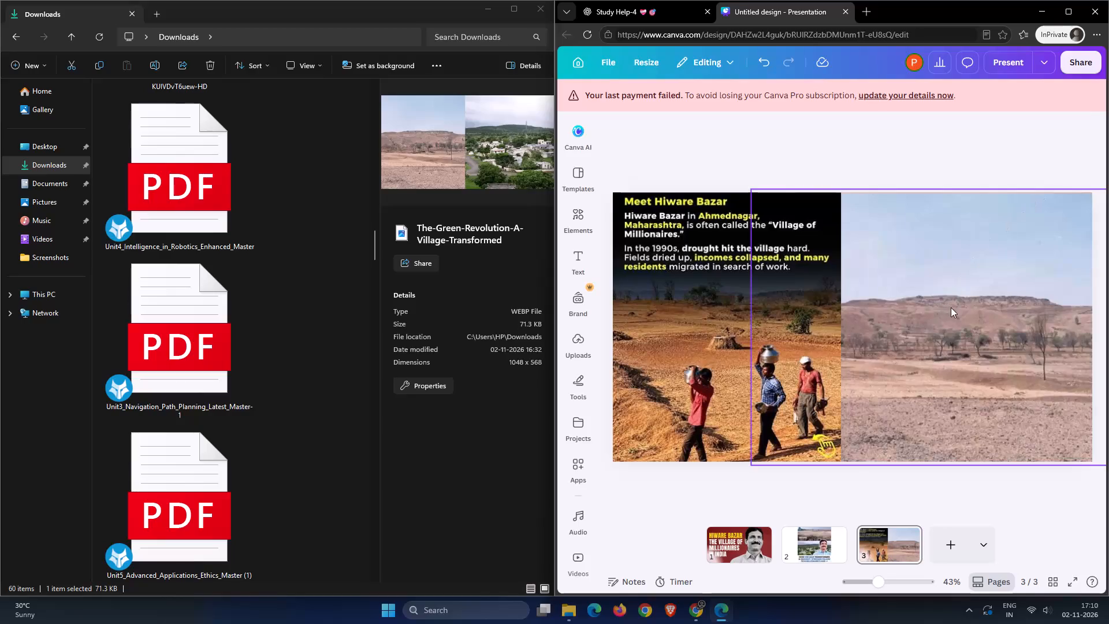
pyautogui.moveTo(951, 307); pyautogui.dragTo(951, 304)
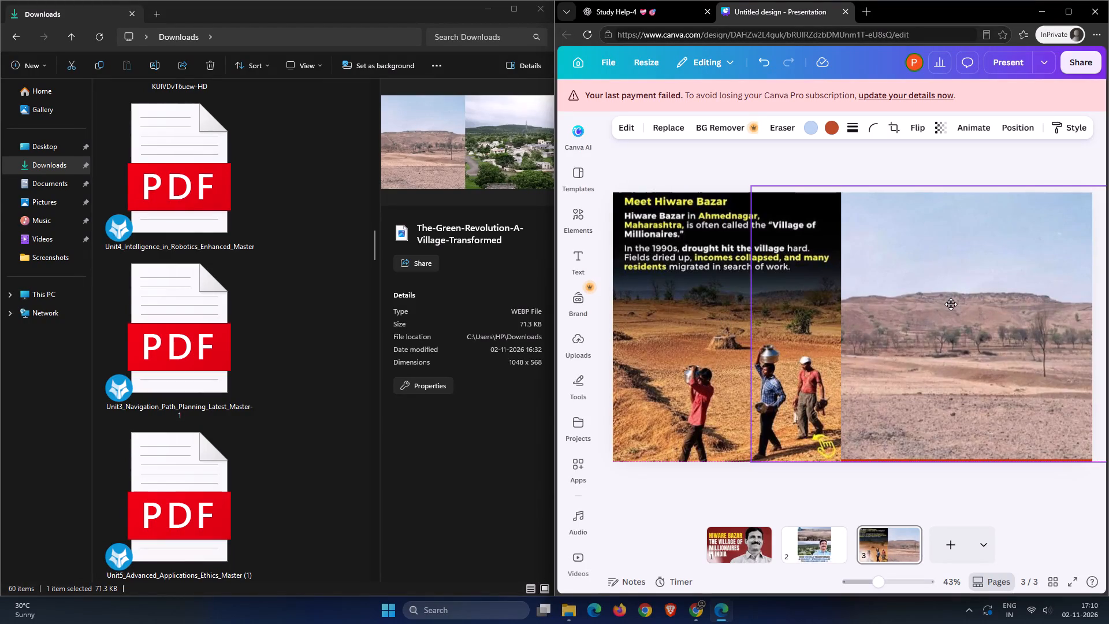
pyautogui.moveTo(951, 304); pyautogui.dragTo(951, 308)
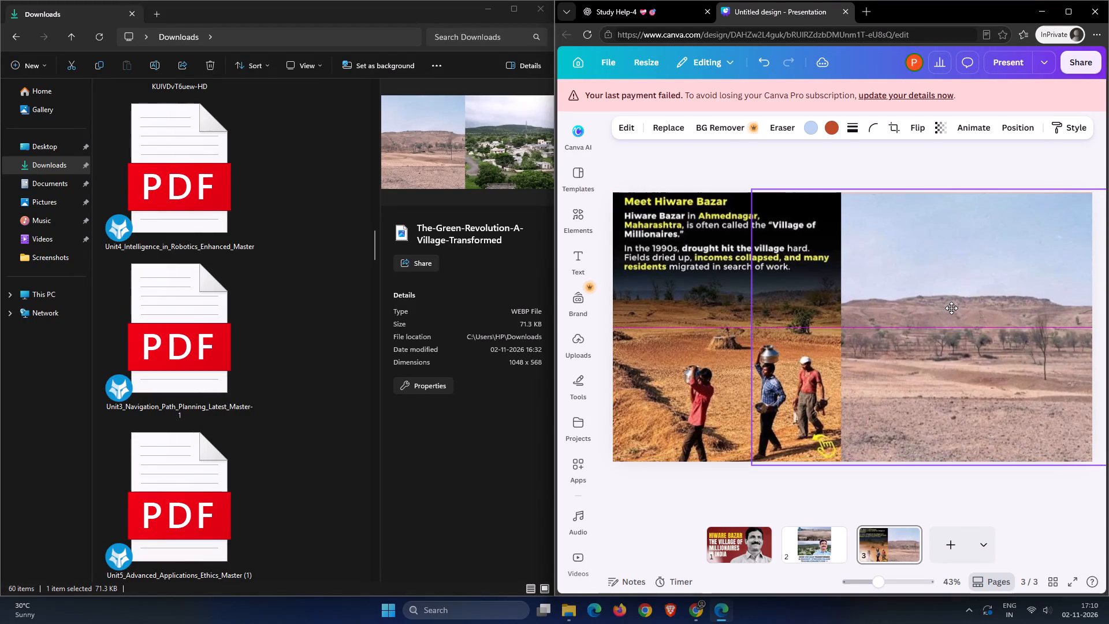
pyautogui.moveTo(951, 308); pyautogui.dragTo(967, 305)
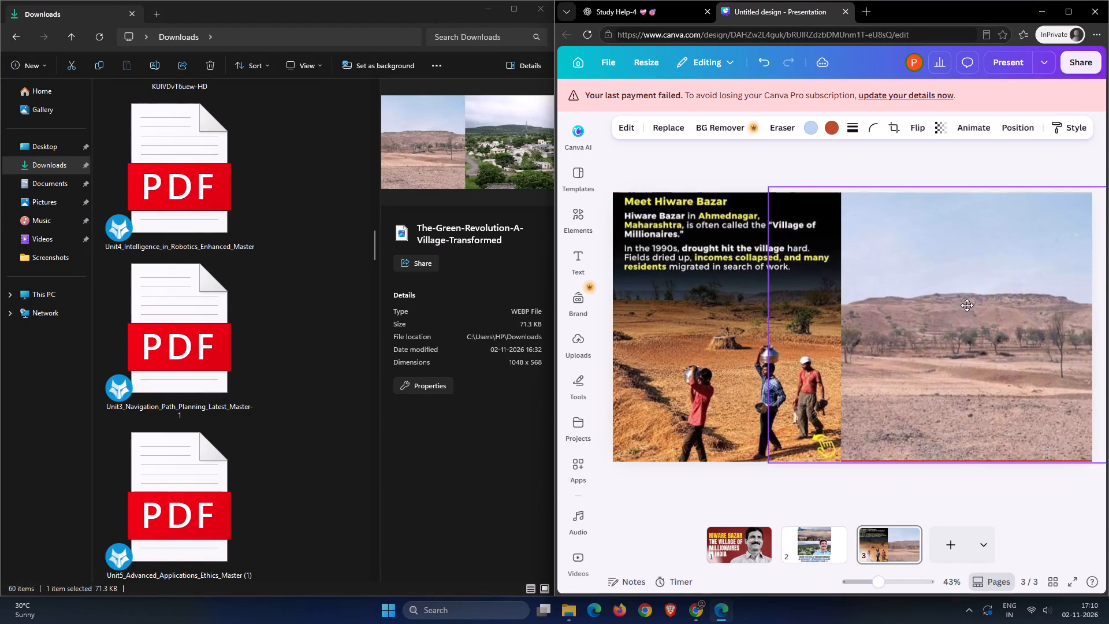
pyautogui.moveTo(967, 305); pyautogui.dragTo(967, 307)
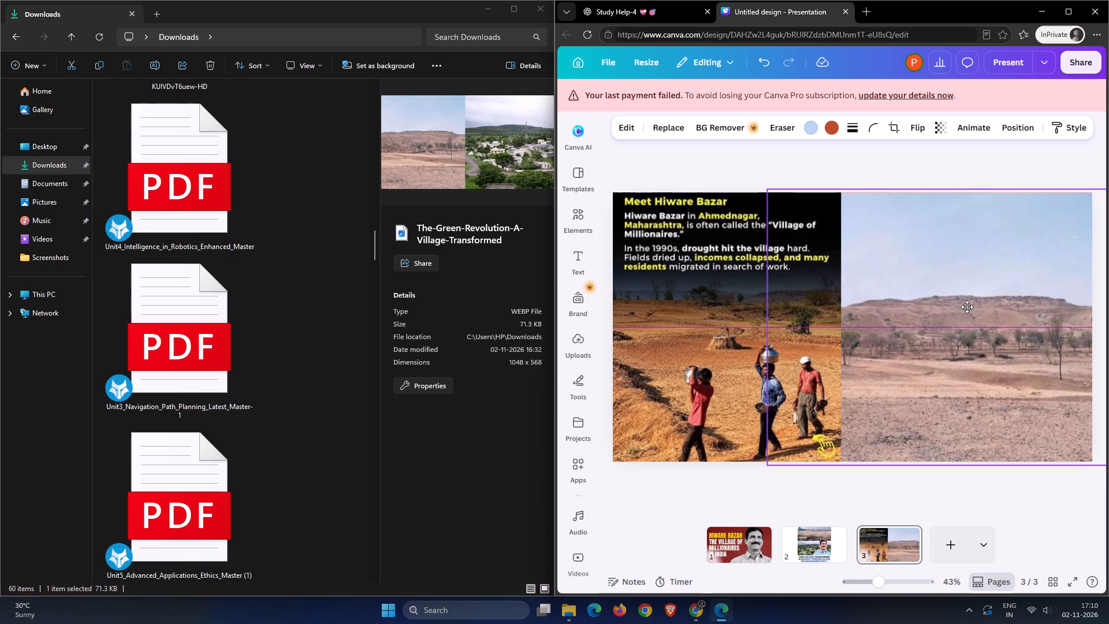
pyautogui.moveTo(967, 307); pyautogui.dragTo(954, 310)
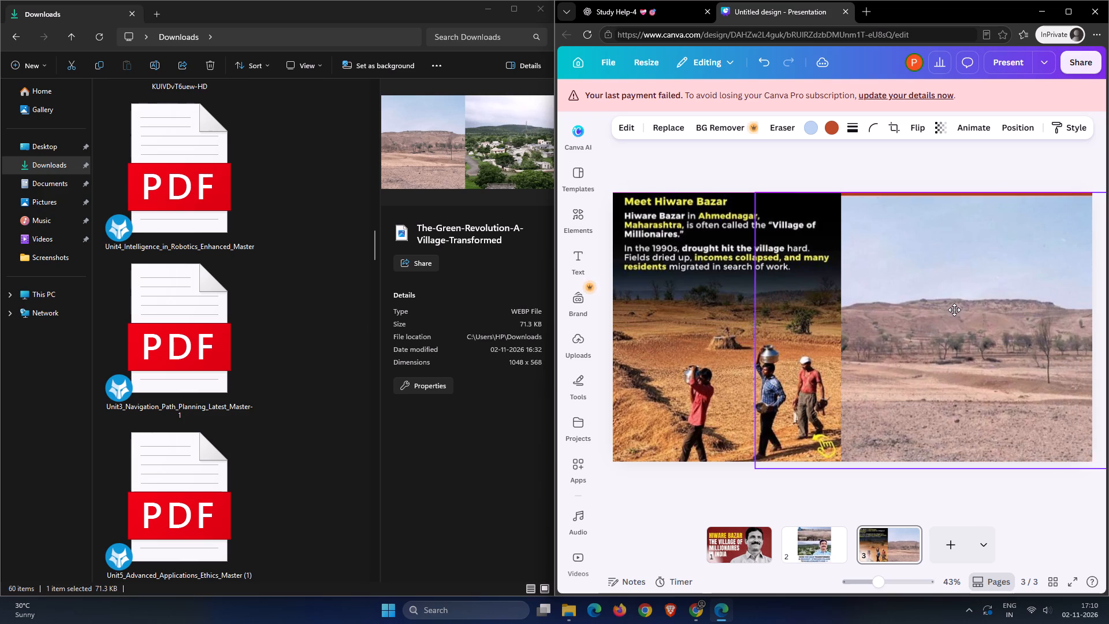
pyautogui.moveTo(954, 310); pyautogui.dragTo(951, 306)
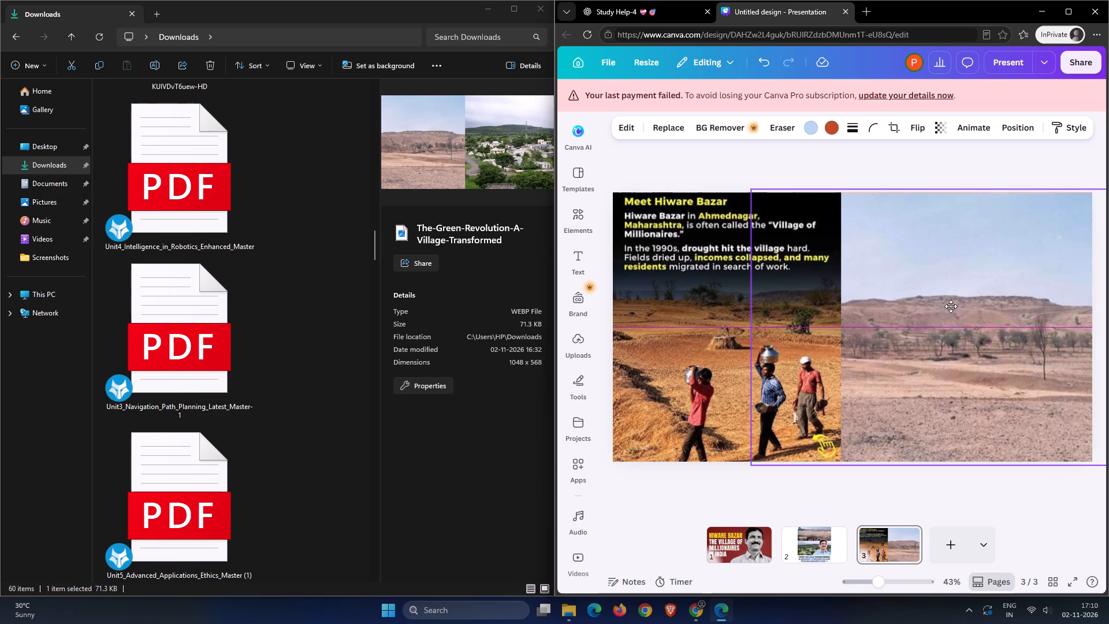
pyautogui.moveTo(951, 306); pyautogui.dragTo(948, 306)
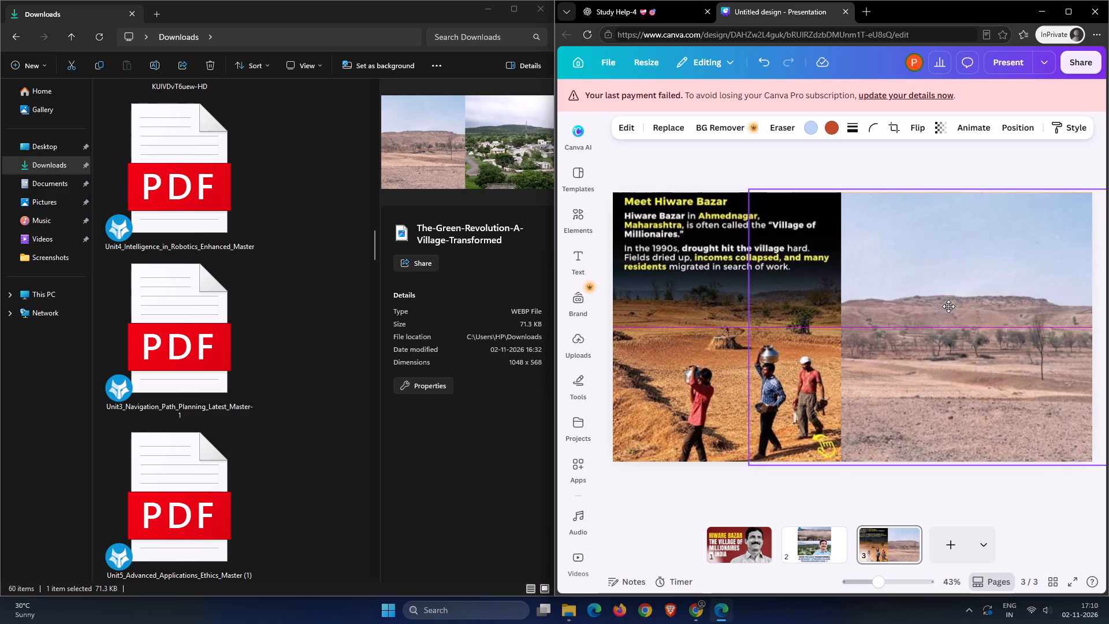
pyautogui.moveTo(948, 306); pyautogui.dragTo(966, 307)
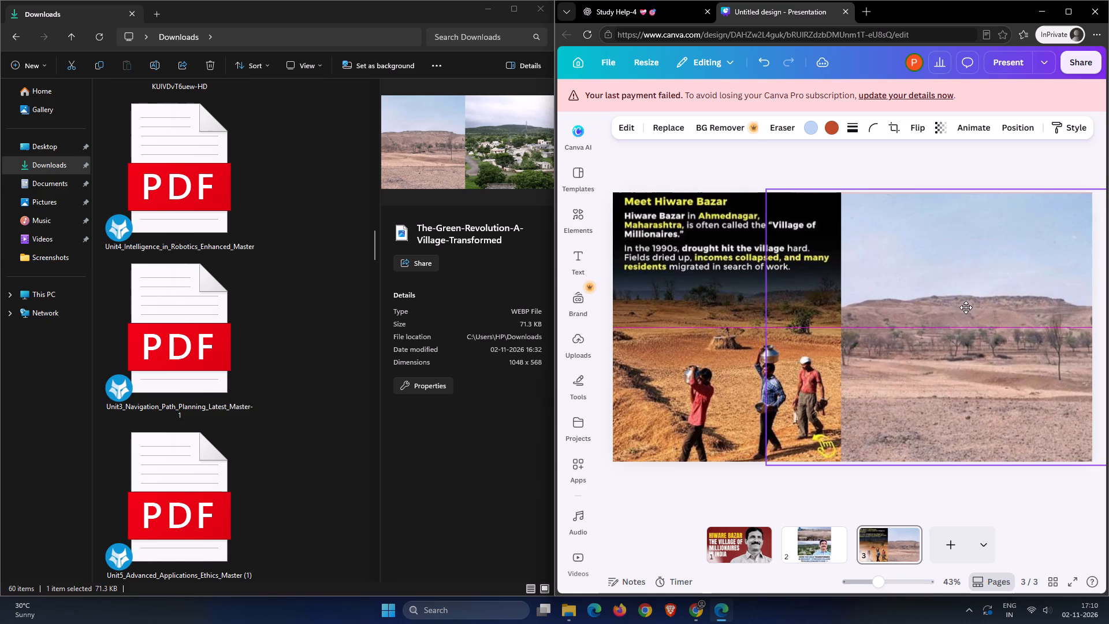
pyautogui.moveTo(966, 307); pyautogui.dragTo(943, 306)
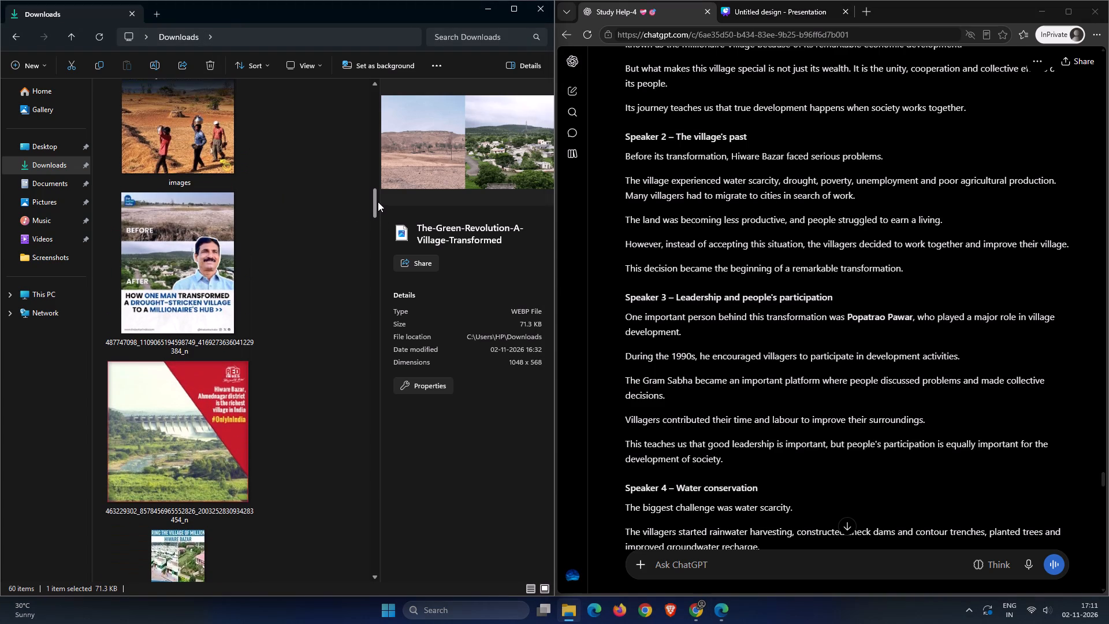
pyautogui.moveTo(378, 202); pyautogui.dragTo(385, 174)
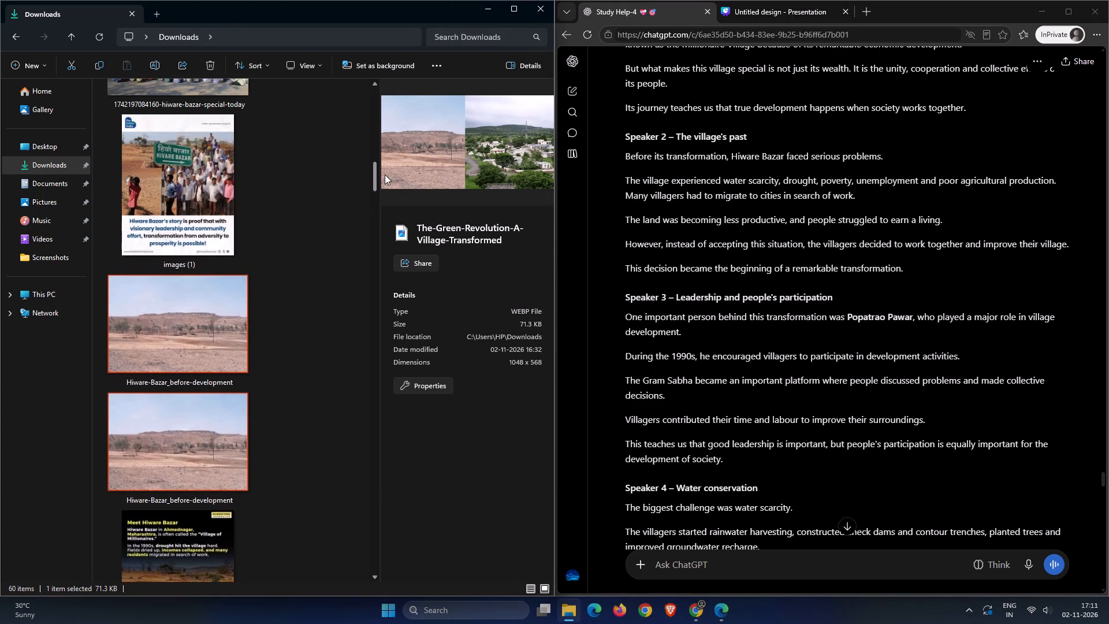
pyautogui.moveTo(385, 174); pyautogui.dragTo(387, 168)
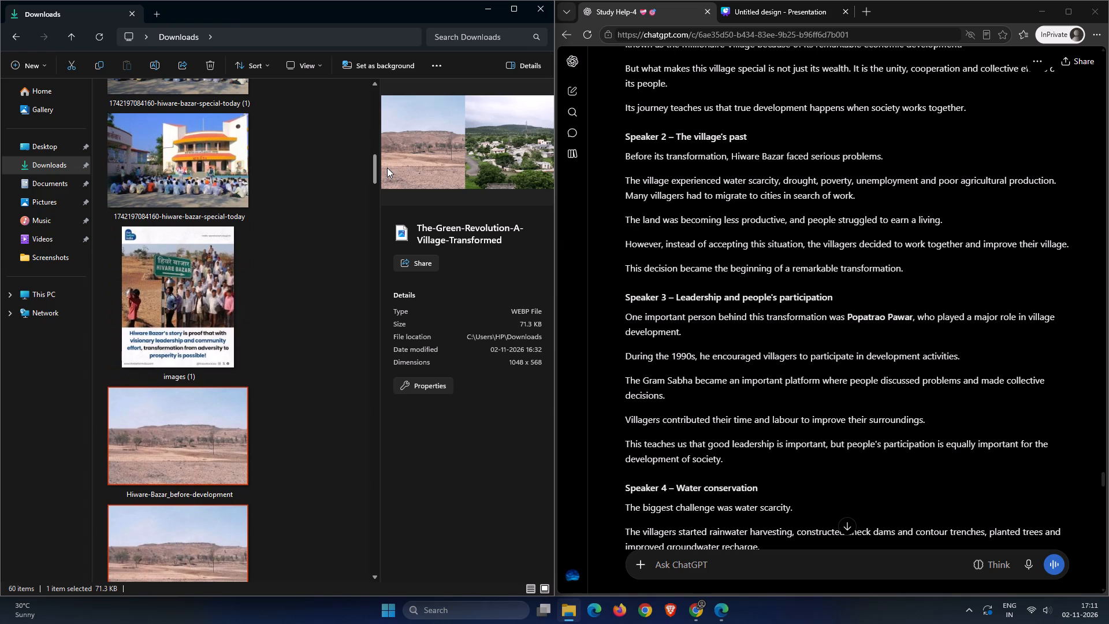
pyautogui.moveTo(387, 168); pyautogui.dragTo(390, 157)
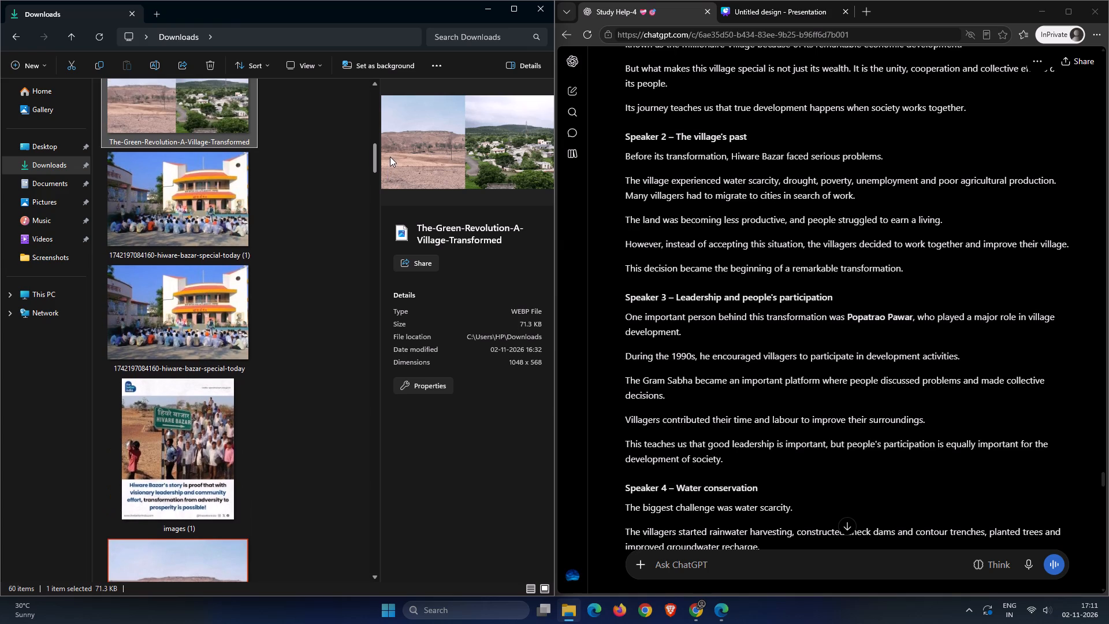
pyautogui.moveTo(390, 157); pyautogui.dragTo(390, 154)
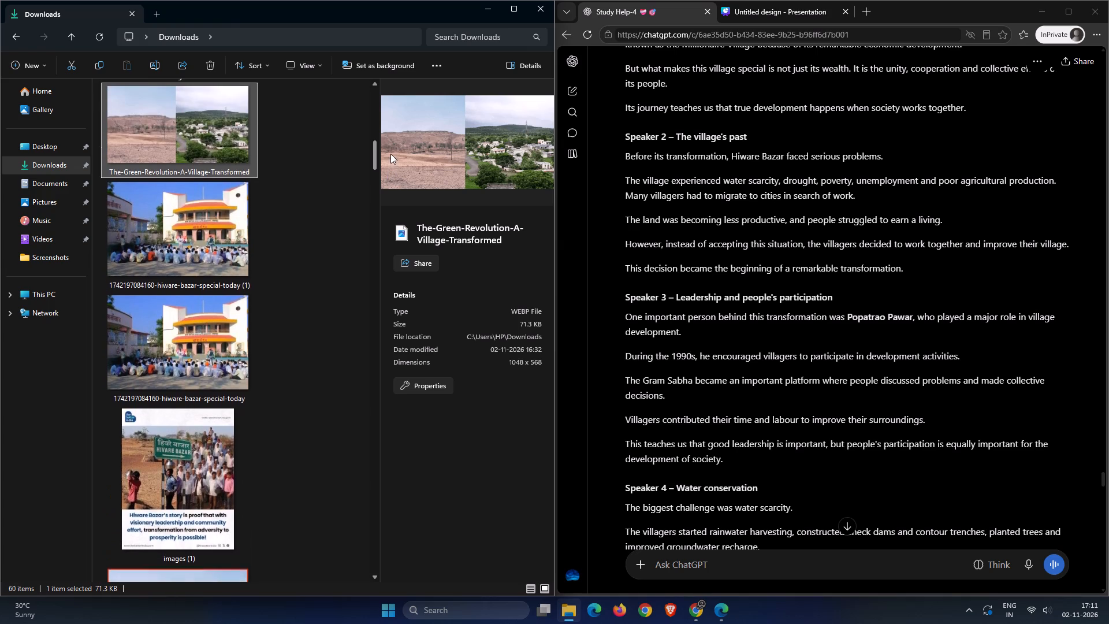
pyautogui.moveTo(390, 154); pyautogui.dragTo(396, 140)
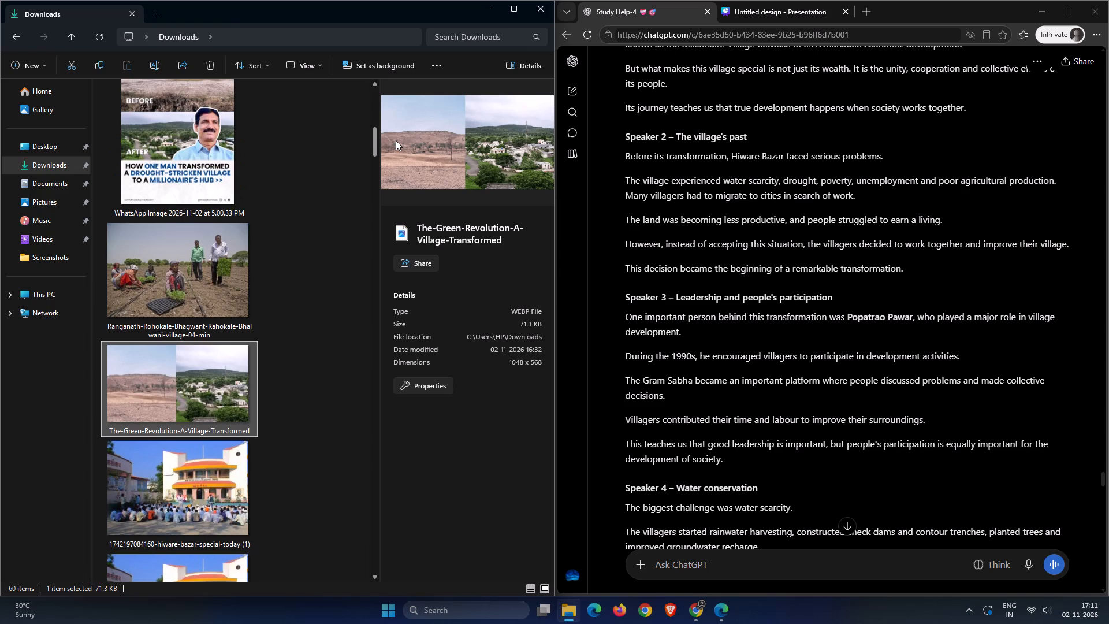
pyautogui.moveTo(396, 140); pyautogui.dragTo(399, 146)
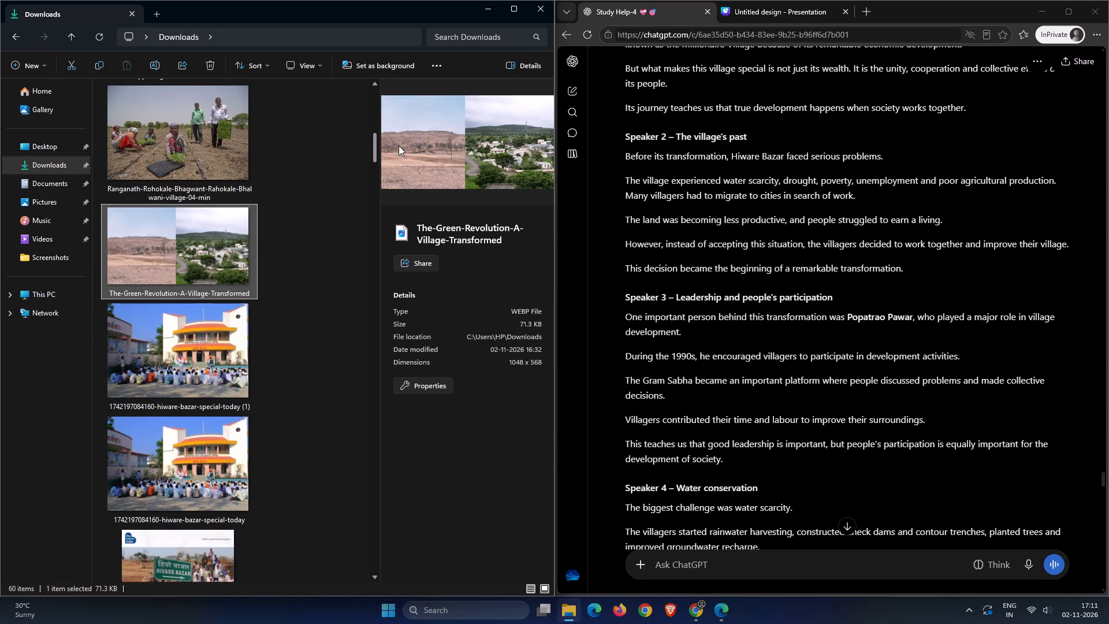
pyautogui.moveTo(399, 146); pyautogui.dragTo(416, 138)
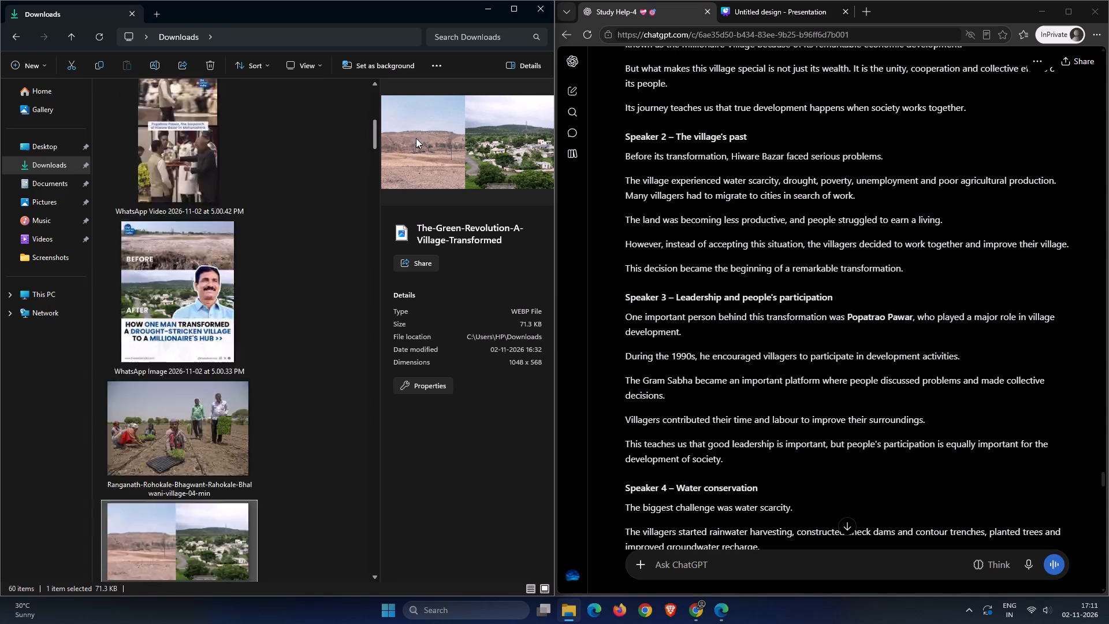
pyautogui.moveTo(416, 138); pyautogui.dragTo(415, 147)
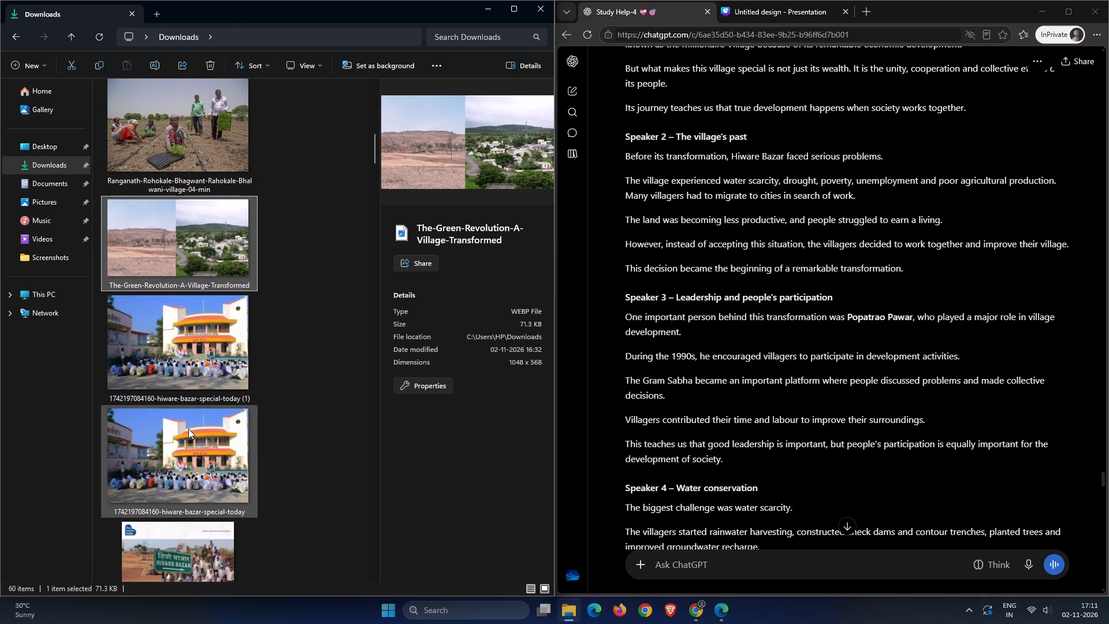
pyautogui.click(752, 17)
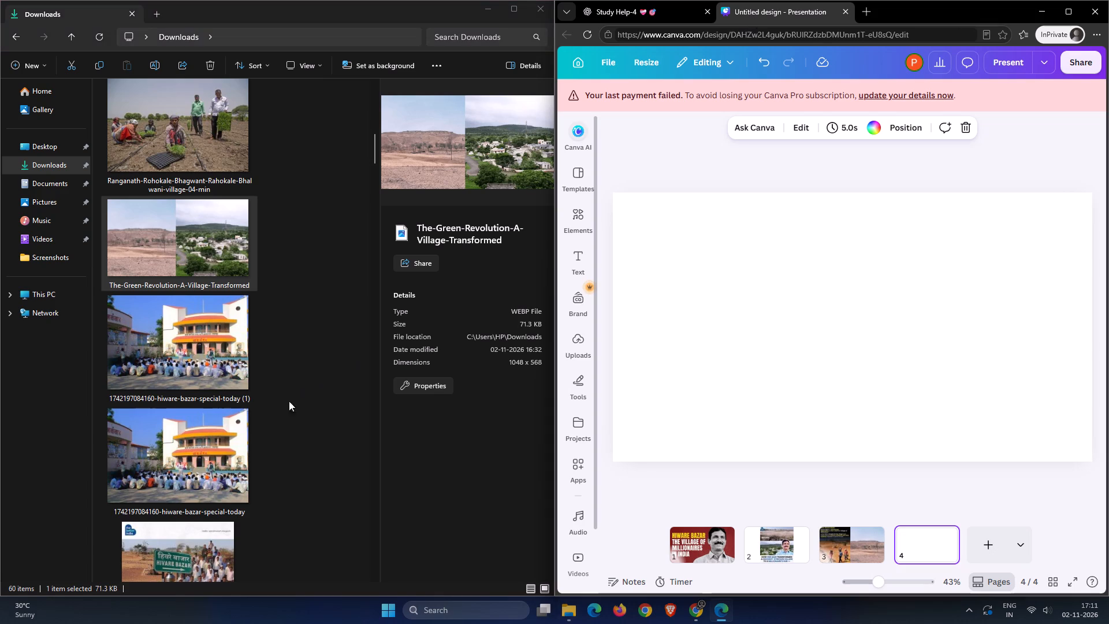
pyautogui.moveTo(184, 452); pyautogui.dragTo(806, 369)
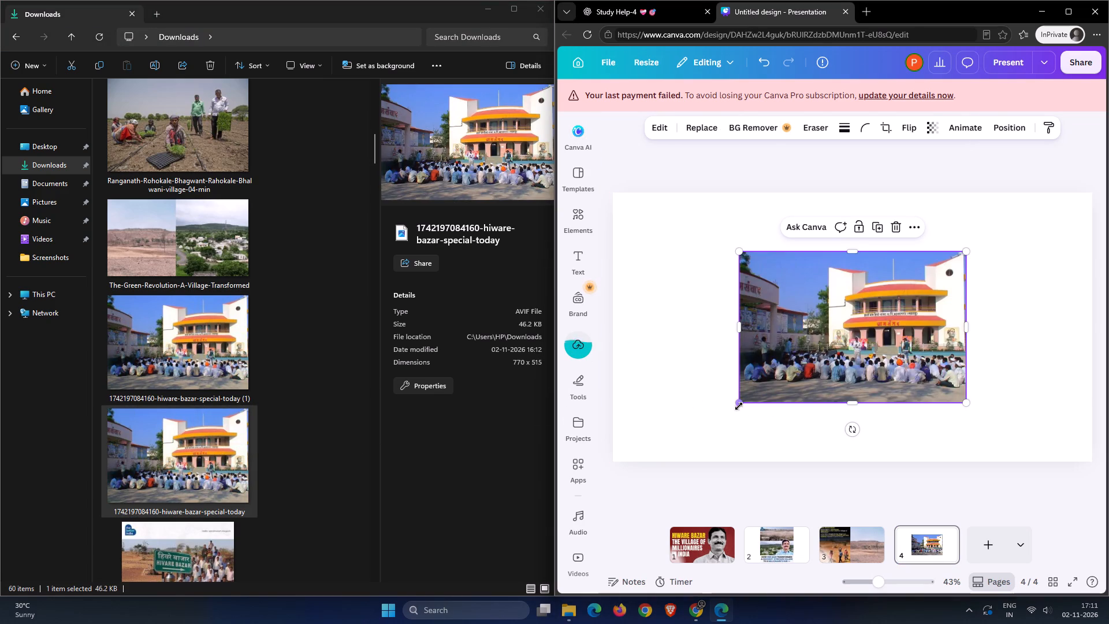
pyautogui.moveTo(739, 404); pyautogui.dragTo(659, 467)
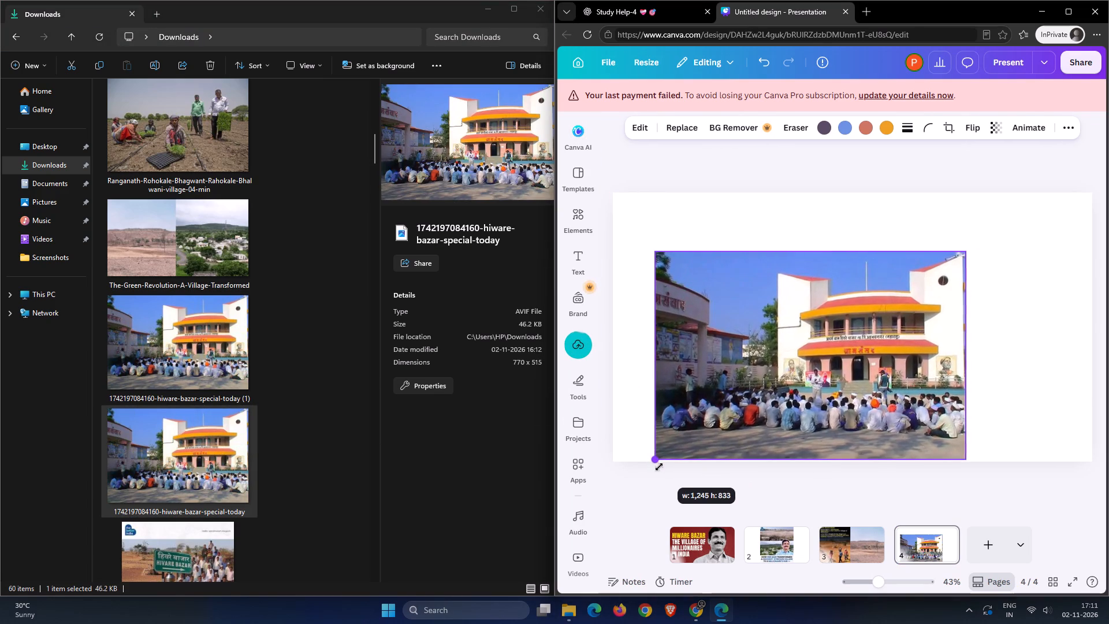
pyautogui.moveTo(659, 467); pyautogui.dragTo(658, 468)
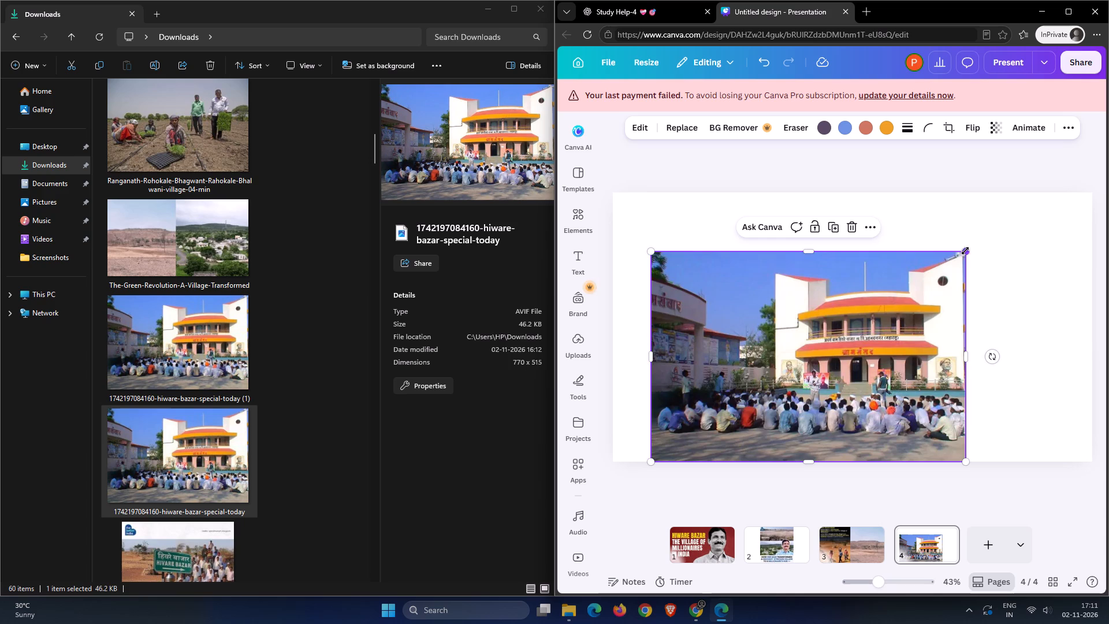
pyautogui.moveTo(965, 251); pyautogui.dragTo(1052, 199)
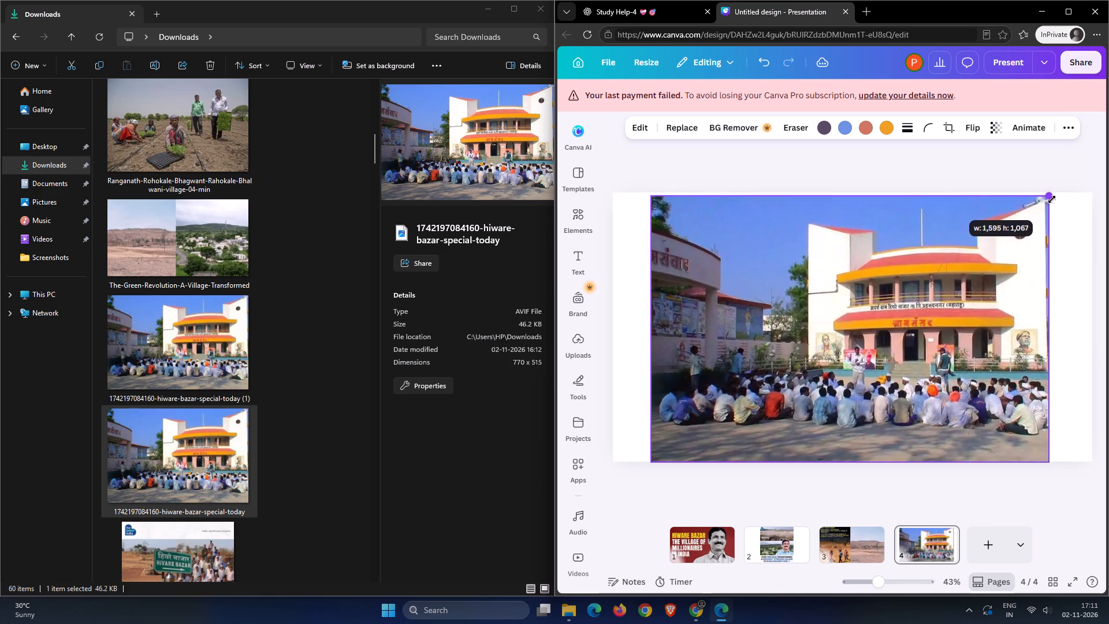
pyautogui.moveTo(1052, 199); pyautogui.dragTo(1055, 197)
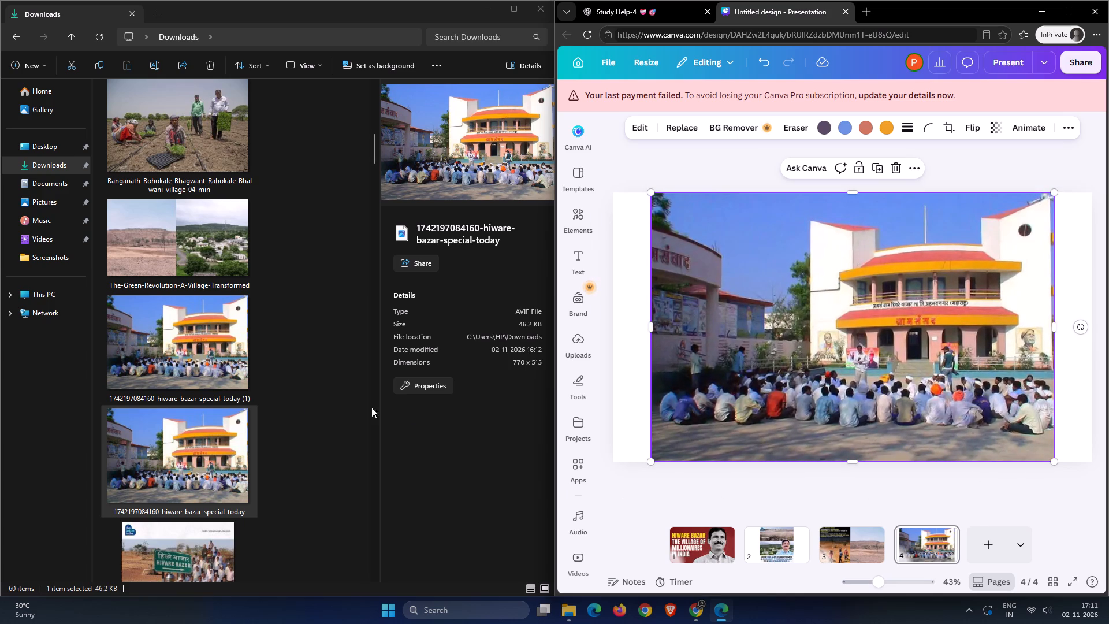
# Add the Downloads image of farmers with seedling trays to page 4, against the page's left edge, and shrink it slightly.
pyautogui.scroll(1, 299, 402)
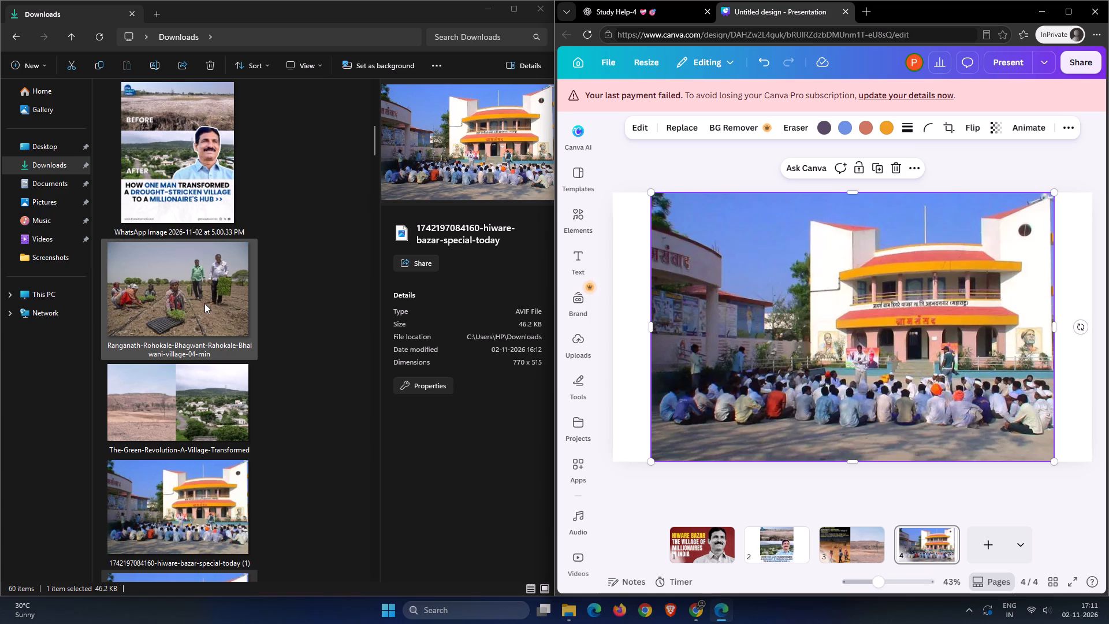
pyautogui.moveTo(204, 303); pyautogui.dragTo(749, 343)
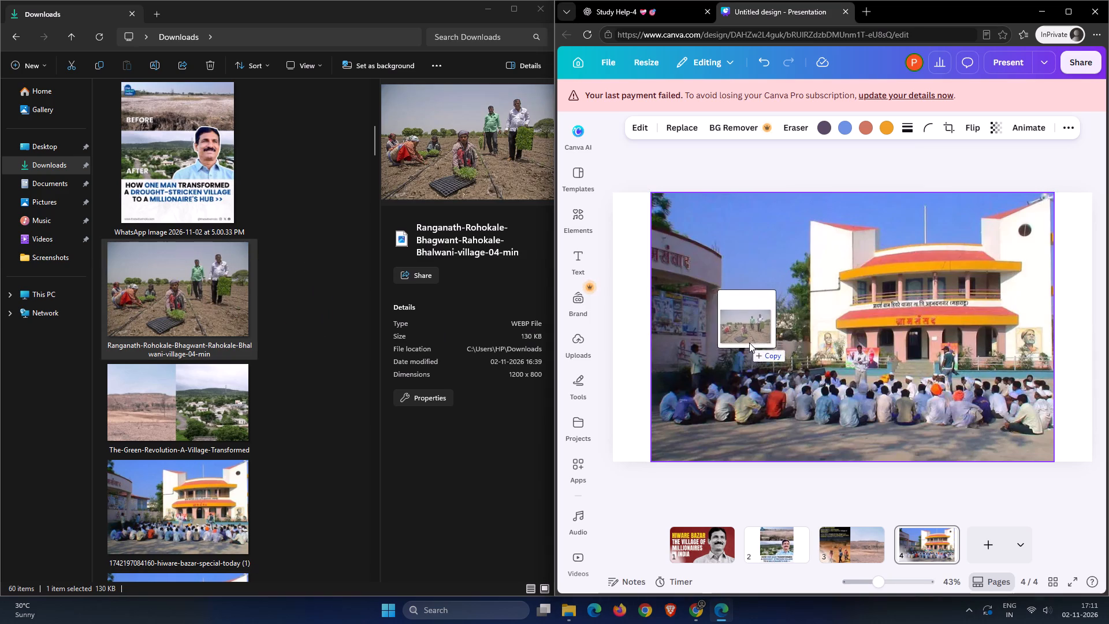
pyautogui.moveTo(749, 343); pyautogui.dragTo(749, 343)
pyautogui.moveTo(853, 340); pyautogui.dragTo(812, 342)
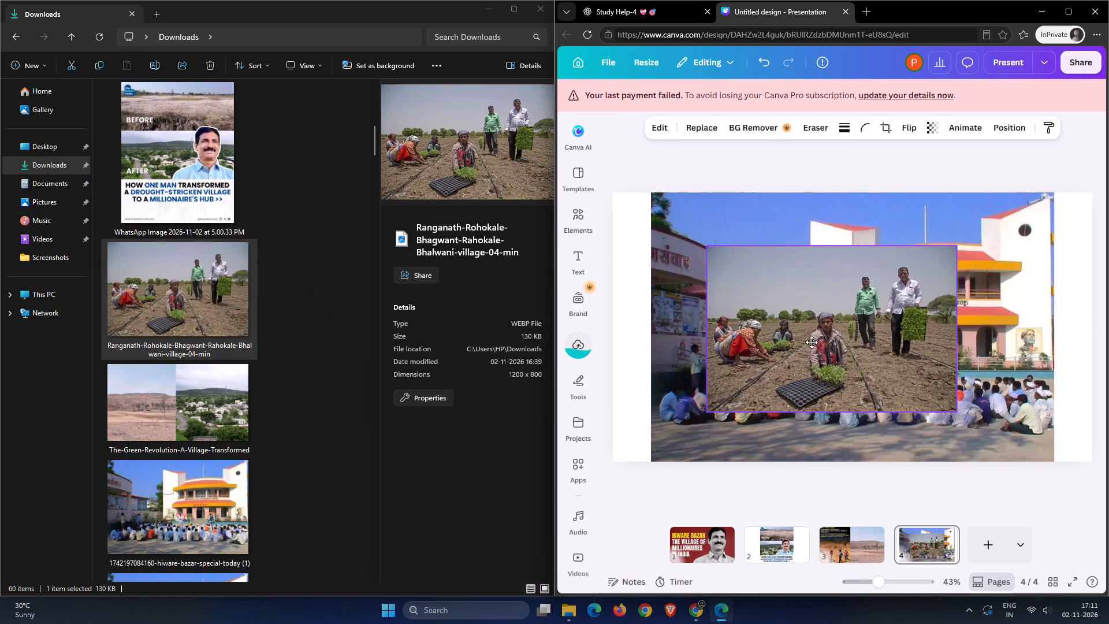
pyautogui.moveTo(812, 342); pyautogui.dragTo(735, 343)
pyautogui.moveTo(864, 413); pyautogui.dragTo(855, 408)
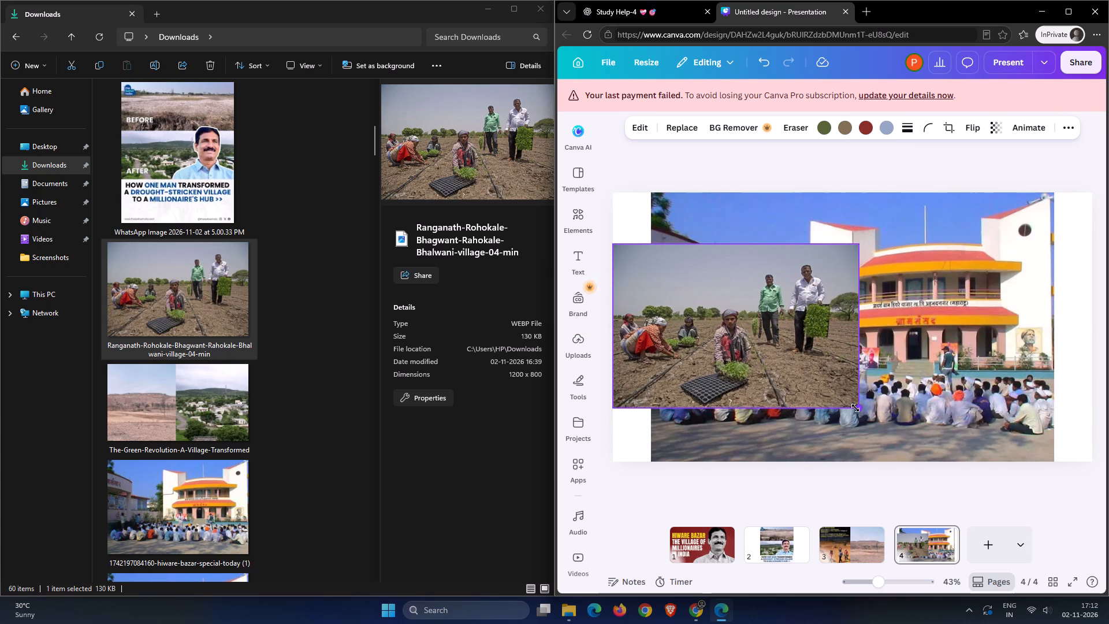
pyautogui.moveTo(855, 408); pyautogui.dragTo(850, 411)
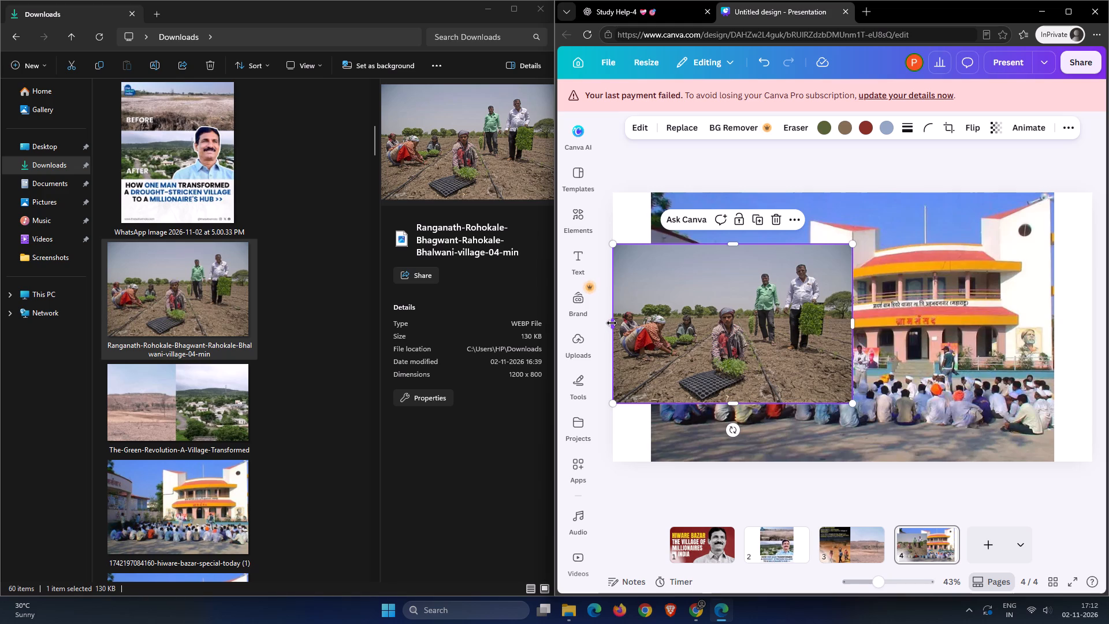
# Crop the farmers image narrower from both sides, keeping the kneeling farmer and the two standing men in frame.
pyautogui.moveTo(612, 323); pyautogui.dragTo(697, 339)
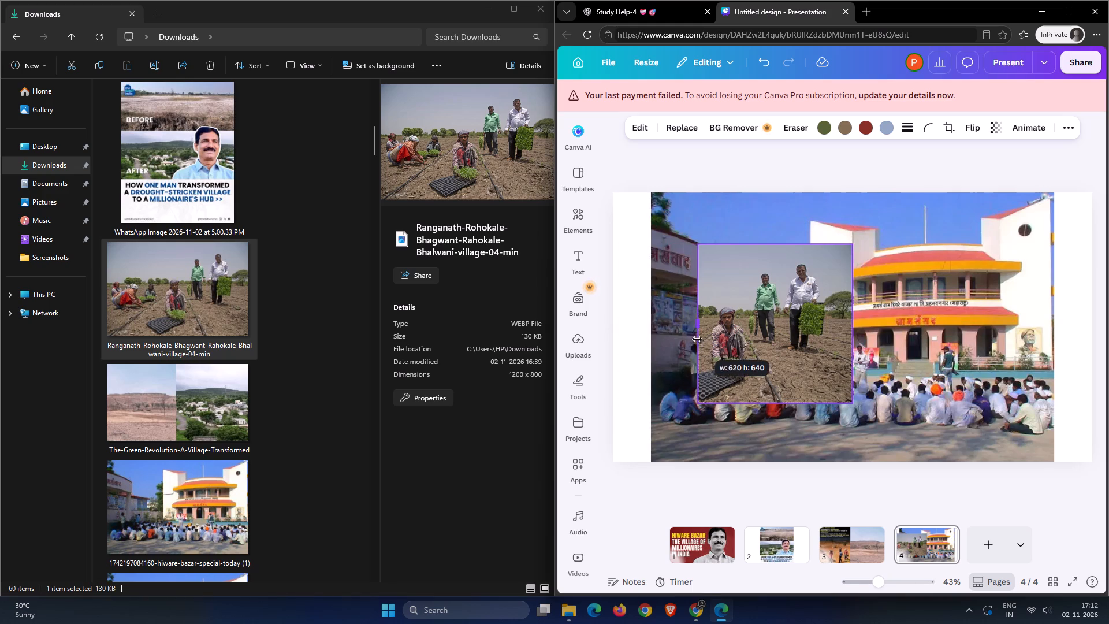
pyautogui.moveTo(697, 339); pyautogui.dragTo(691, 350)
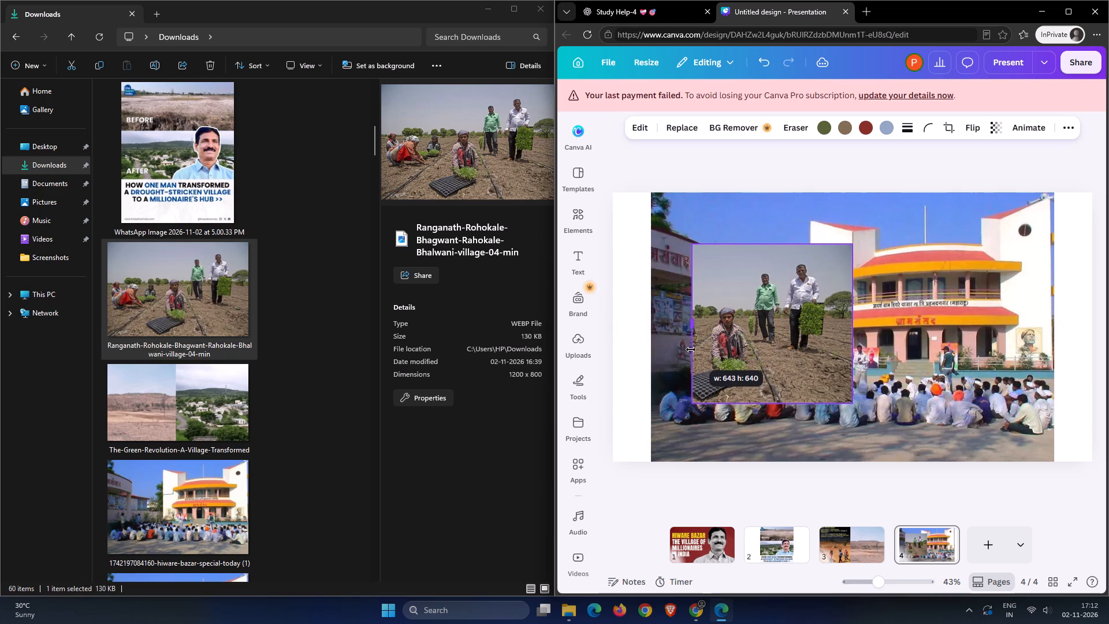
pyautogui.moveTo(691, 350); pyautogui.dragTo(615, 359)
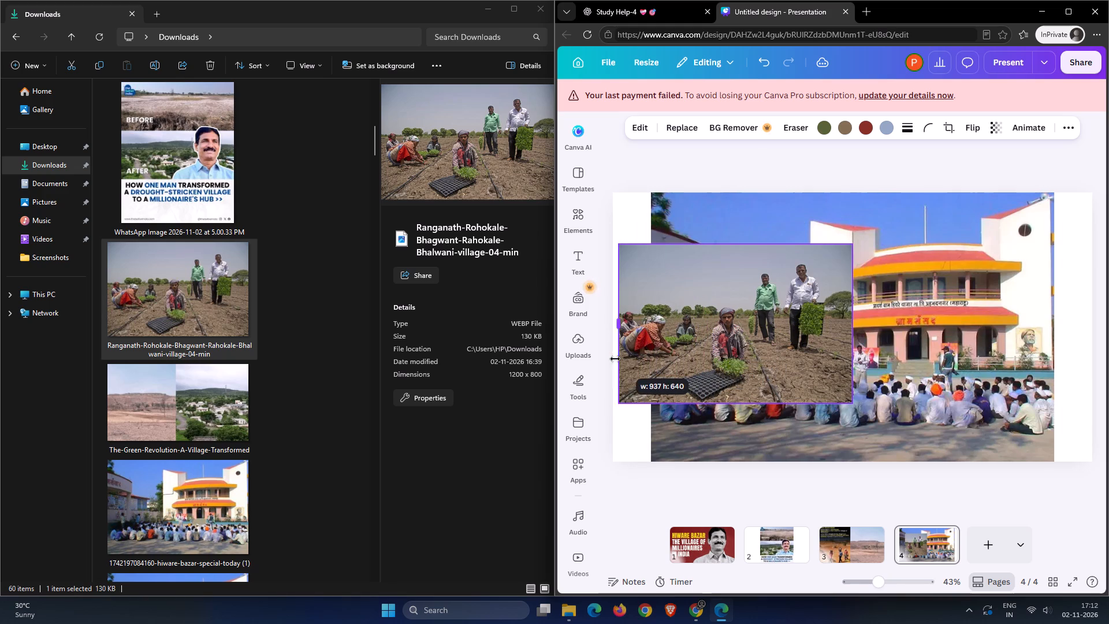
pyautogui.moveTo(615, 359); pyautogui.dragTo(612, 359)
pyautogui.moveTo(676, 355); pyautogui.dragTo(706, 358)
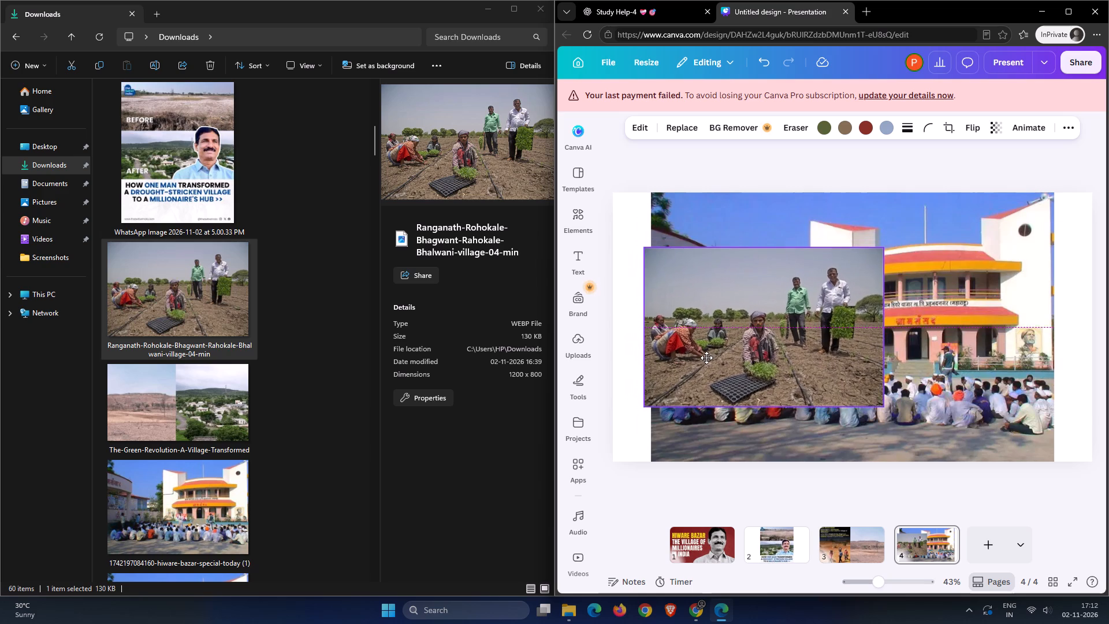
pyautogui.moveTo(706, 358); pyautogui.dragTo(687, 361)
pyautogui.moveTo(865, 326); pyautogui.dragTo(851, 335)
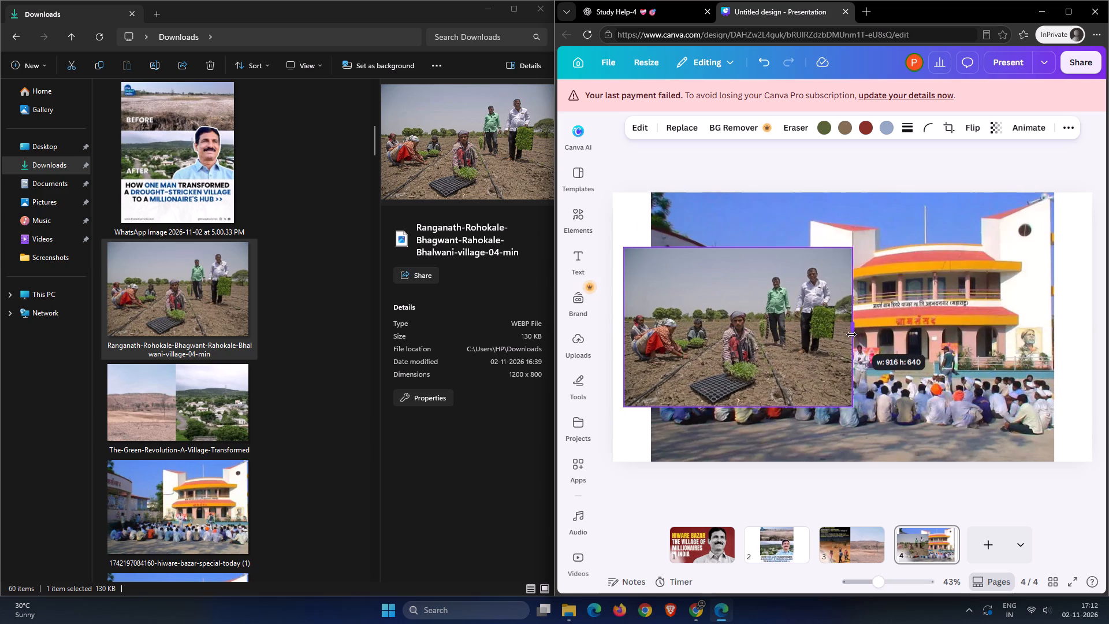
pyautogui.moveTo(851, 335); pyautogui.dragTo(843, 337)
pyautogui.moveTo(623, 329); pyautogui.dragTo(659, 330)
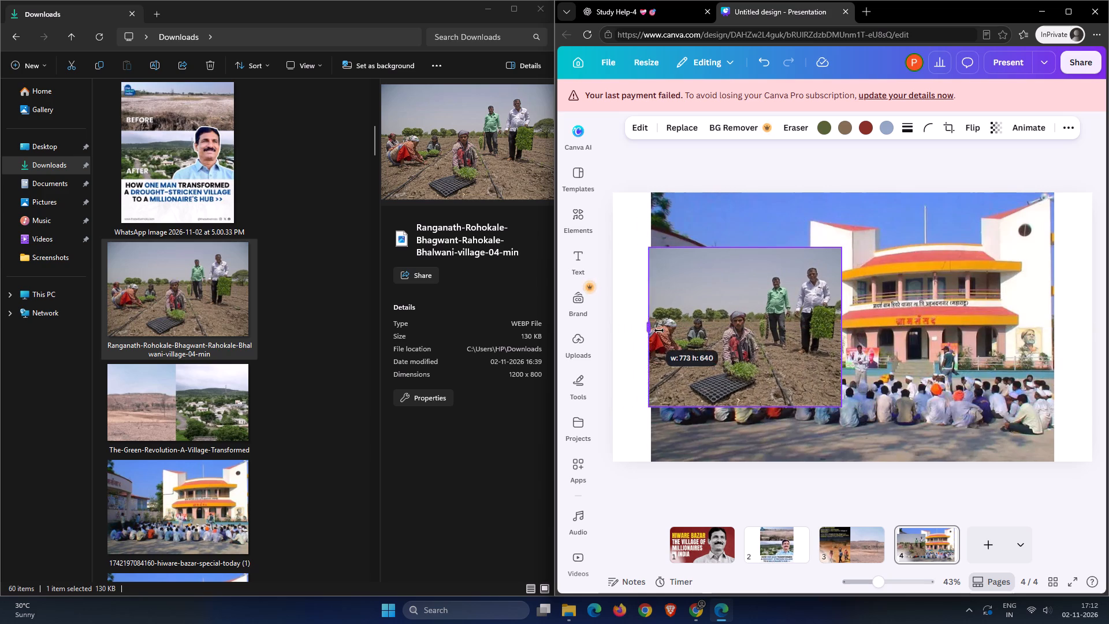
pyautogui.moveTo(659, 330); pyautogui.dragTo(684, 345)
# Move the cropped farmers image to the page's bottom-left corner and enlarge it to the full page height.
pyautogui.moveTo(750, 334); pyautogui.dragTo(715, 359)
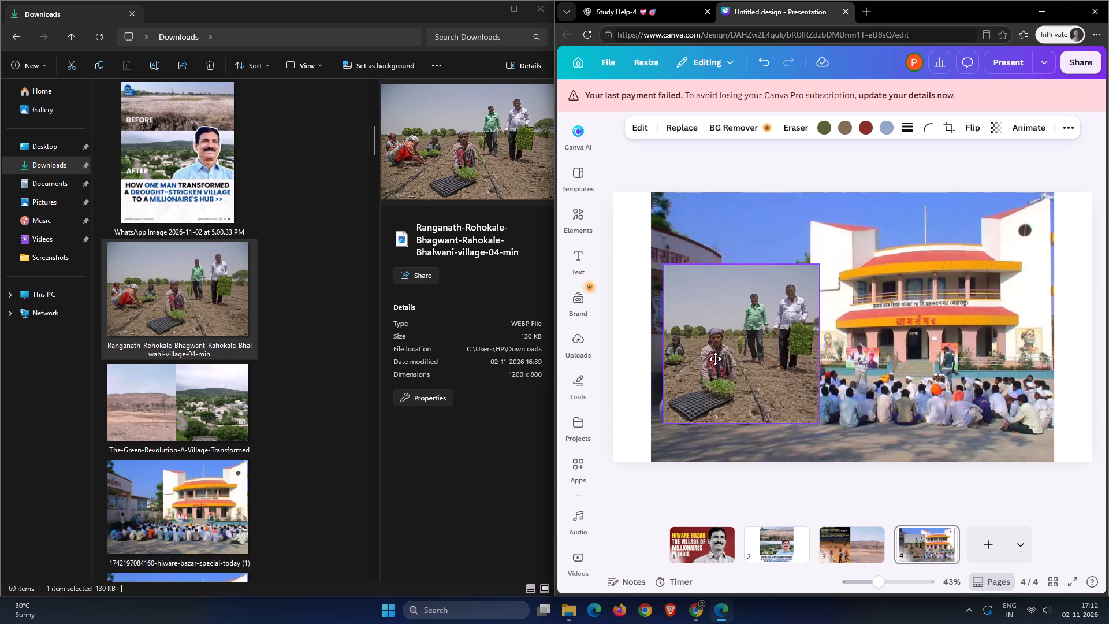
pyautogui.moveTo(715, 359); pyautogui.dragTo(678, 388)
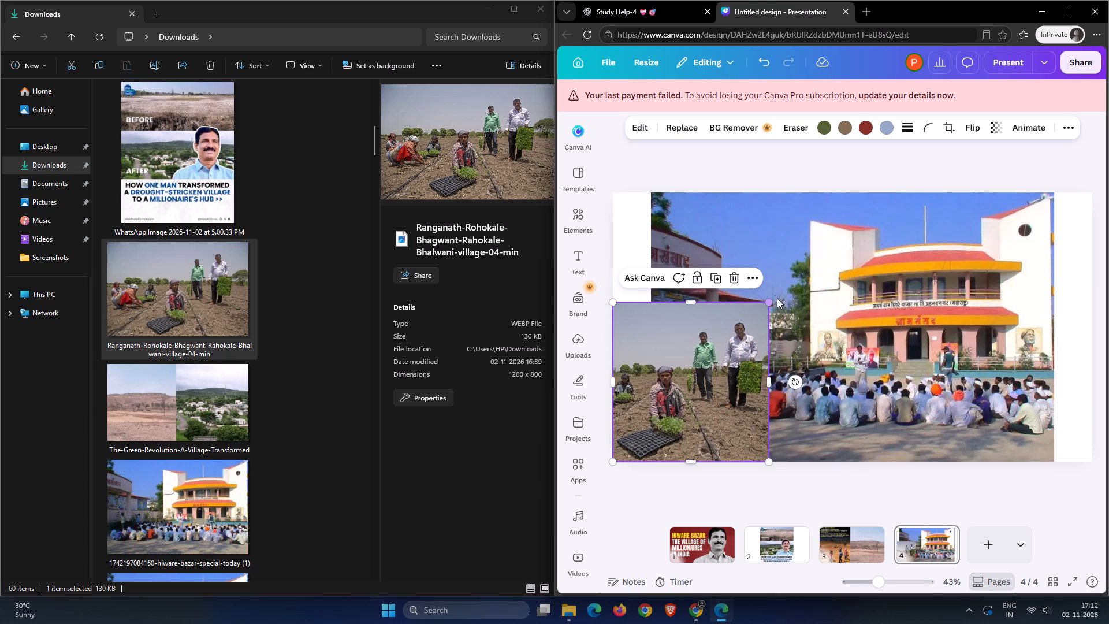
pyautogui.moveTo(771, 302); pyautogui.dragTo(870, 204)
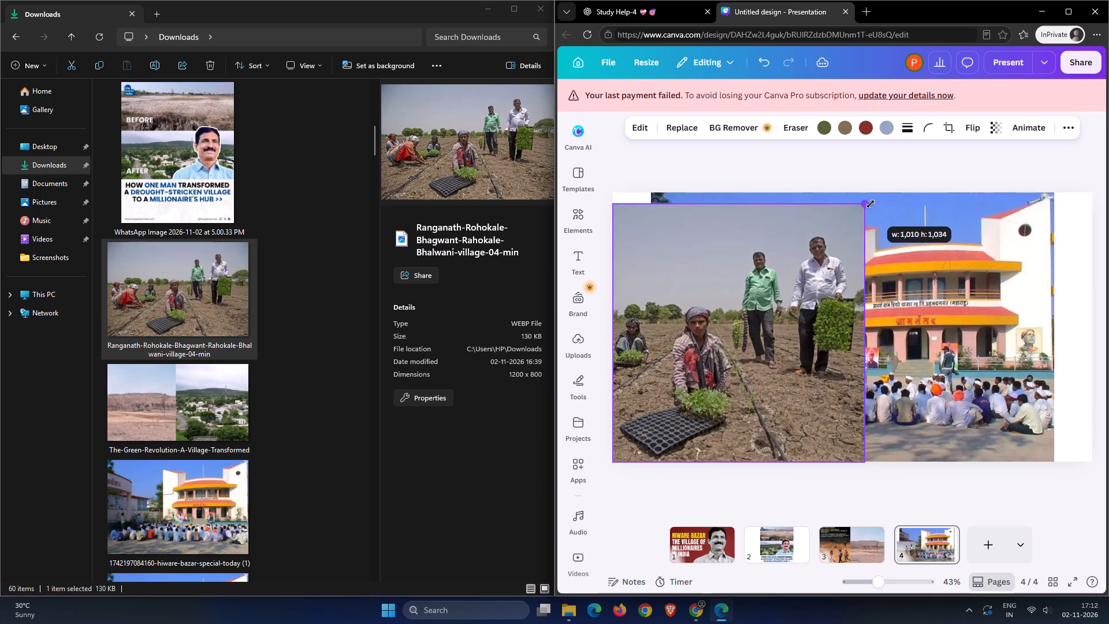
pyautogui.moveTo(870, 204); pyautogui.dragTo(881, 198)
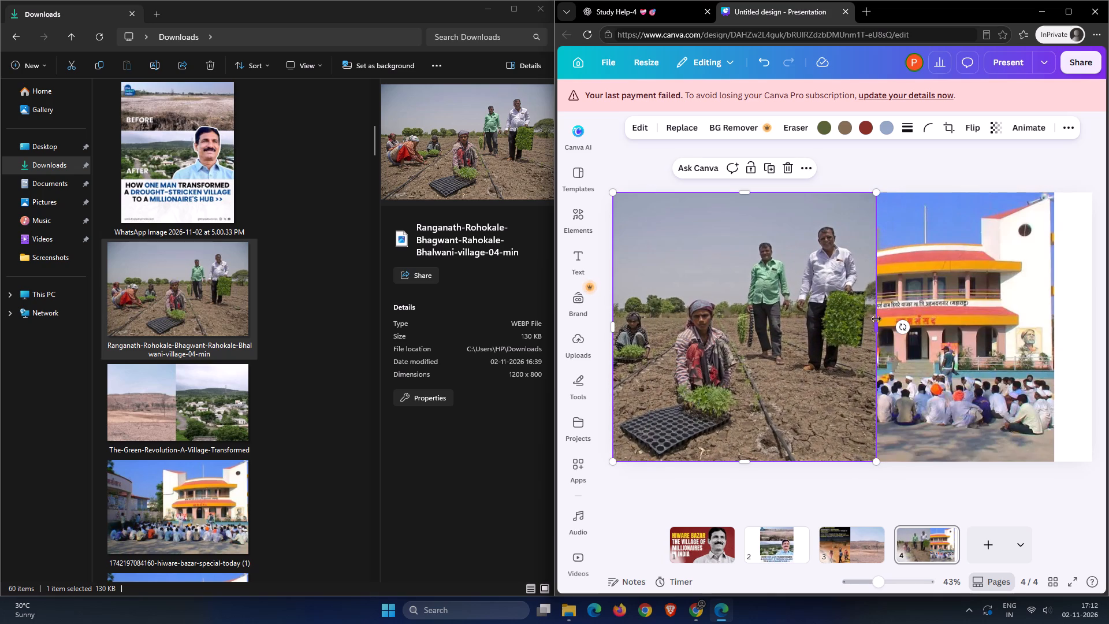
# Adjust the farmers image's side crops so it fills exactly the left half of page 4, with all three people in frame.
pyautogui.moveTo(876, 325); pyautogui.dragTo(821, 336)
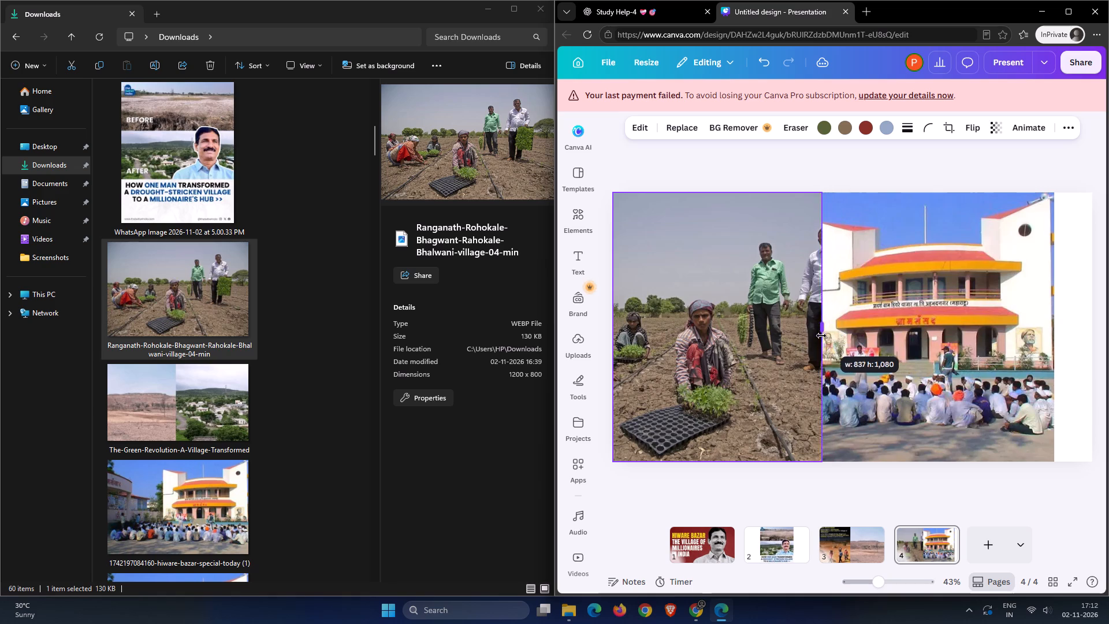
pyautogui.moveTo(821, 336); pyautogui.dragTo(858, 324)
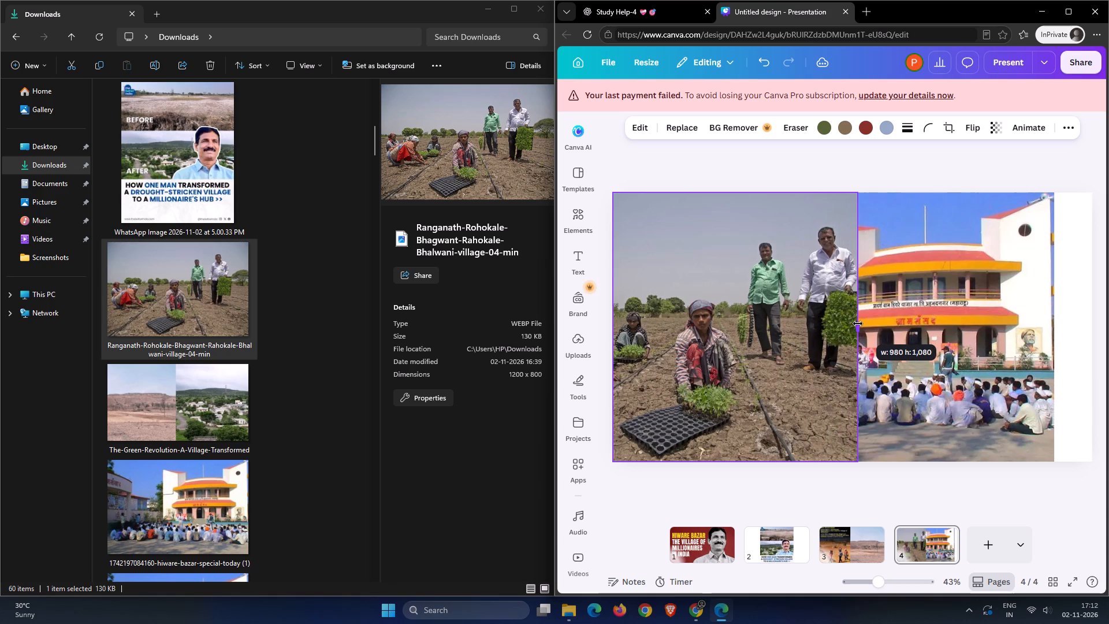
pyautogui.moveTo(858, 324); pyautogui.dragTo(854, 325)
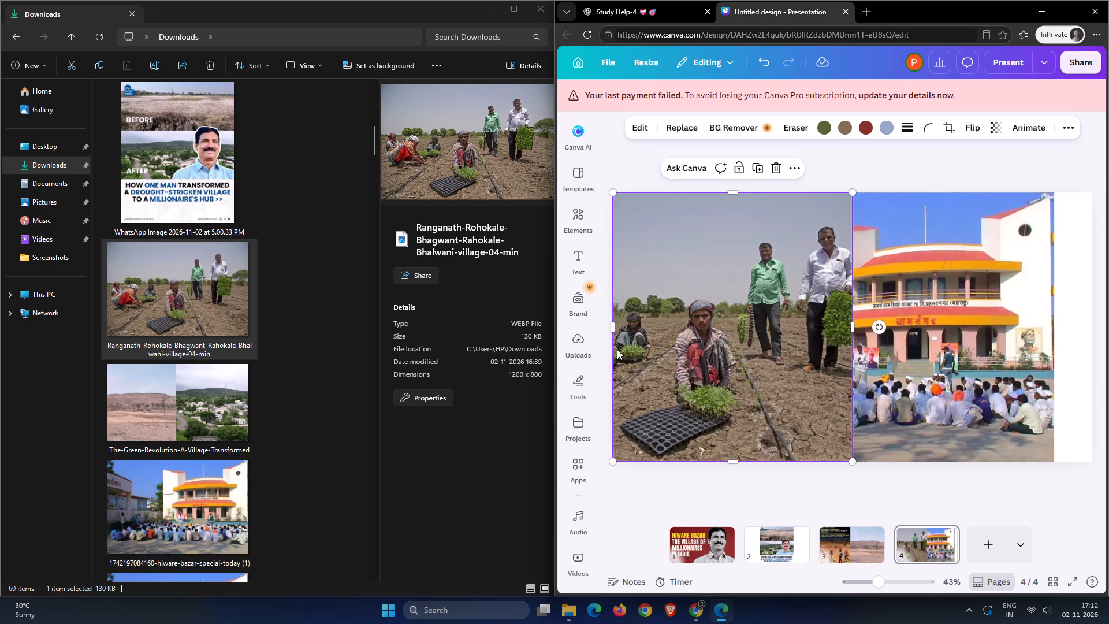
pyautogui.moveTo(614, 327); pyautogui.dragTo(641, 336)
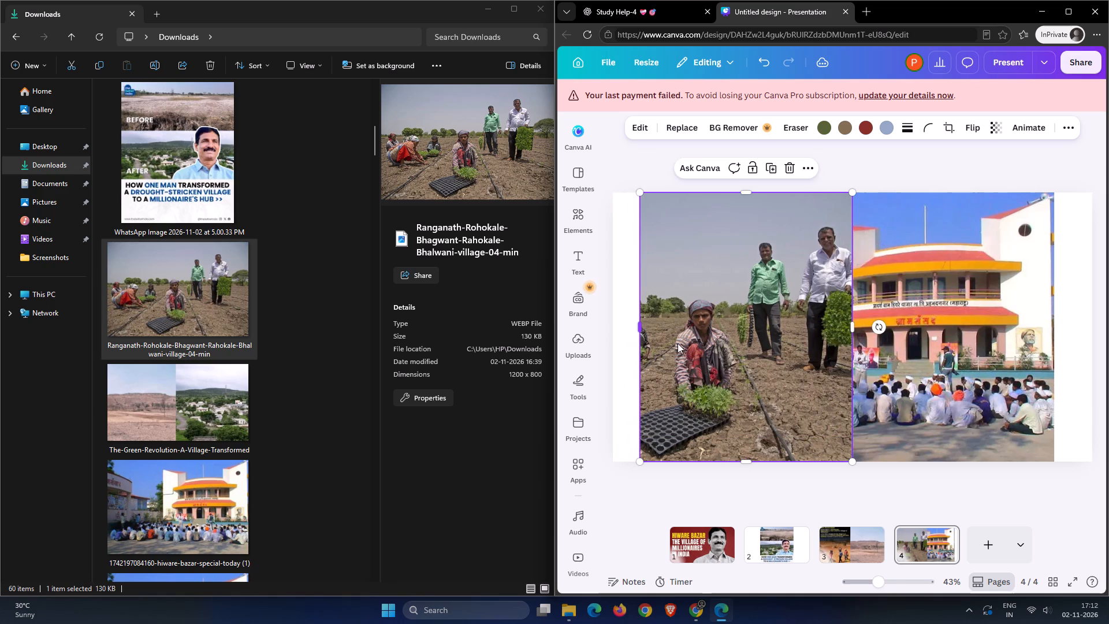
pyautogui.moveTo(691, 346); pyautogui.dragTo(673, 345)
pyautogui.moveTo(618, 329); pyautogui.dragTo(629, 330)
pyautogui.moveTo(681, 343); pyautogui.dragTo(662, 344)
pyautogui.moveTo(813, 325); pyautogui.dragTo(835, 324)
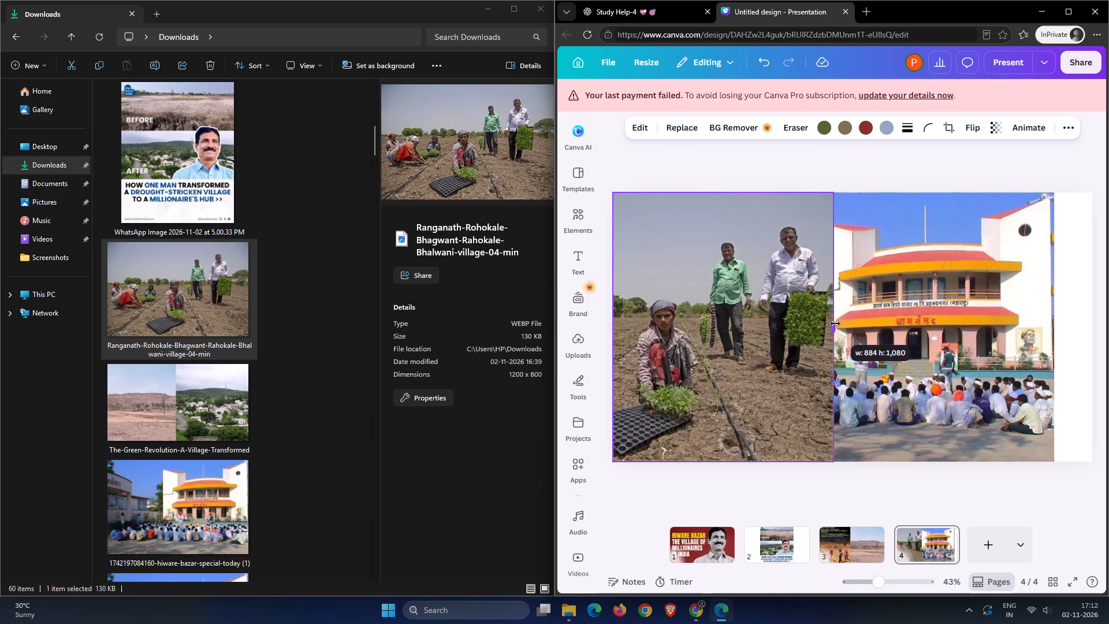
pyautogui.moveTo(835, 324); pyautogui.dragTo(842, 324)
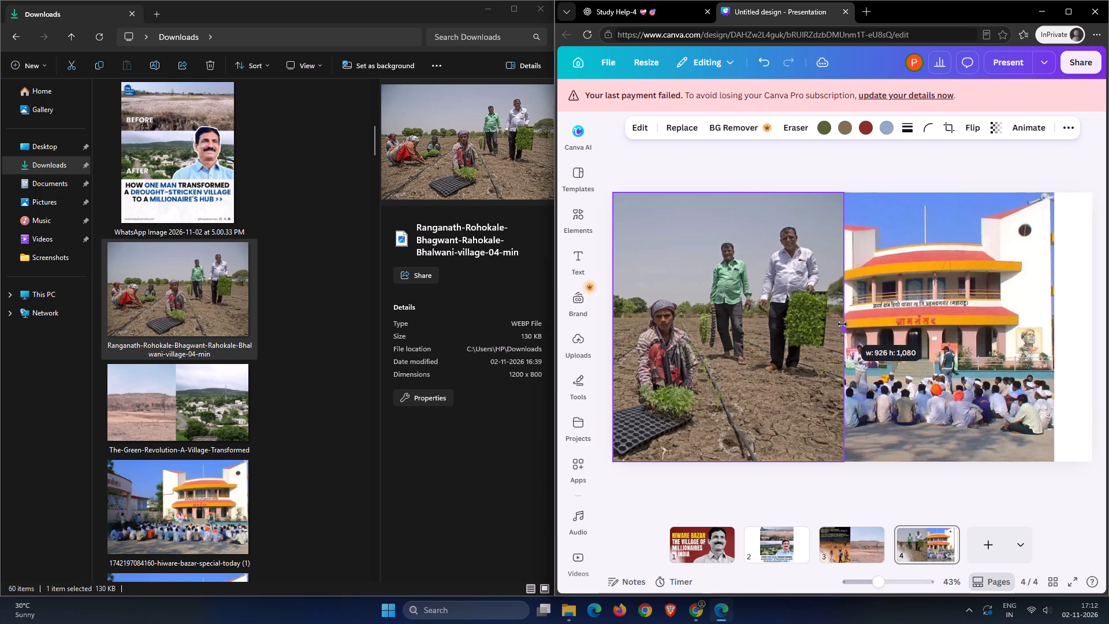
pyautogui.moveTo(842, 324); pyautogui.dragTo(877, 321)
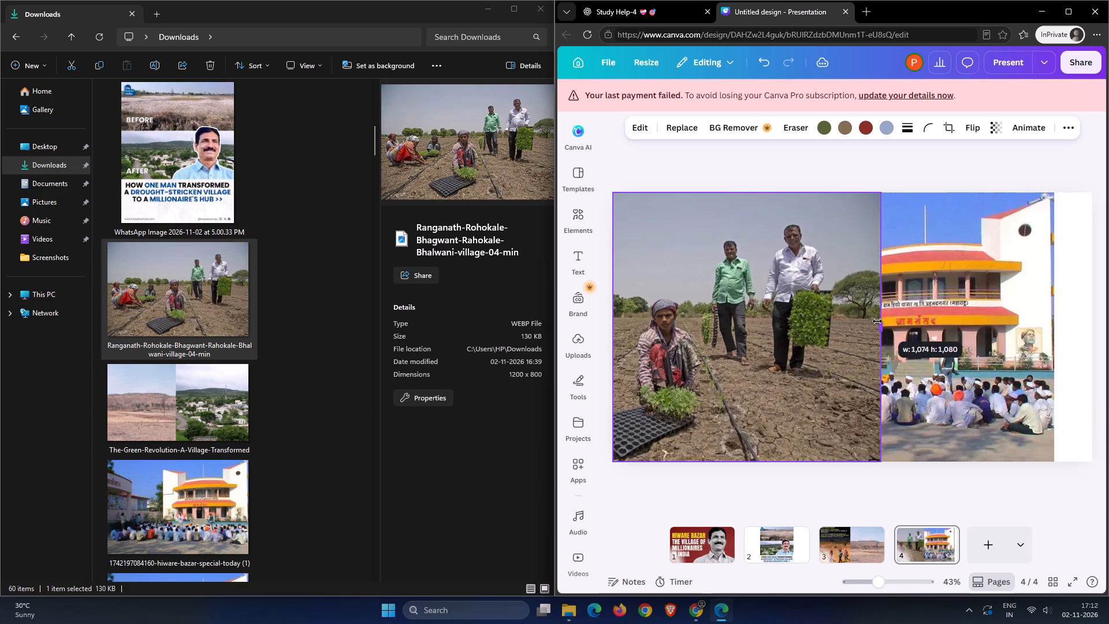
pyautogui.moveTo(877, 321); pyautogui.dragTo(837, 332)
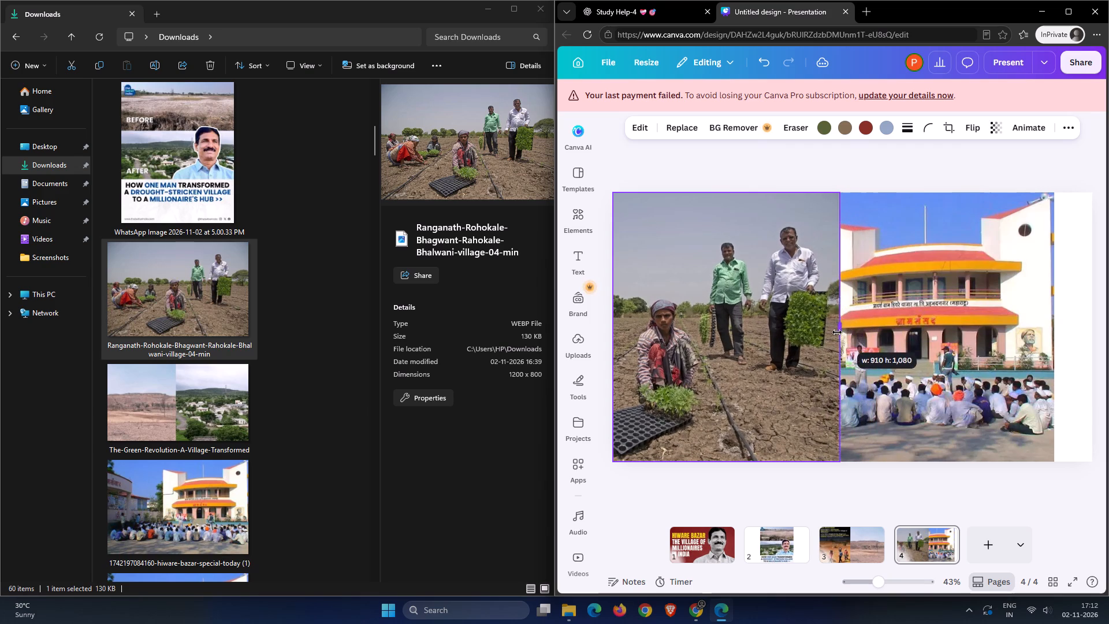
pyautogui.moveTo(837, 332); pyautogui.dragTo(838, 328)
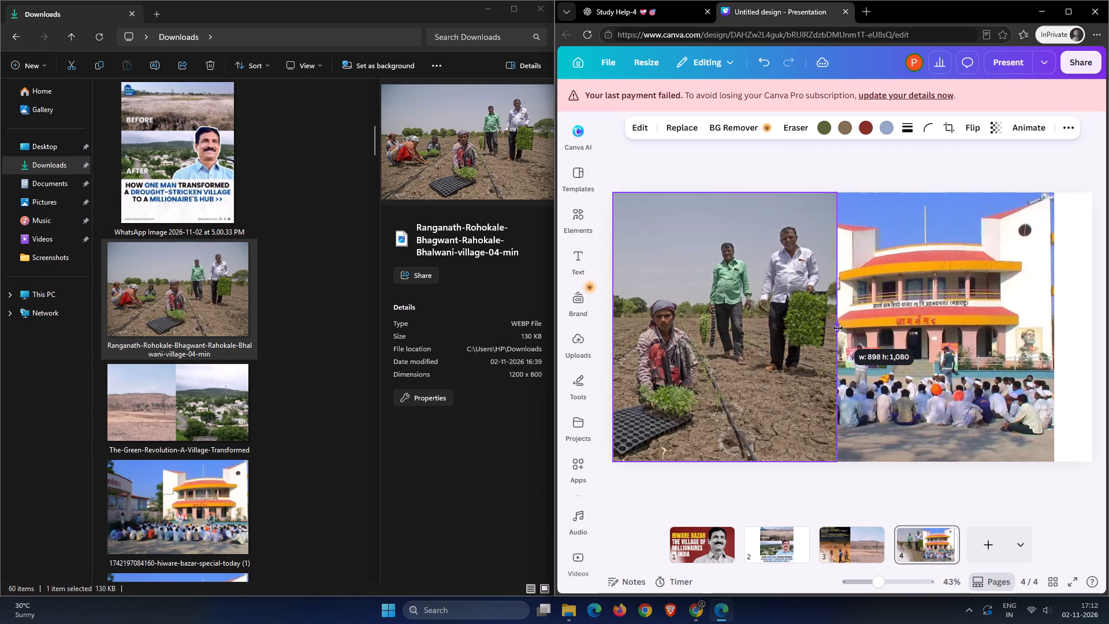
pyautogui.moveTo(838, 328); pyautogui.dragTo(851, 326)
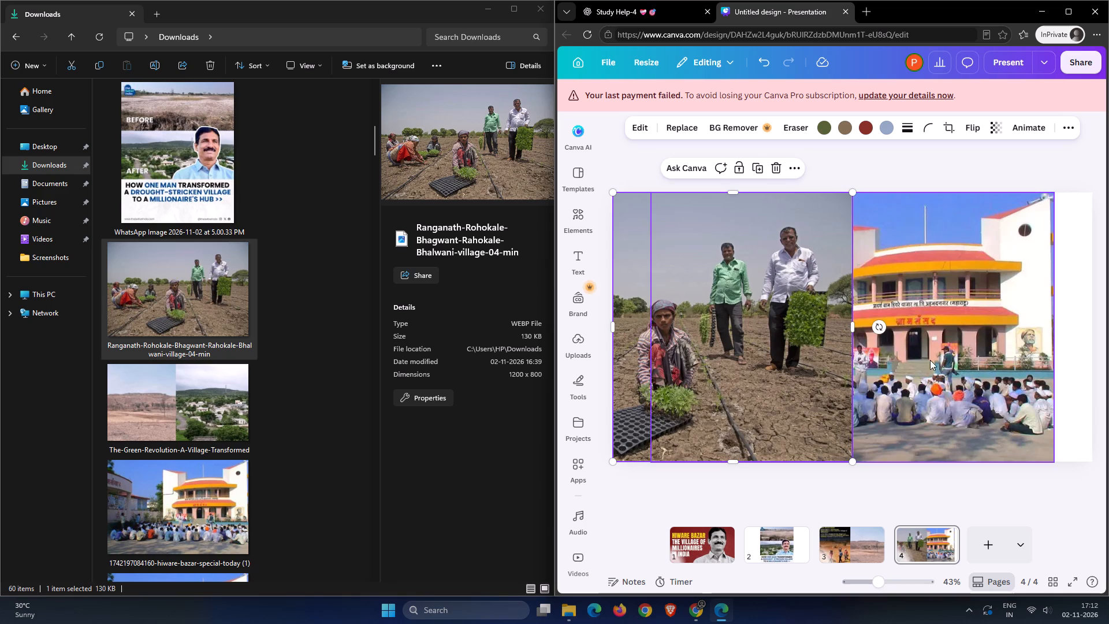
pyautogui.click(969, 404)
pyautogui.moveTo(929, 382); pyautogui.dragTo(937, 382)
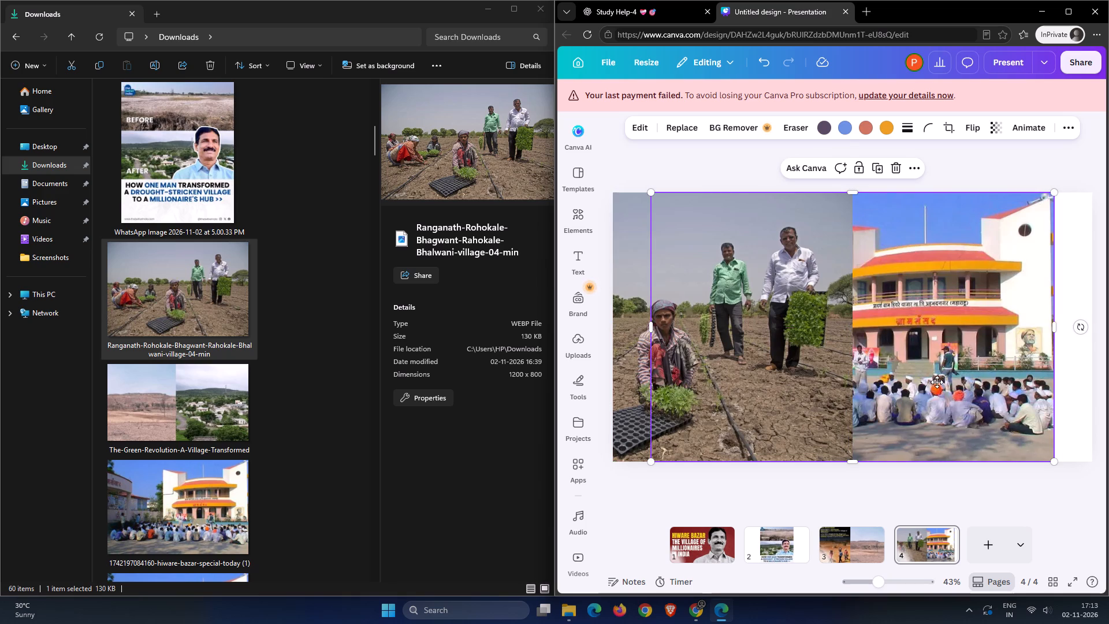
pyautogui.moveTo(937, 382); pyautogui.dragTo(1010, 381)
pyautogui.moveTo(940, 385); pyautogui.dragTo(962, 385)
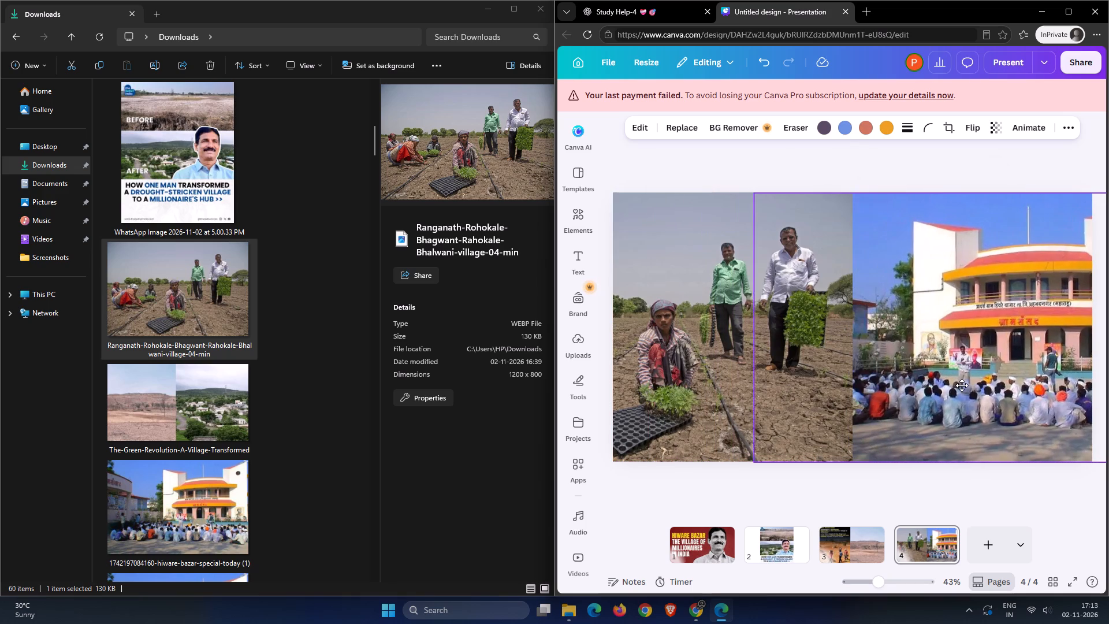
pyautogui.moveTo(962, 385); pyautogui.dragTo(939, 387)
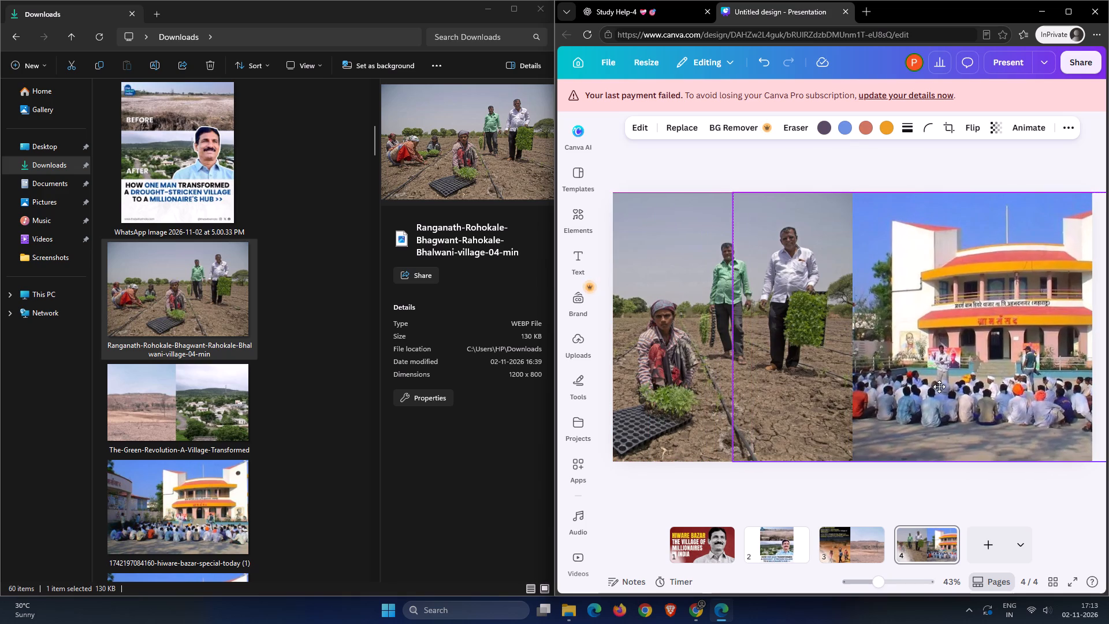
pyautogui.moveTo(939, 387); pyautogui.dragTo(951, 387)
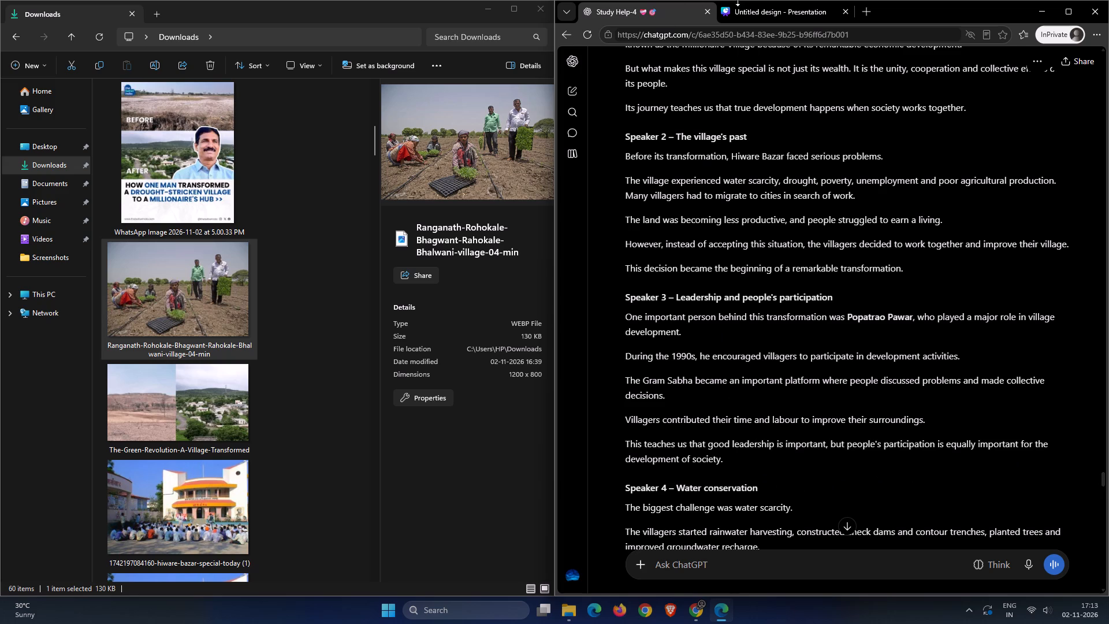
pyautogui.click(760, 9)
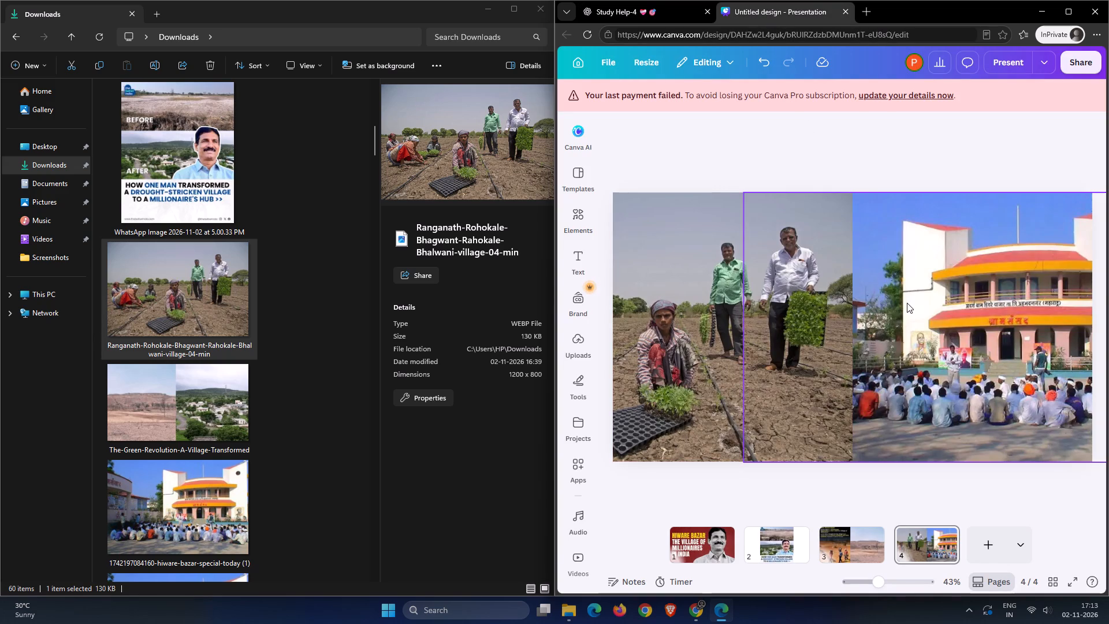
pyautogui.moveTo(732, 309); pyautogui.dragTo(799, 315)
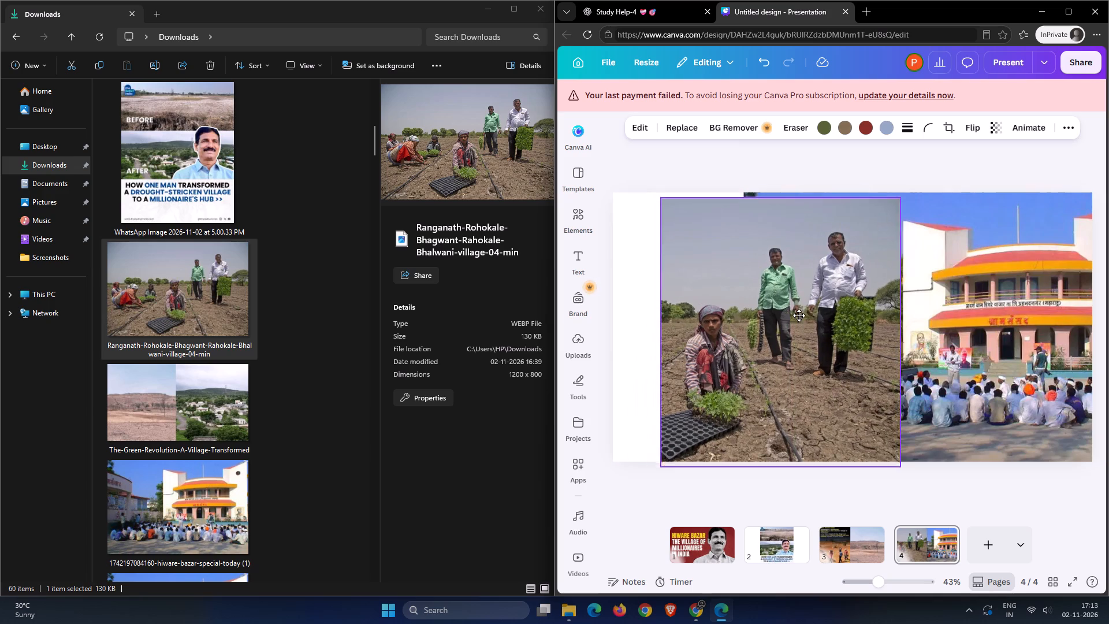
pyautogui.moveTo(799, 315); pyautogui.dragTo(947, 306)
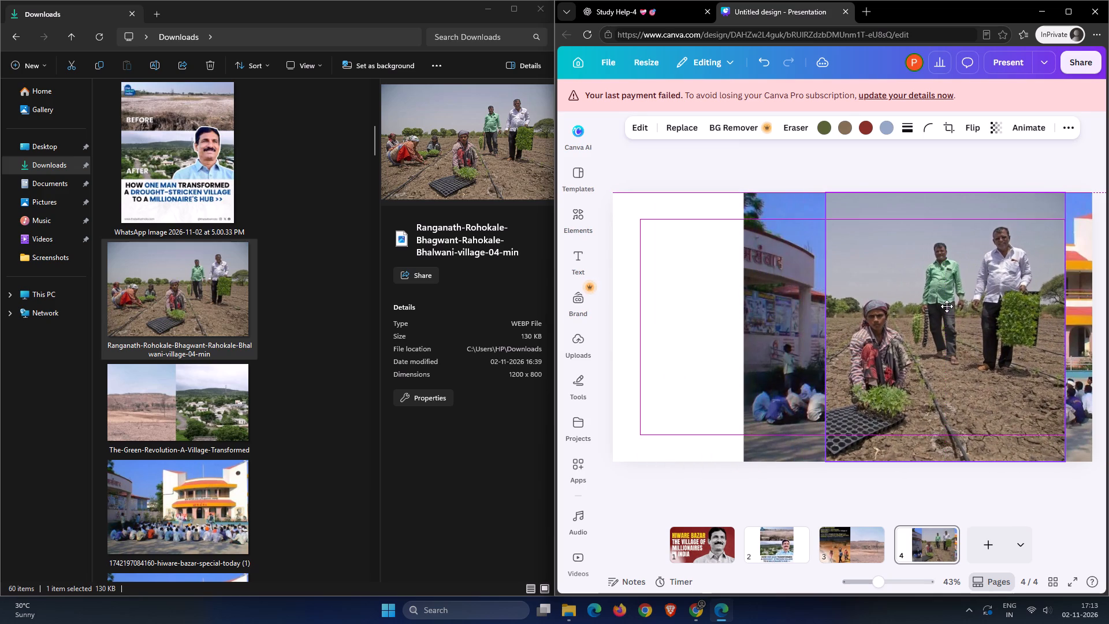
pyautogui.moveTo(947, 306); pyautogui.dragTo(967, 306)
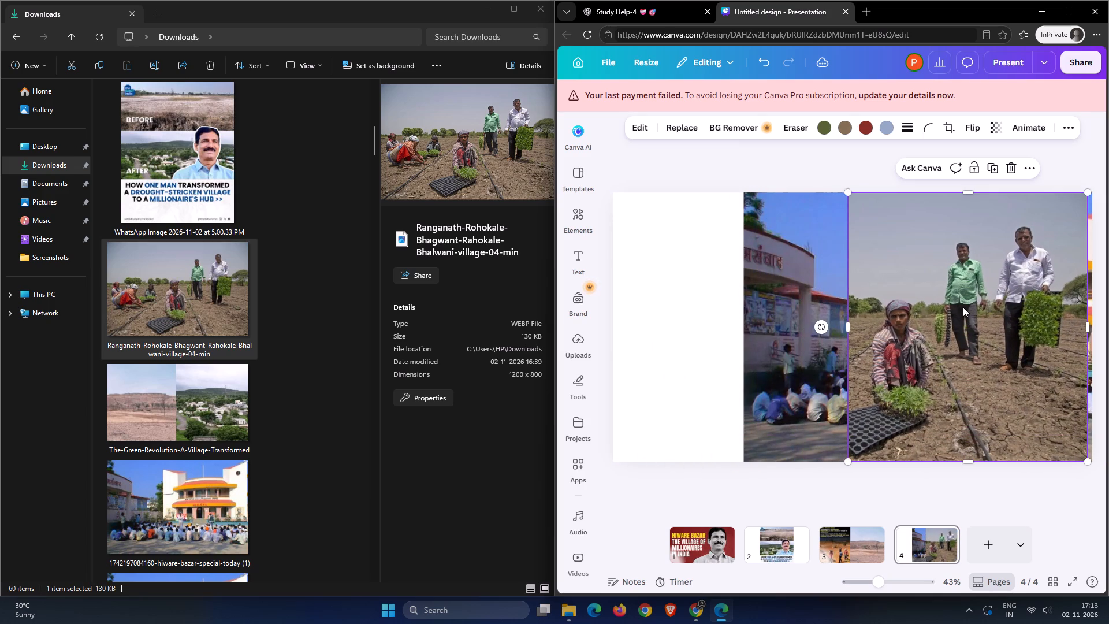
pyautogui.click(926, 315)
pyautogui.moveTo(926, 315); pyautogui.dragTo(922, 318)
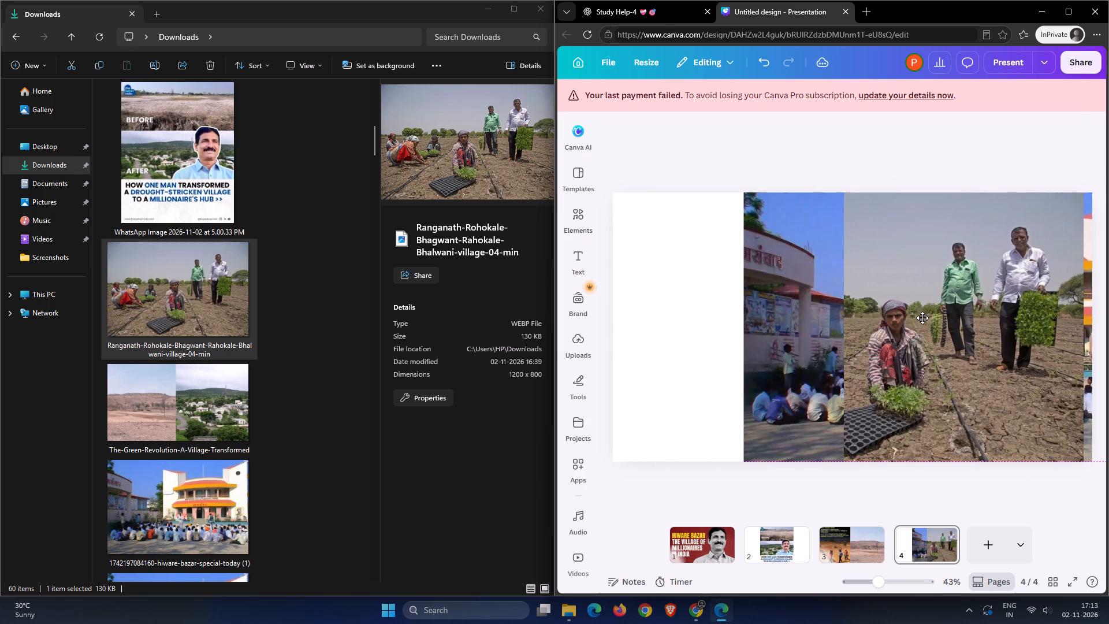
pyautogui.moveTo(922, 318); pyautogui.dragTo(944, 316)
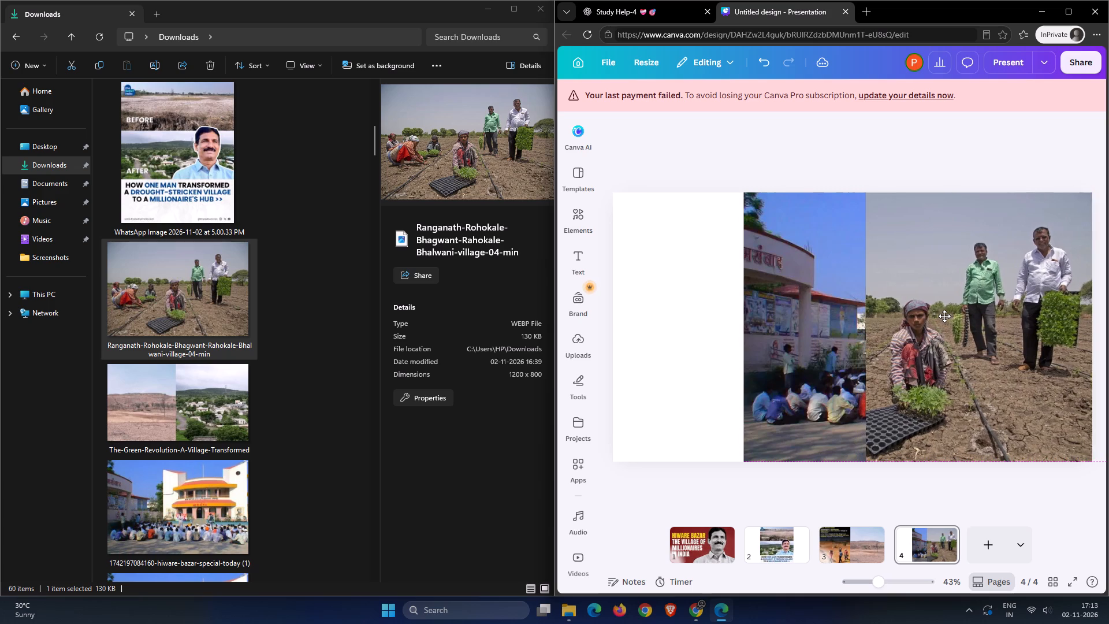
pyautogui.moveTo(944, 316); pyautogui.dragTo(947, 316)
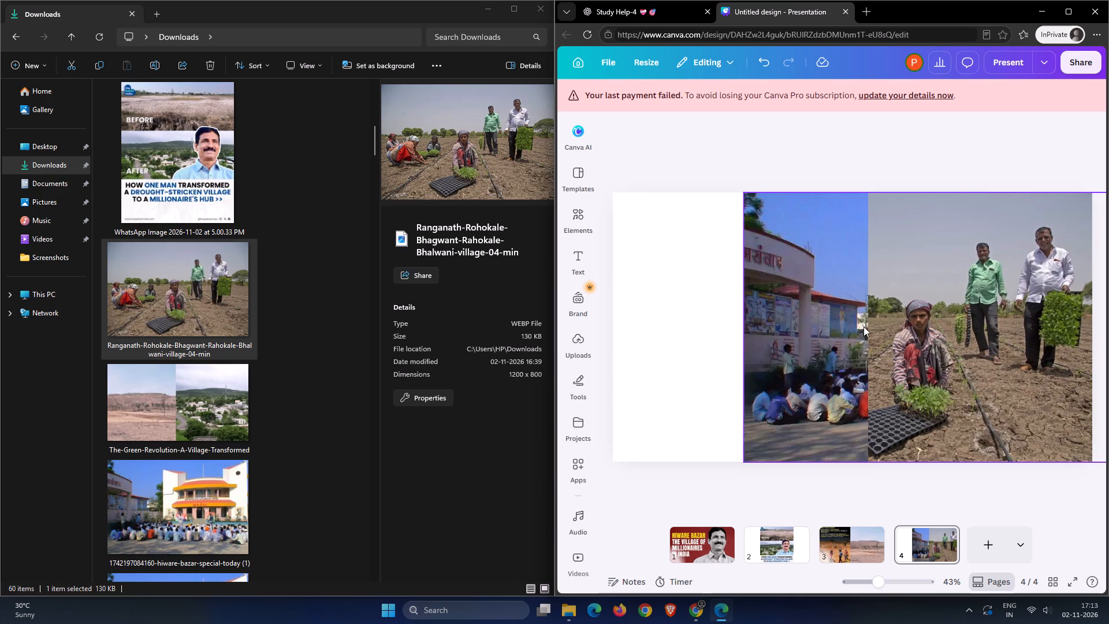
# Adjust the farmers image's position and left crop to about 1,039 px wide, with its left edge on page 4's vertical centre line.
pyautogui.click(895, 326)
pyautogui.moveTo(870, 327); pyautogui.dragTo(842, 330)
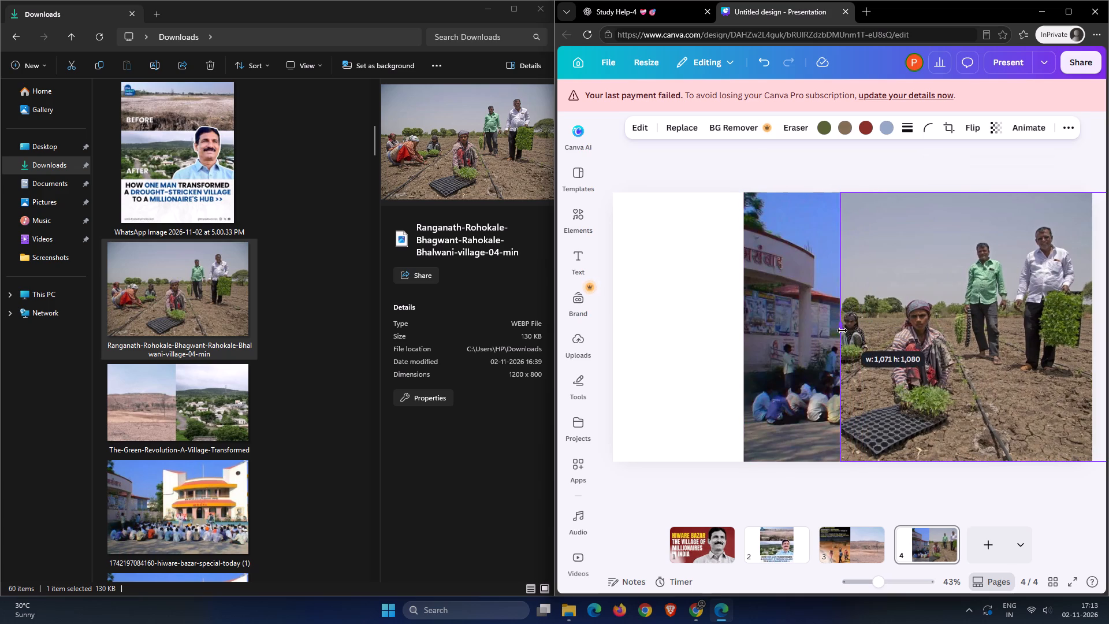
pyautogui.moveTo(842, 330); pyautogui.dragTo(842, 332)
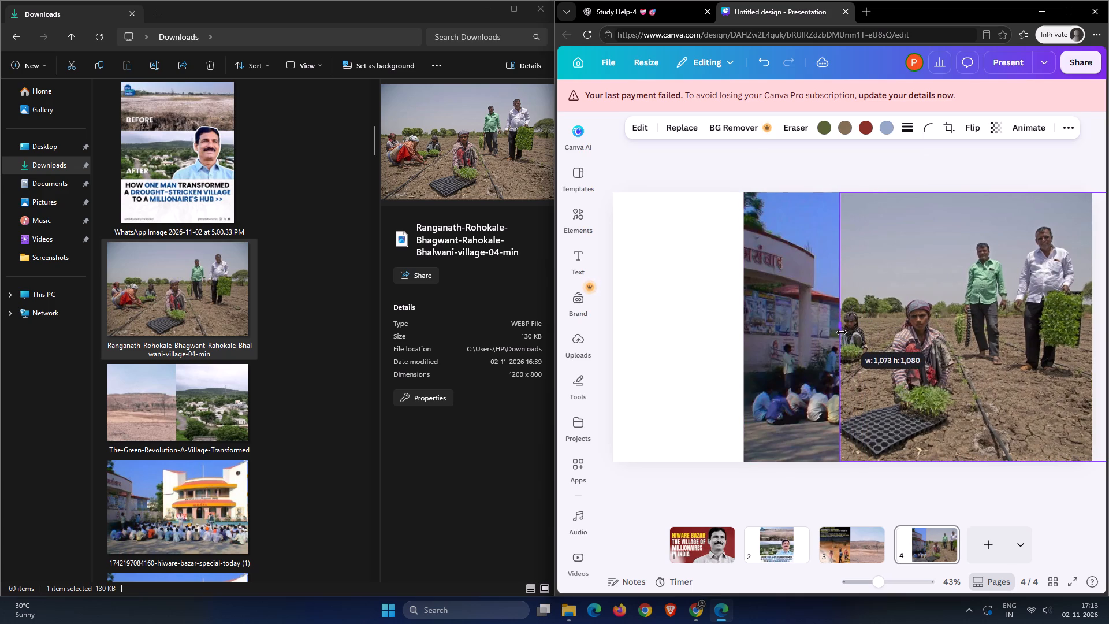
pyautogui.moveTo(842, 332); pyautogui.dragTo(840, 333)
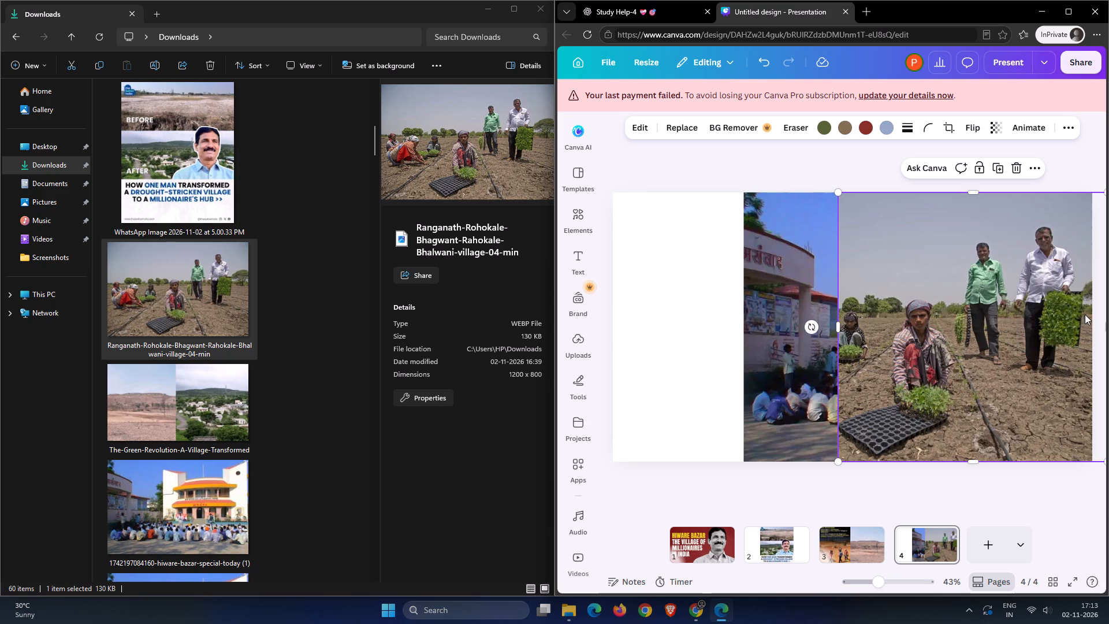
pyautogui.click(1000, 332)
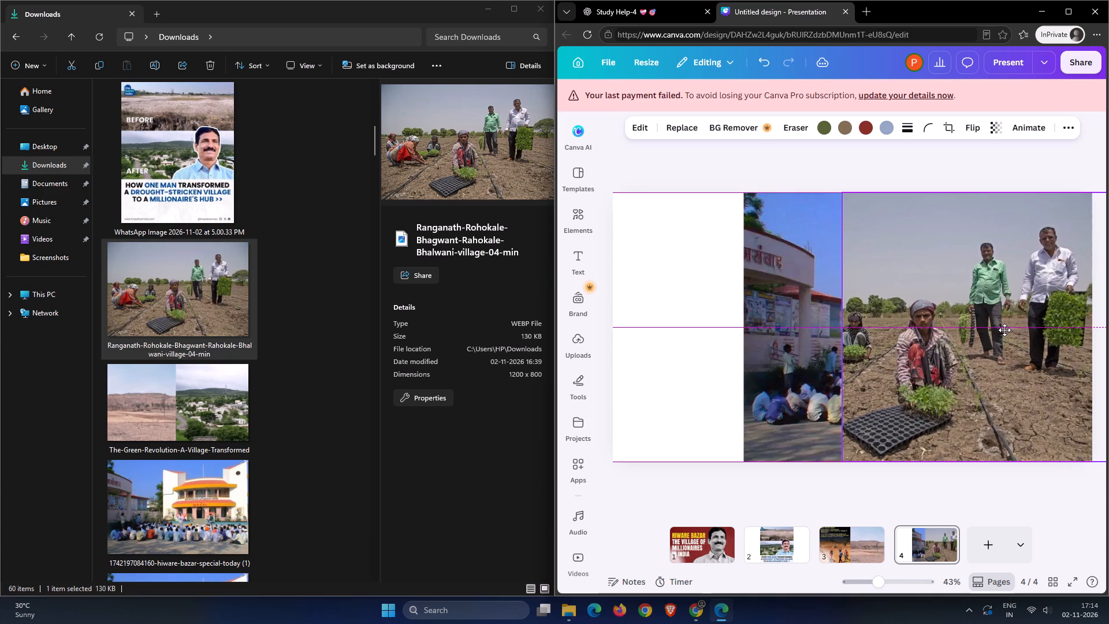
pyautogui.moveTo(840, 327); pyautogui.dragTo(877, 327)
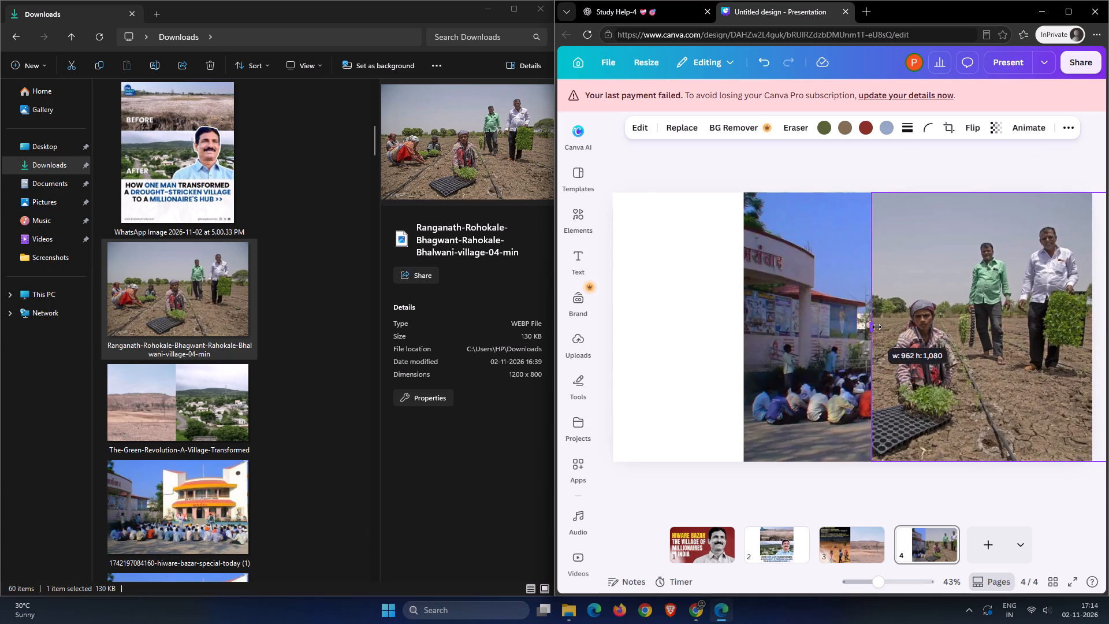
pyautogui.moveTo(877, 327); pyautogui.dragTo(853, 328)
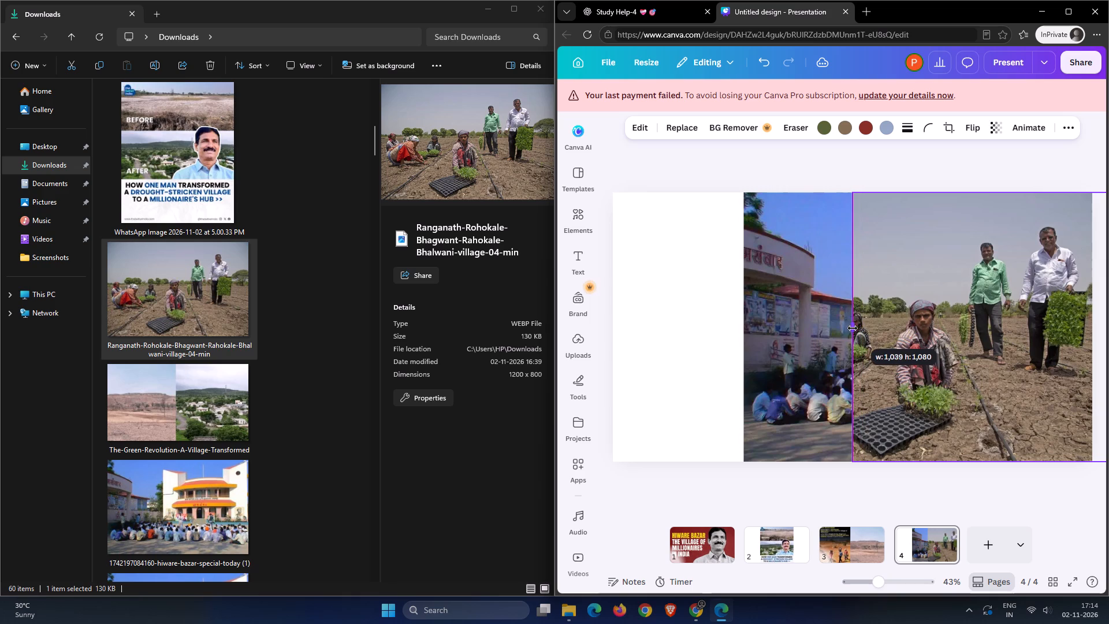
pyautogui.moveTo(853, 328); pyautogui.dragTo(850, 329)
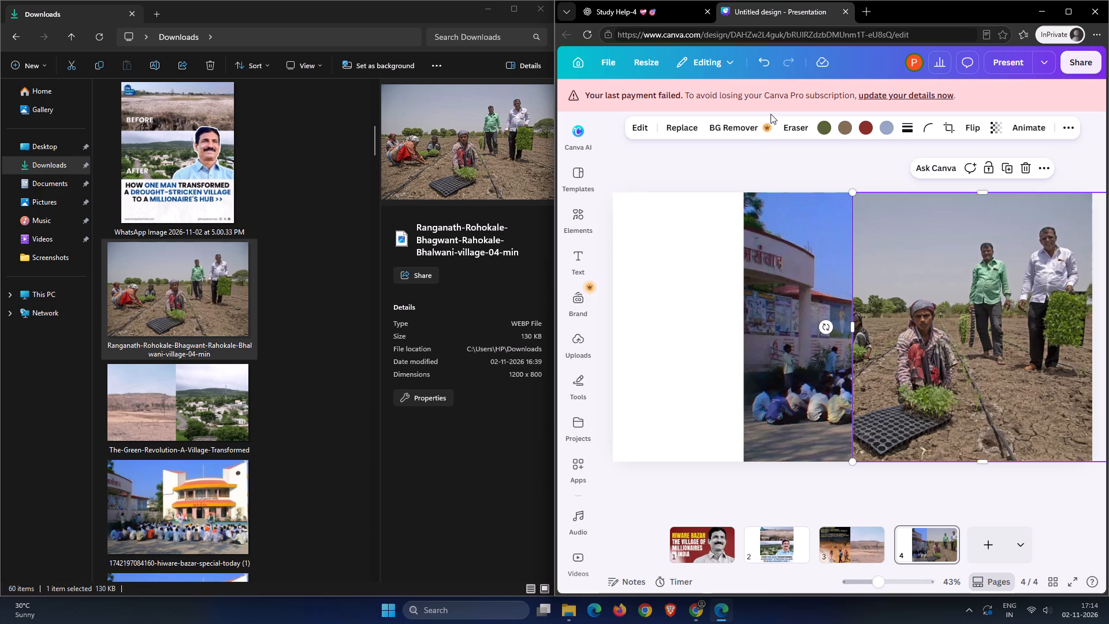
pyautogui.click(783, 292)
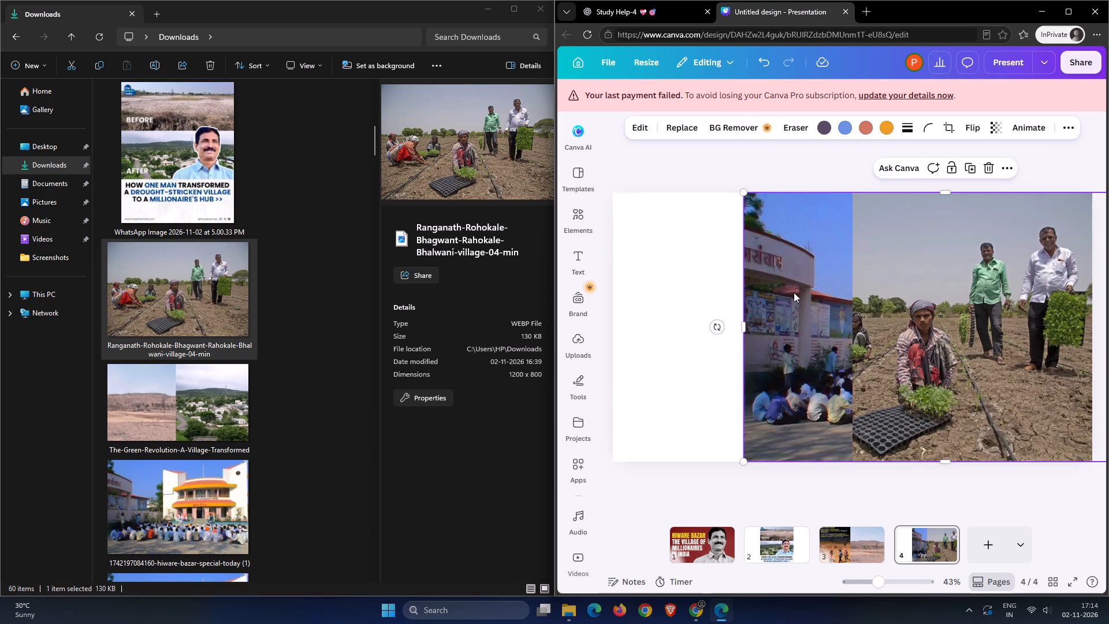
pyautogui.moveTo(798, 292); pyautogui.dragTo(611, 289)
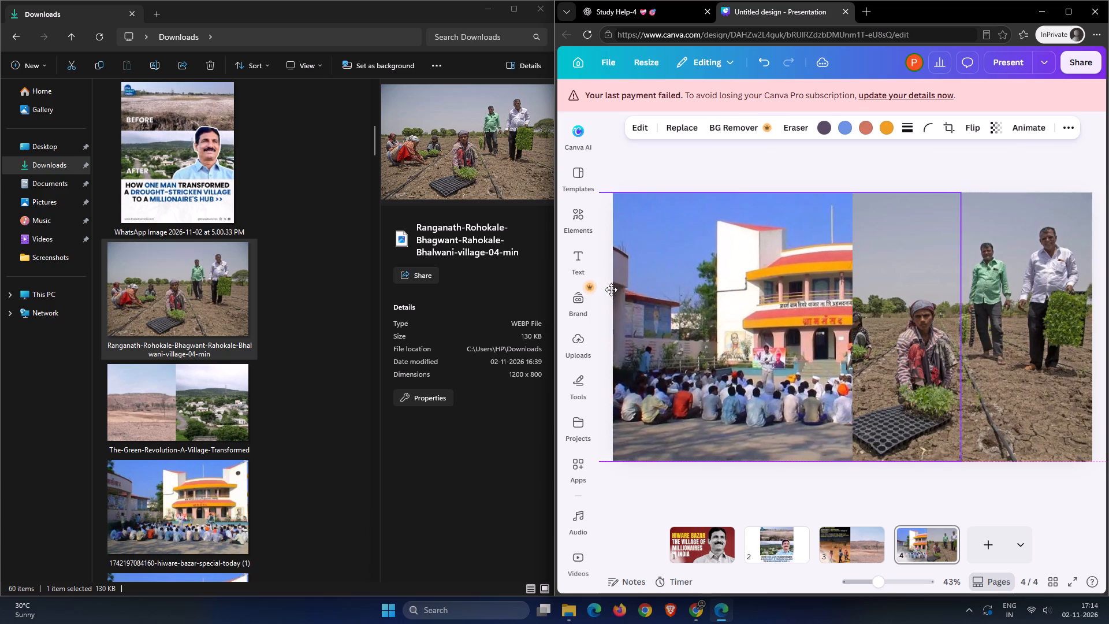
pyautogui.moveTo(611, 289); pyautogui.dragTo(583, 284)
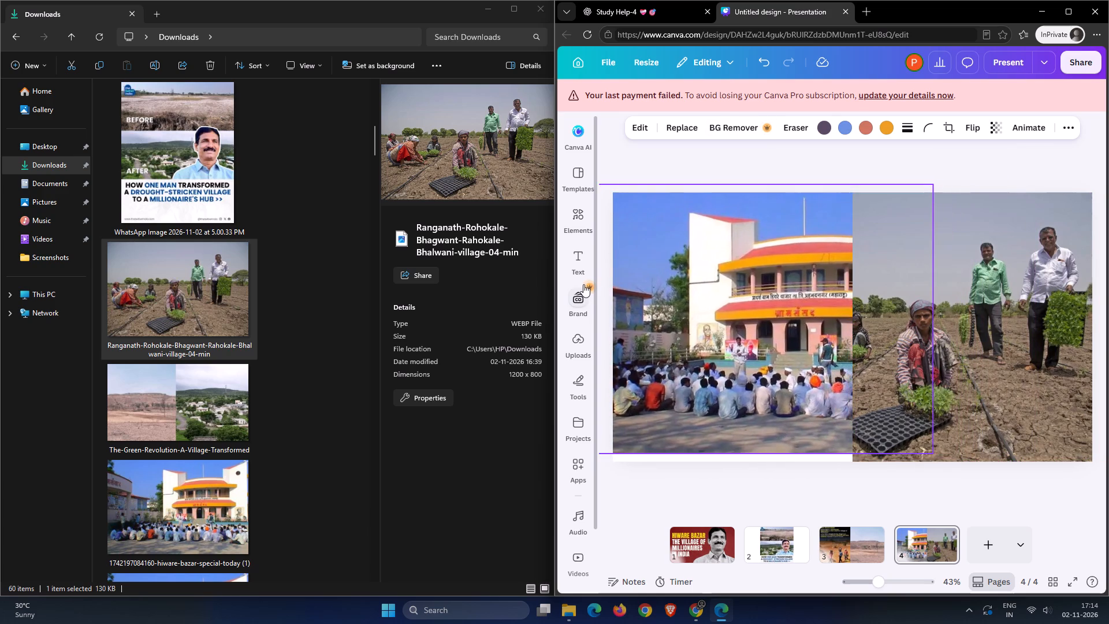
pyautogui.moveTo(583, 284); pyautogui.dragTo(583, 292)
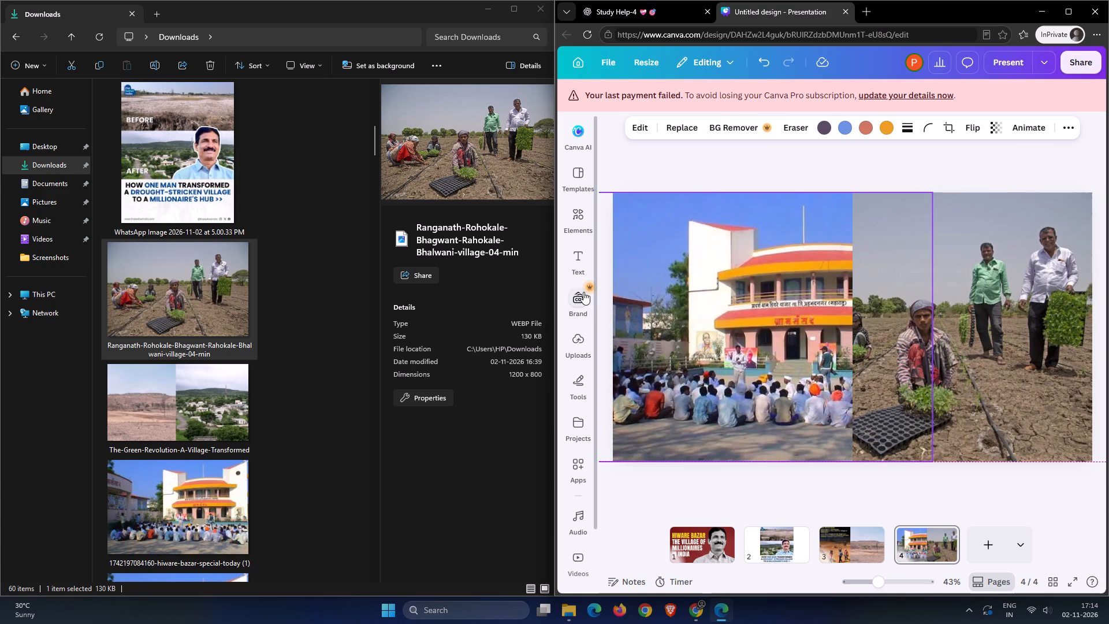
pyautogui.moveTo(583, 292); pyautogui.dragTo(583, 292)
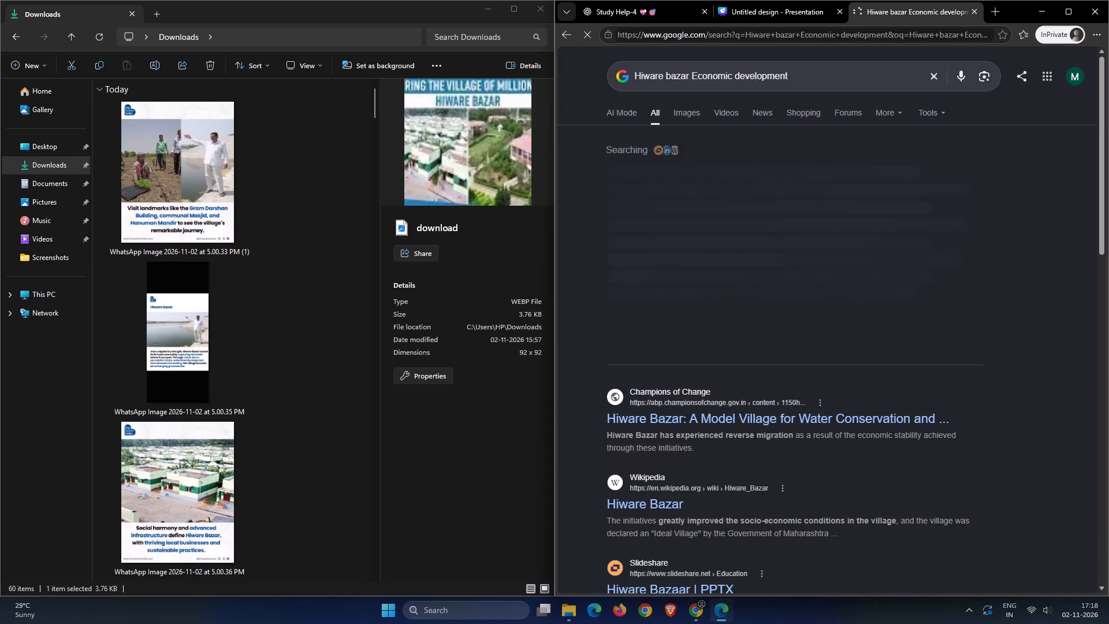
pyautogui.click(690, 113)
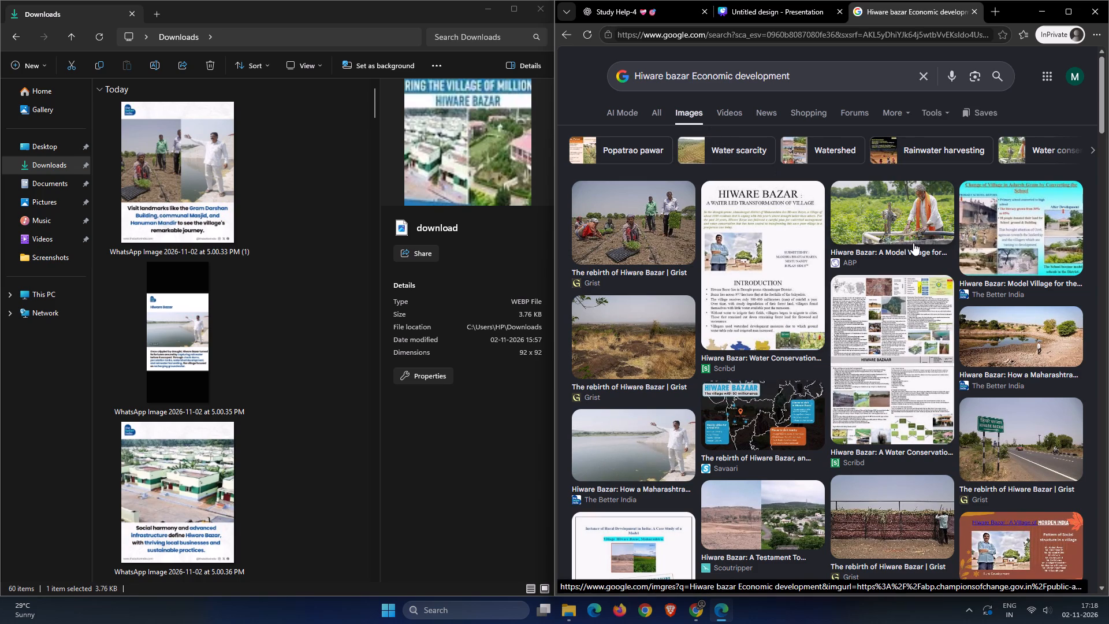
# Look through the Google Images results for a Hiware Bazar picture that illustrates economic development on page 6.
pyautogui.scroll(-1, 952, 322)
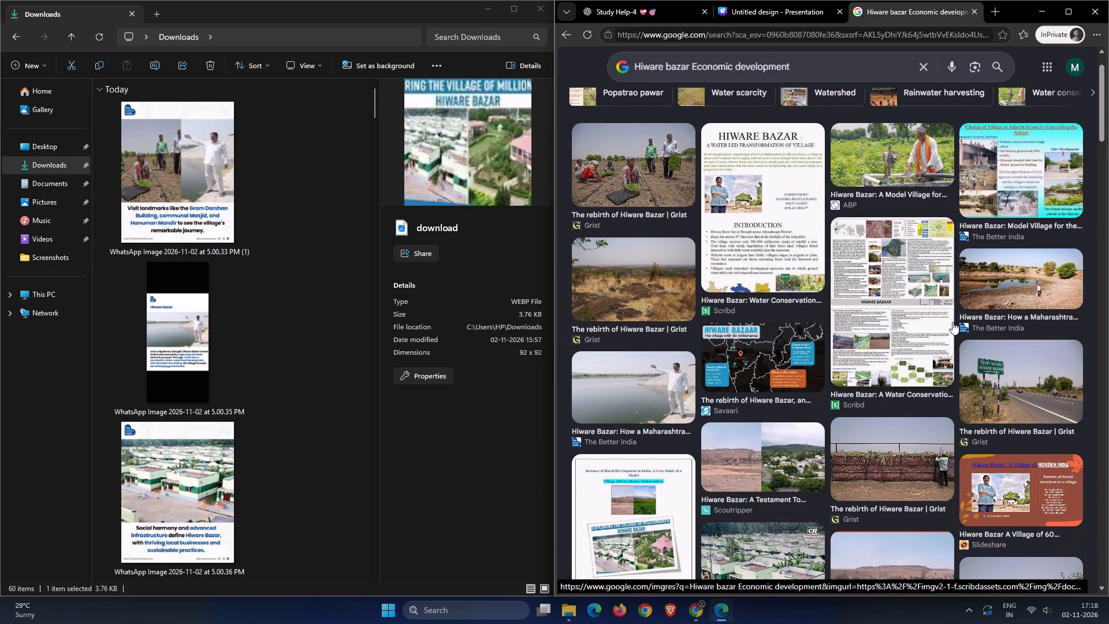
pyautogui.scroll(-2, 952, 322)
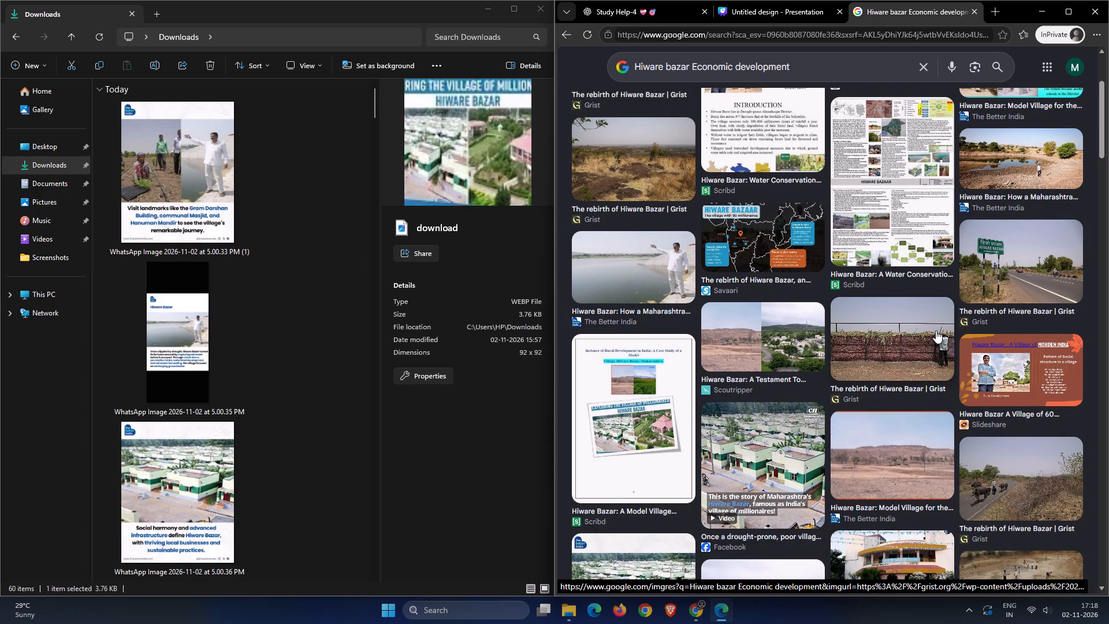
pyautogui.scroll(-2, 936, 330)
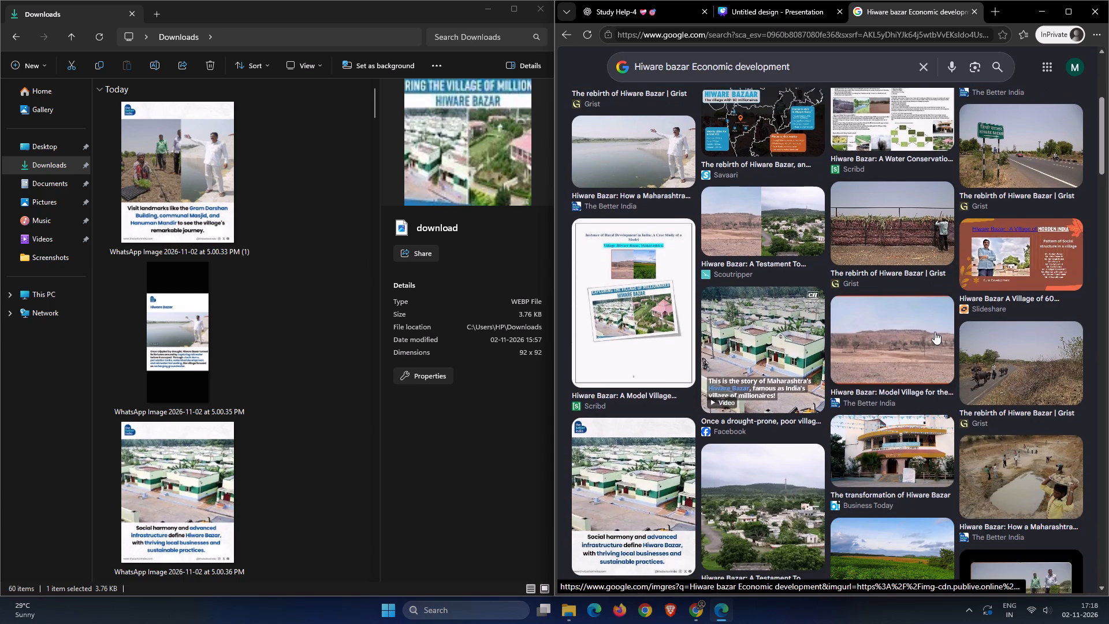
pyautogui.scroll(-2, 935, 332)
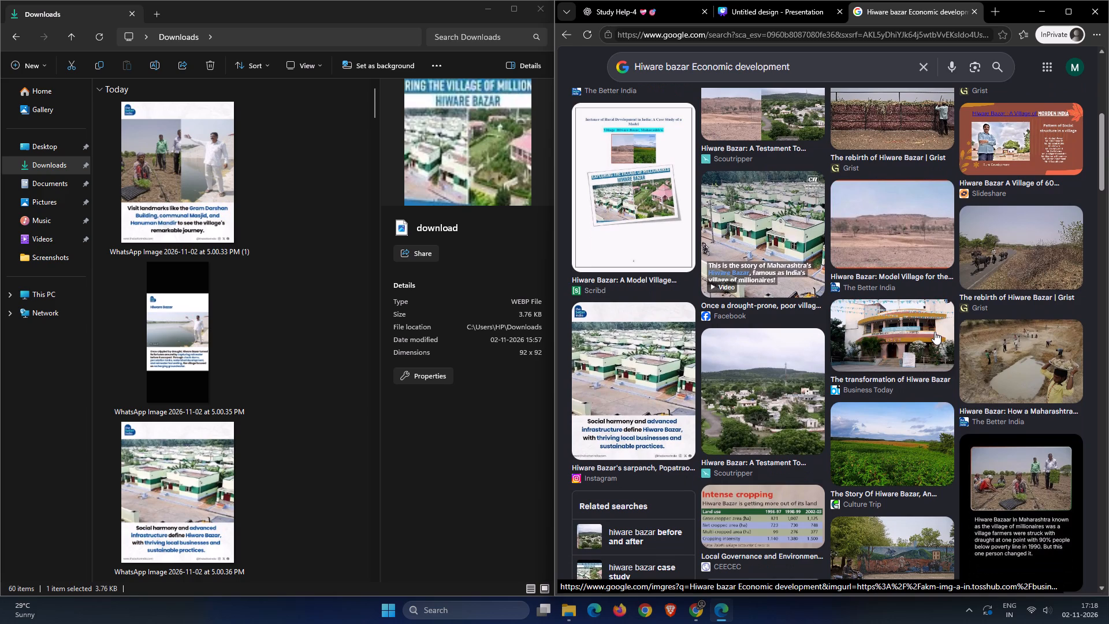
pyautogui.scroll(-2, 935, 332)
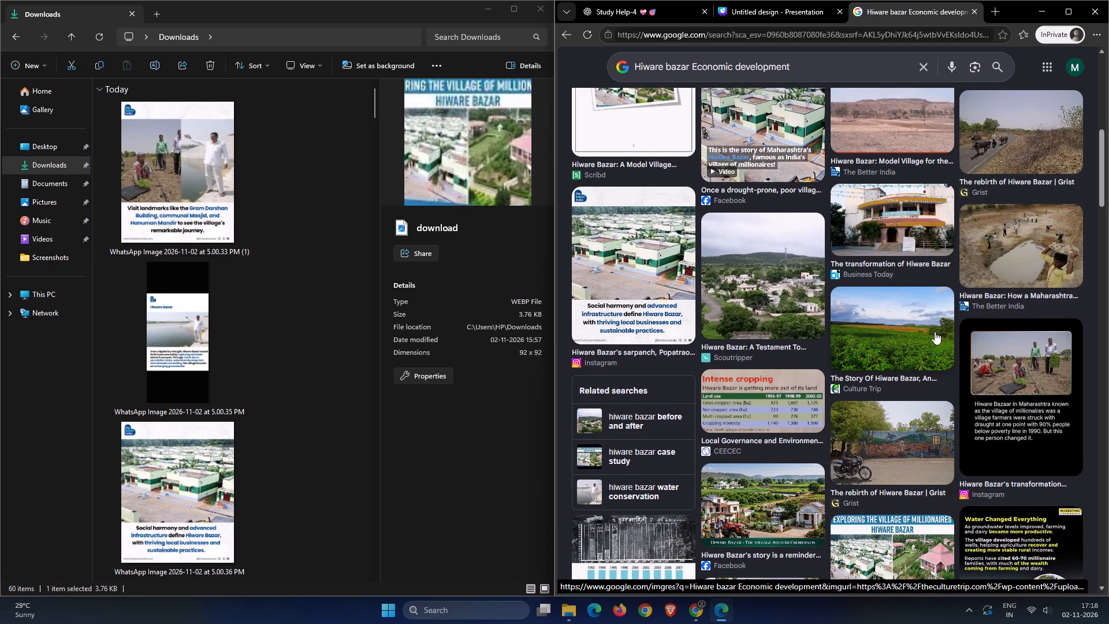
pyautogui.scroll(-2, 935, 332)
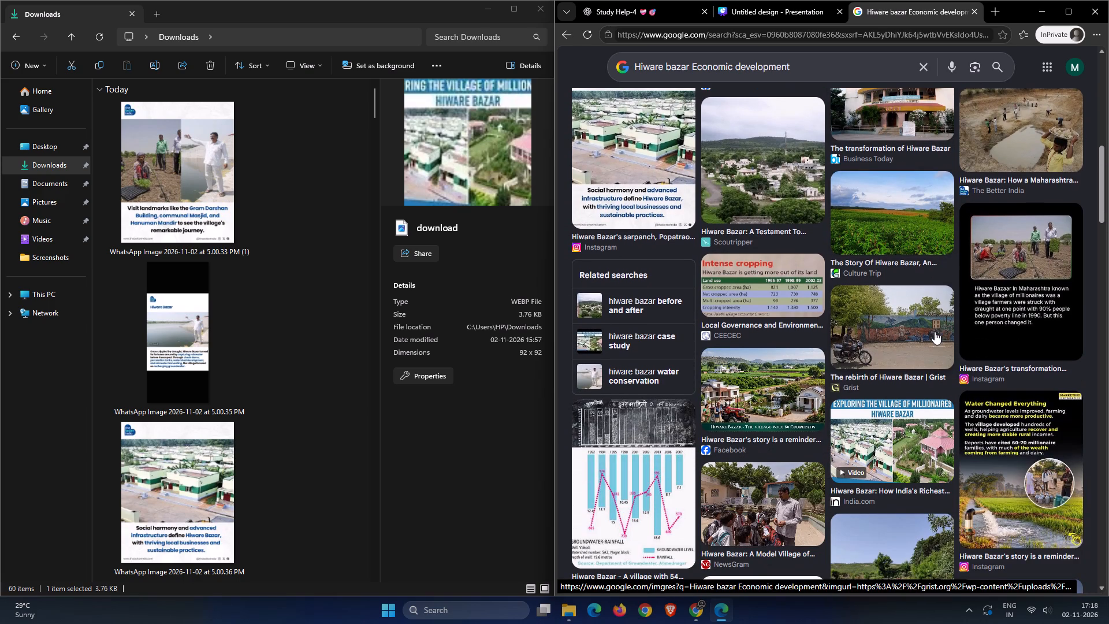
pyautogui.scroll(-1, 935, 332)
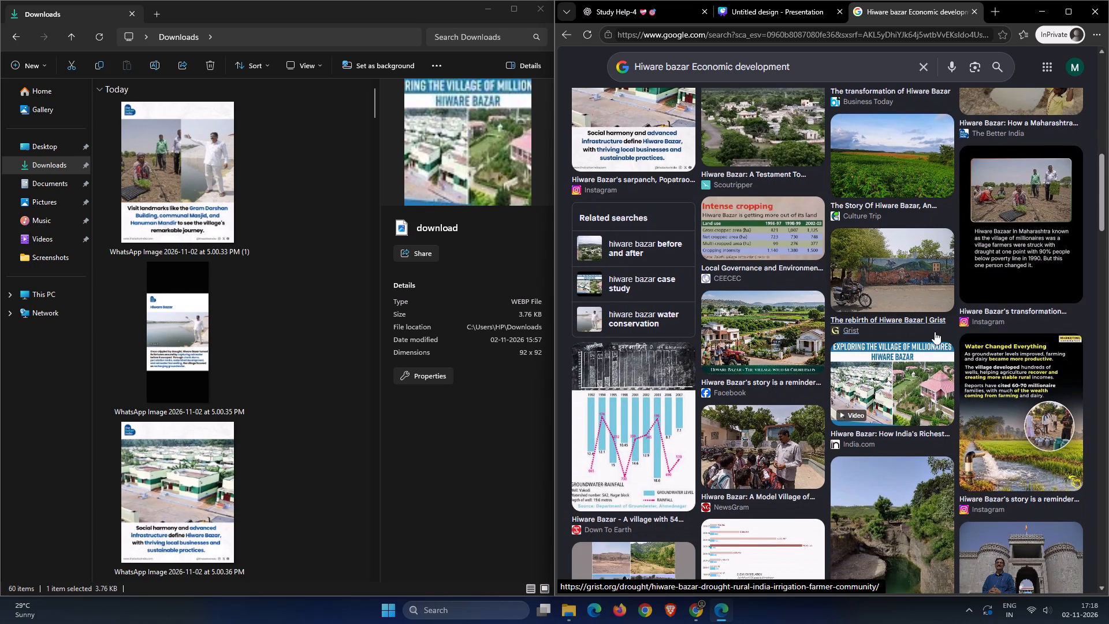
pyautogui.scroll(-9, 935, 332)
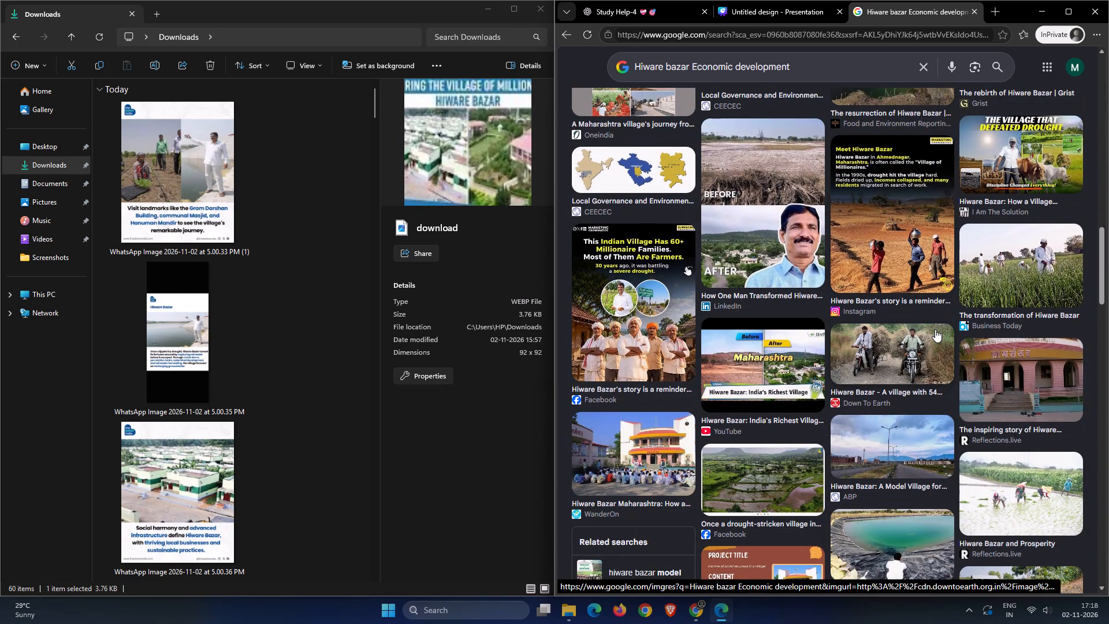
pyautogui.scroll(-2, 935, 329)
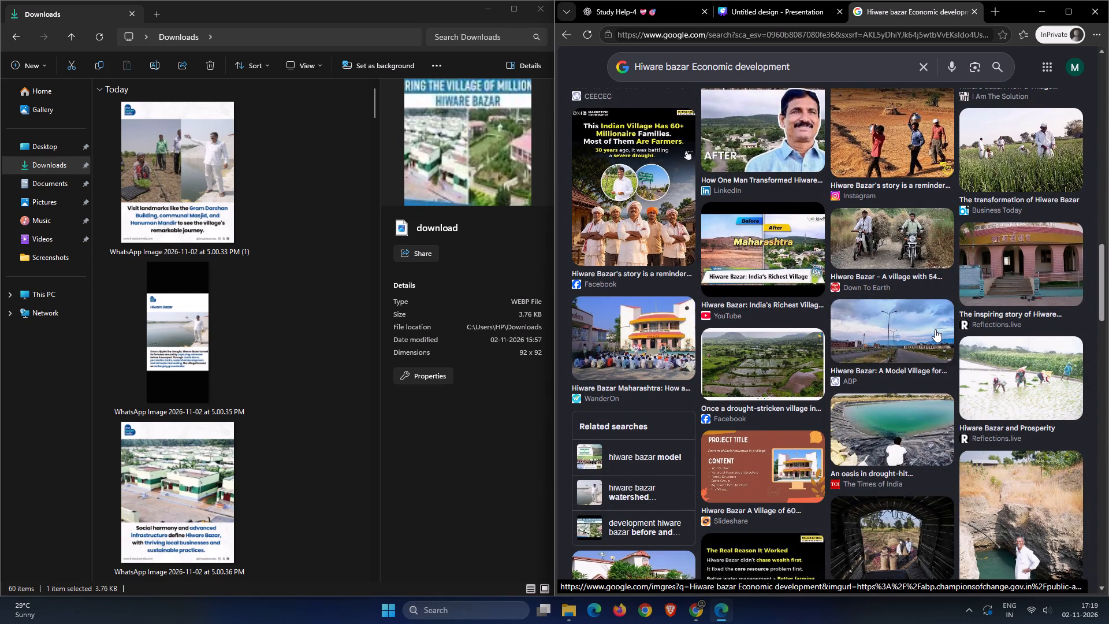
pyautogui.scroll(11, 935, 329)
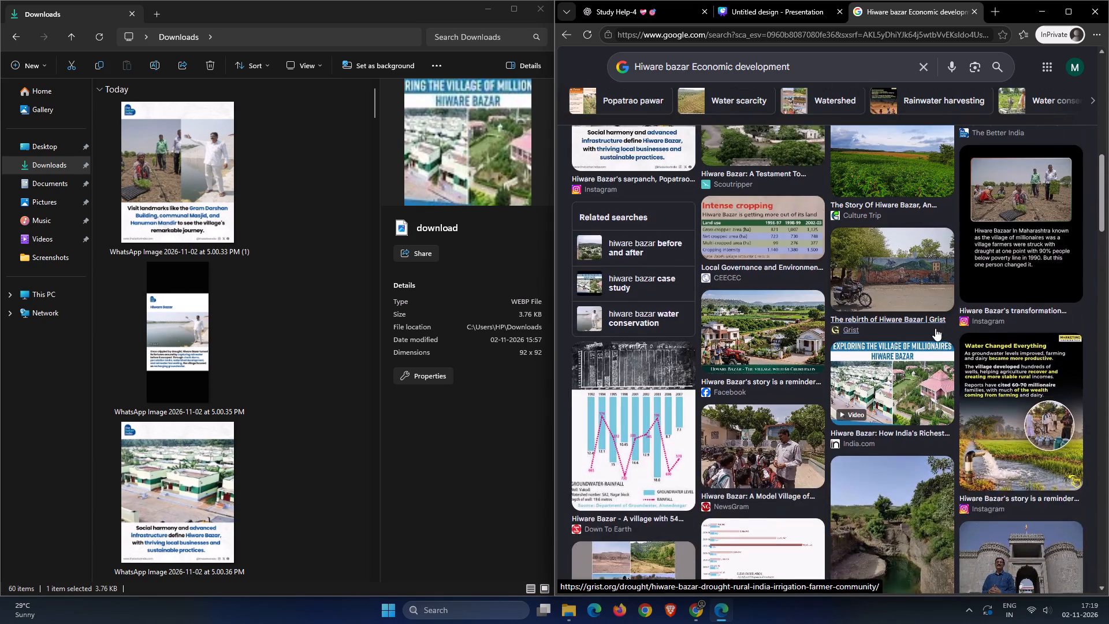
pyautogui.scroll(13, 935, 328)
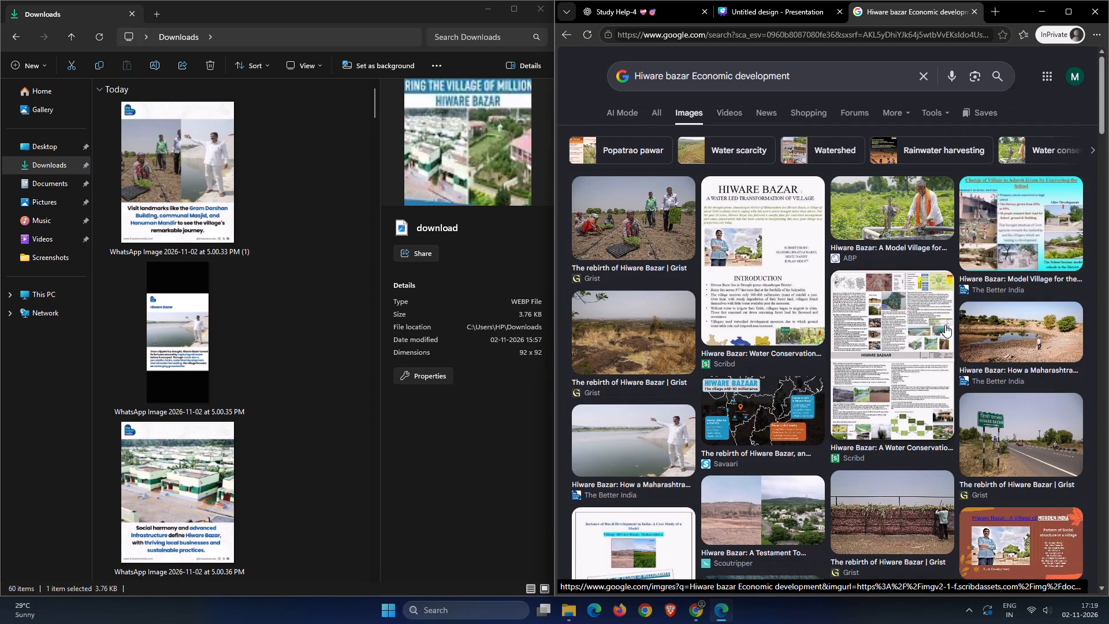
# Preview the ABP picture of a farmer at a water pump, and examine its related images and further search results.
pyautogui.click(905, 221)
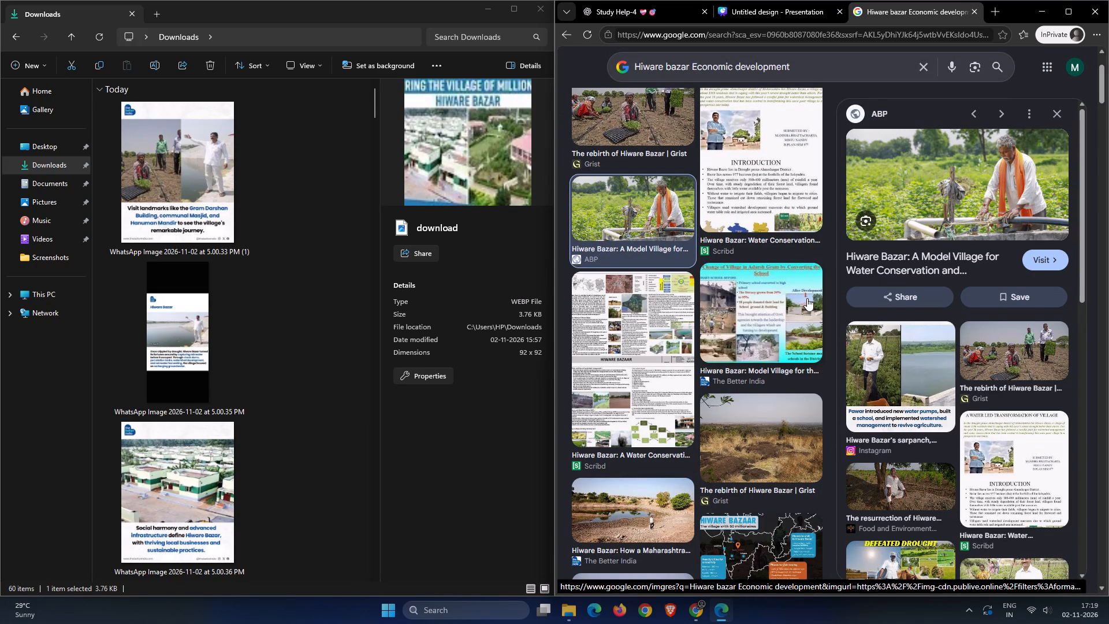
pyautogui.scroll(-6, 877, 339)
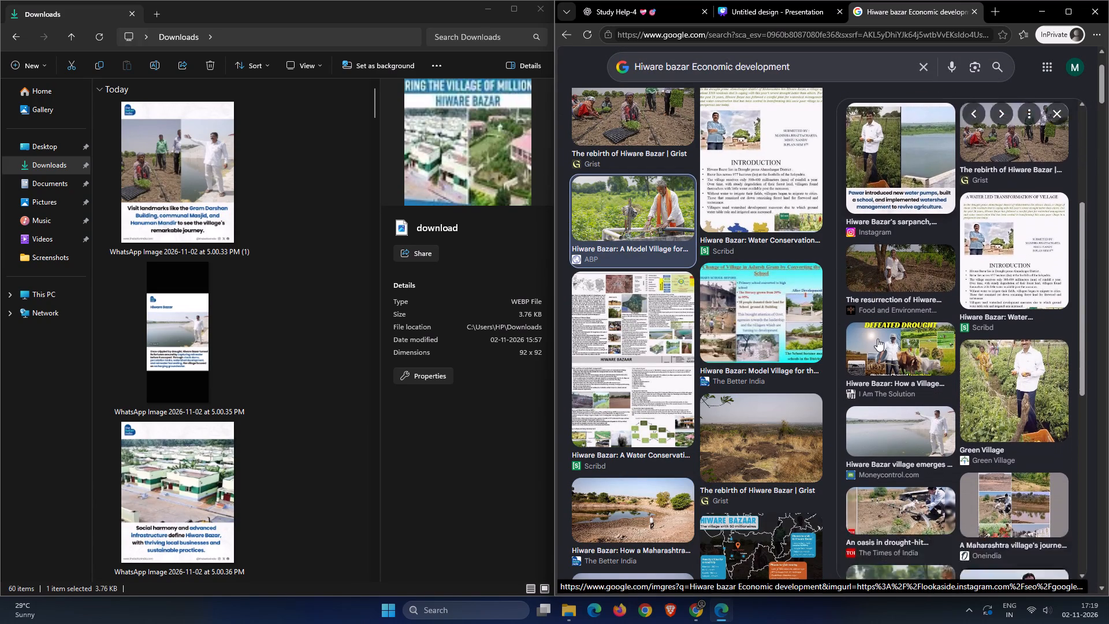
pyautogui.scroll(-2, 877, 339)
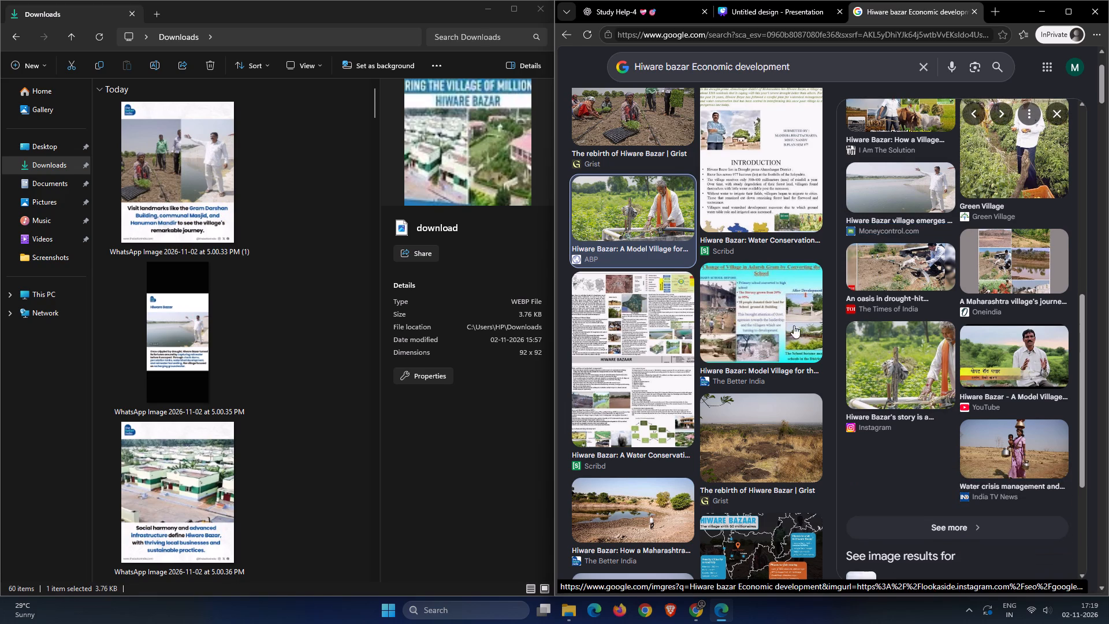
pyautogui.scroll(4, 773, 325)
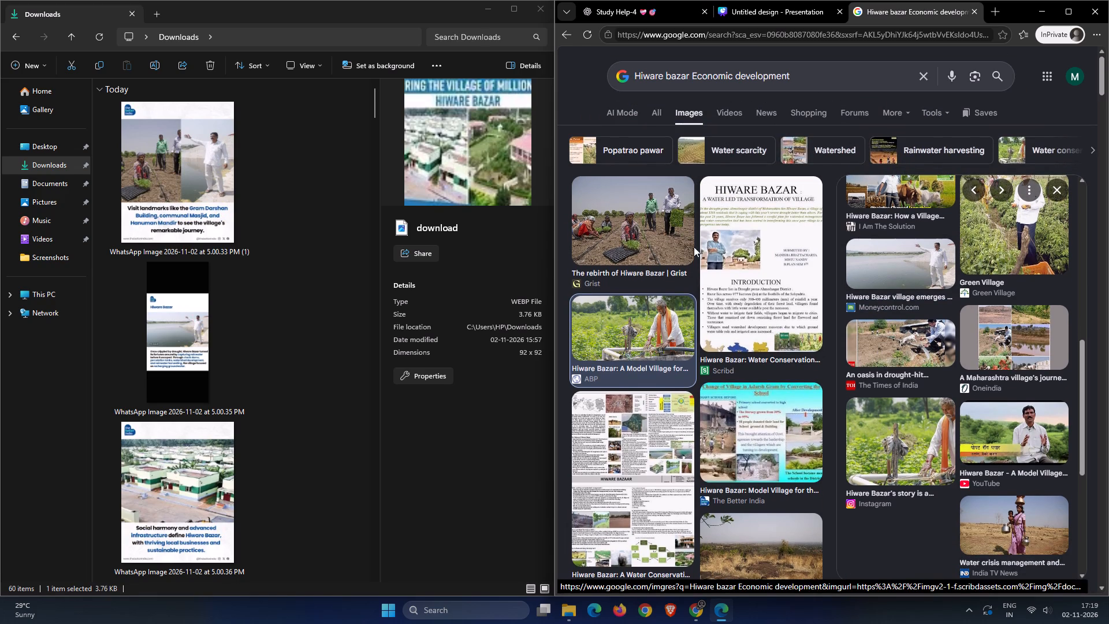
pyautogui.scroll(-6, 658, 239)
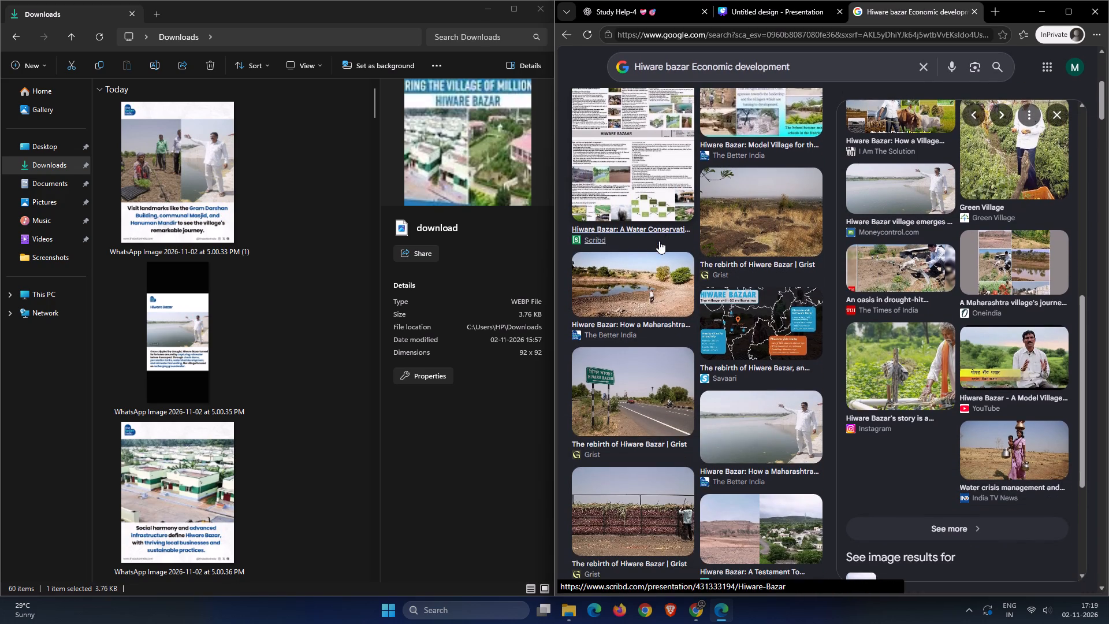
pyautogui.scroll(-15, 659, 241)
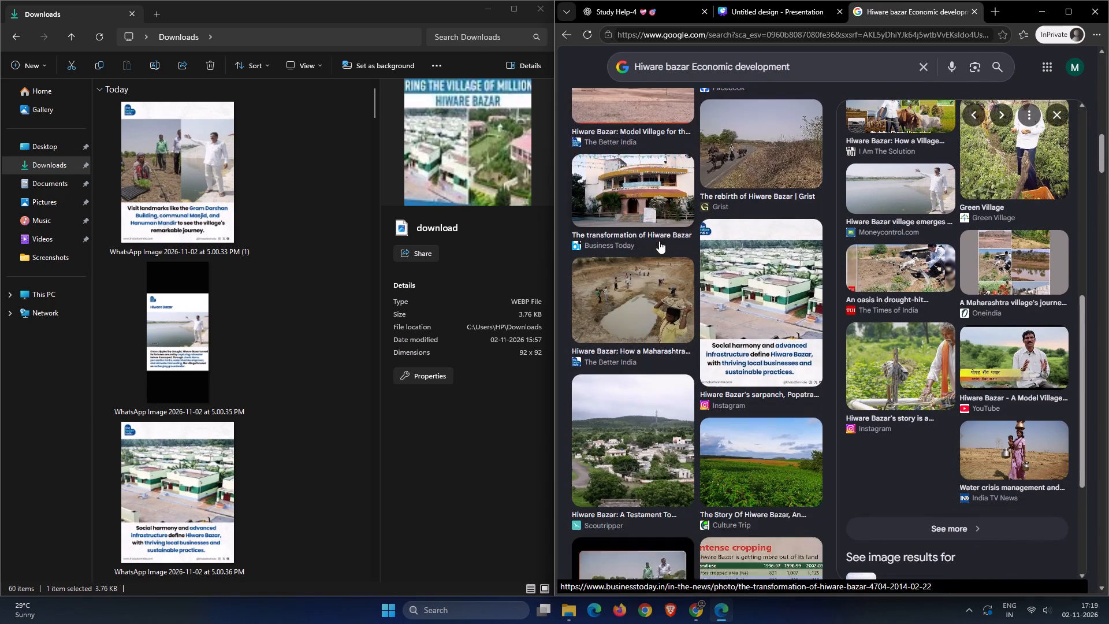
# Preview the Scoutripper village view of Hiware Bazar and look through its related images for a wider alternative.
pyautogui.click(635, 302)
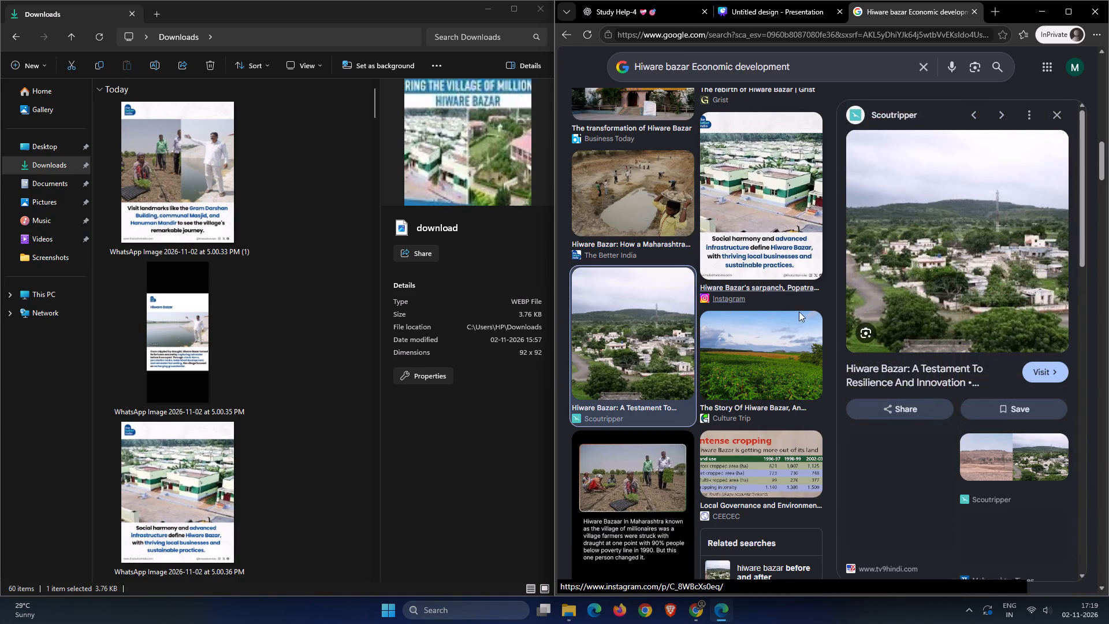
pyautogui.scroll(-3, 941, 331)
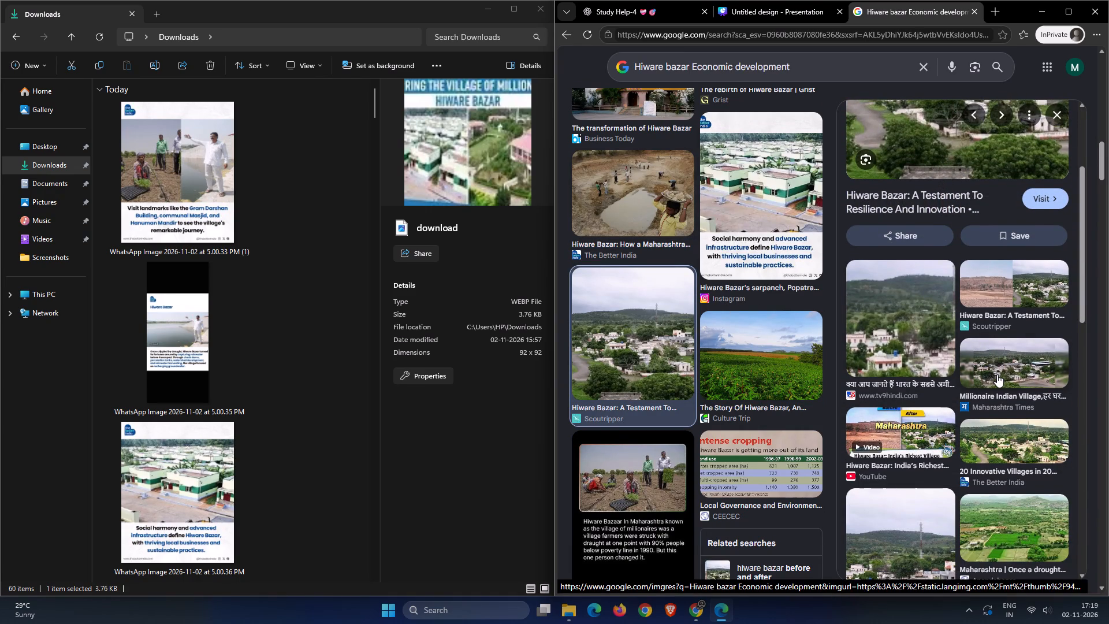
pyautogui.scroll(2, 997, 374)
pyautogui.scroll(-1, 997, 374)
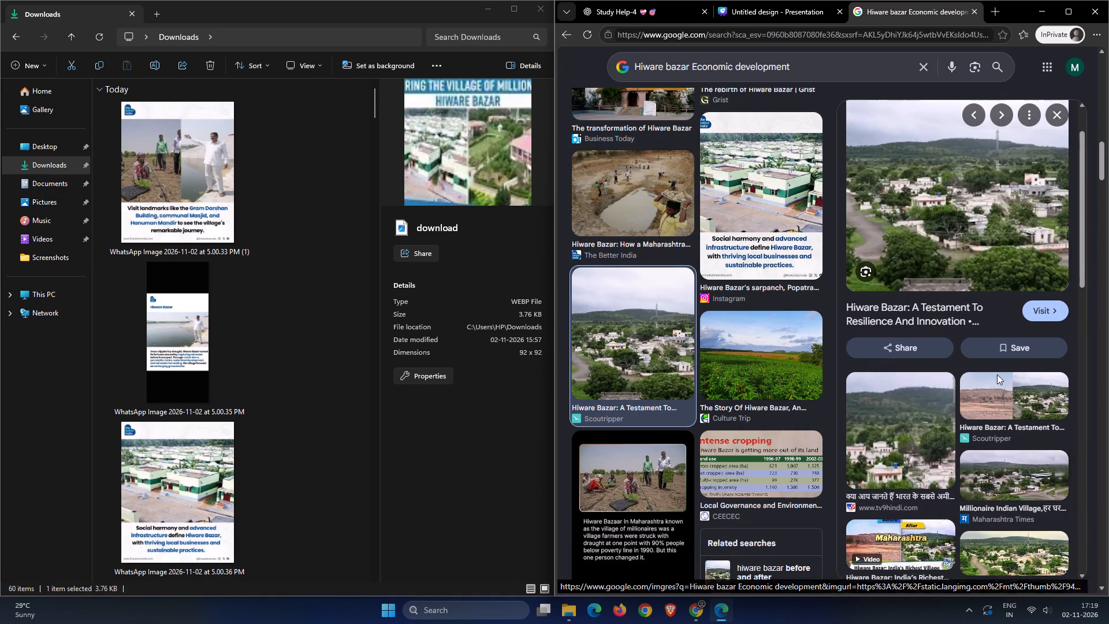
pyautogui.scroll(-8, 997, 374)
pyautogui.scroll(5, 997, 374)
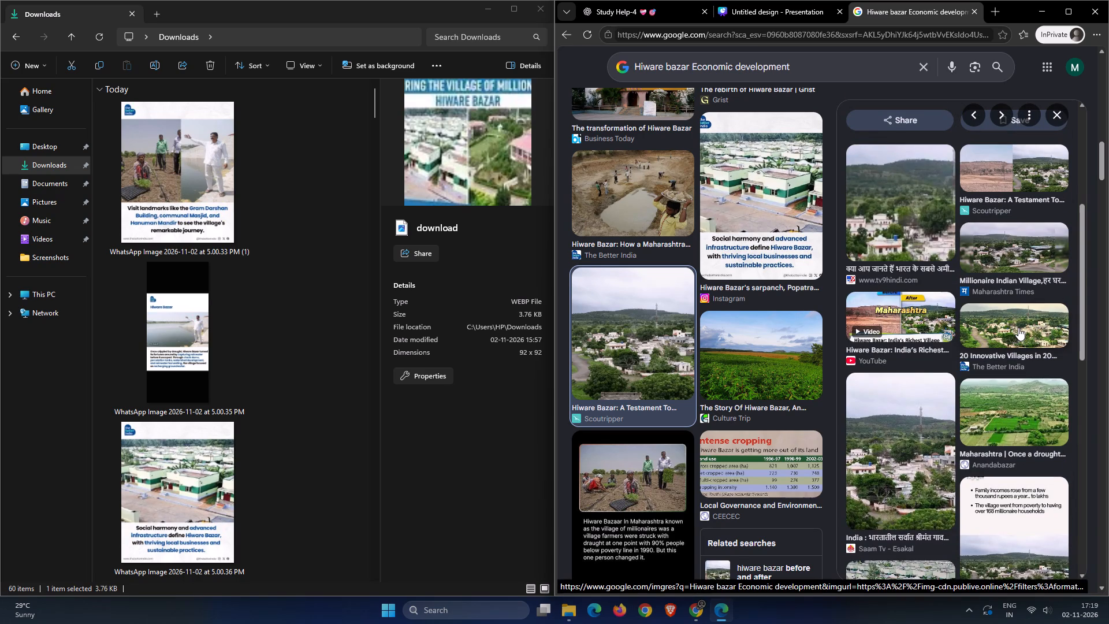
# Compare the Maharashtra Times, Agrowon and Scoutripper versions of the village view, returning to the Maharashtra Times preview.
pyautogui.click(1019, 260)
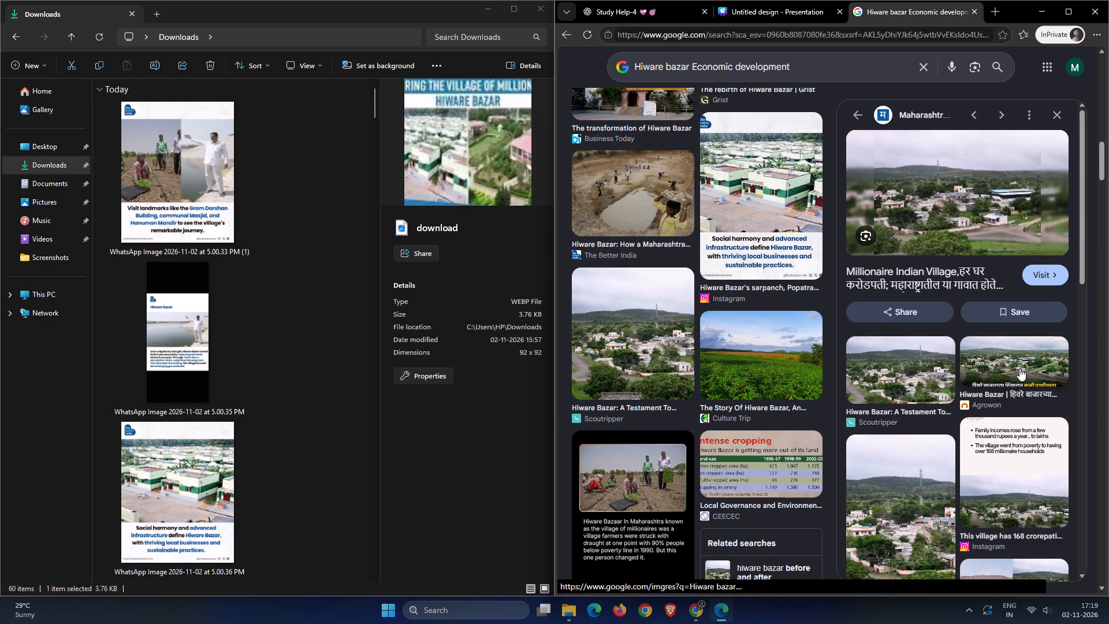
pyautogui.scroll(-3, 1019, 368)
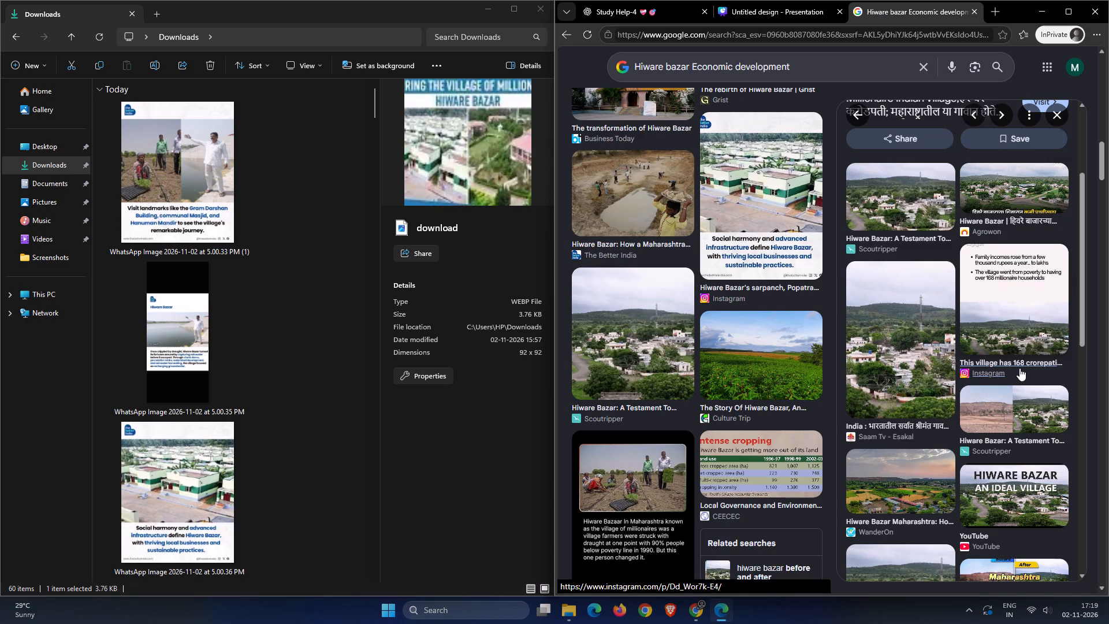
pyautogui.scroll(-1, 1019, 368)
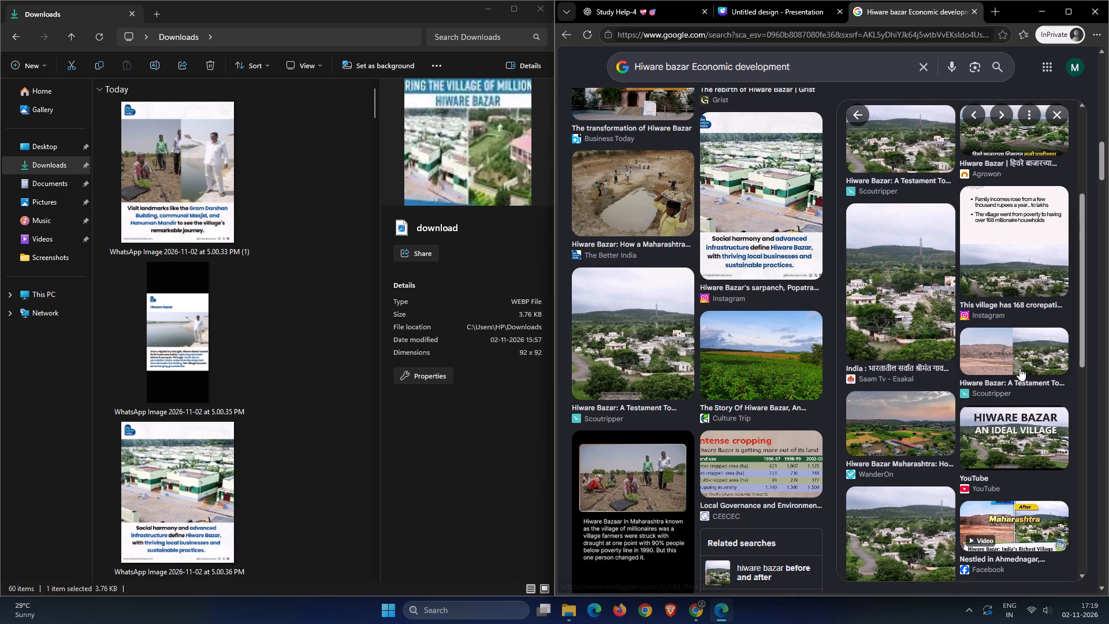
pyautogui.scroll(4, 1019, 368)
pyautogui.click(1020, 366)
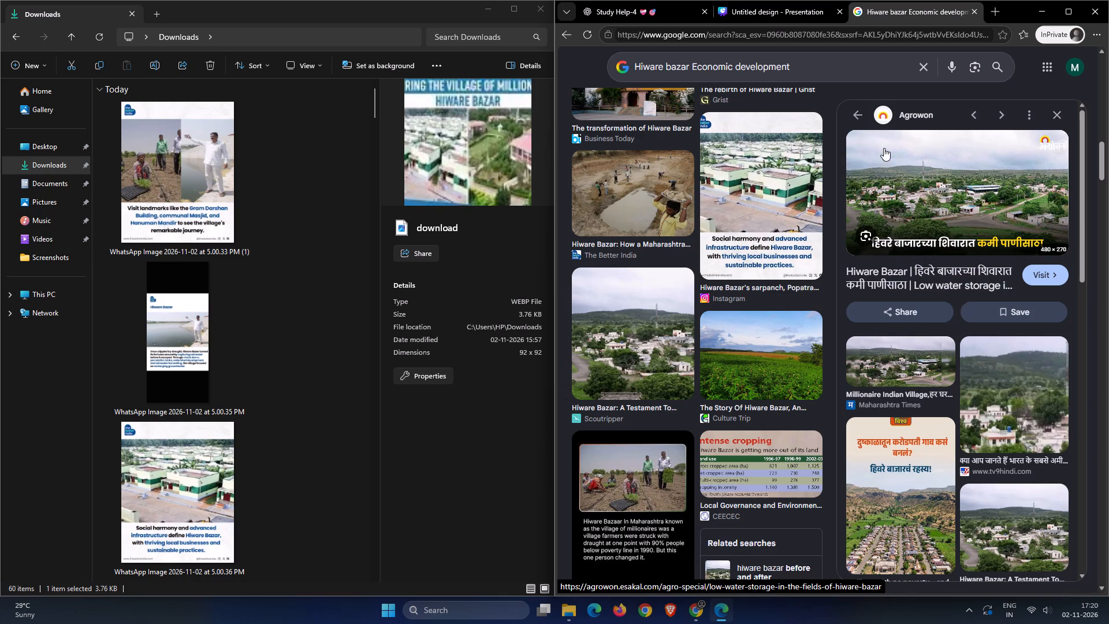
pyautogui.click(855, 122)
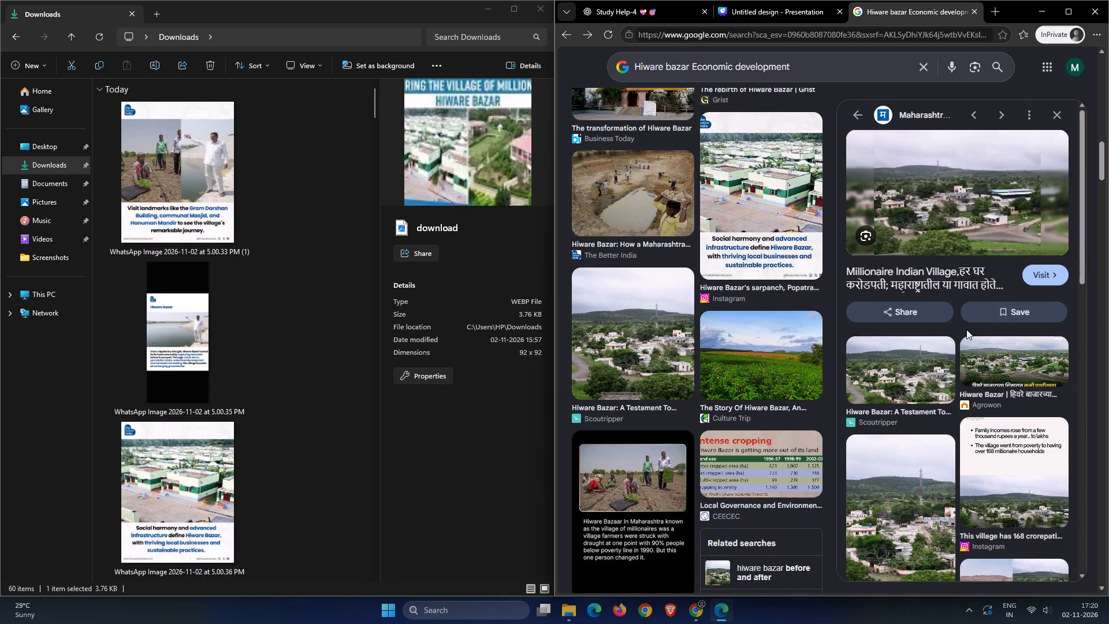
pyautogui.click(909, 360)
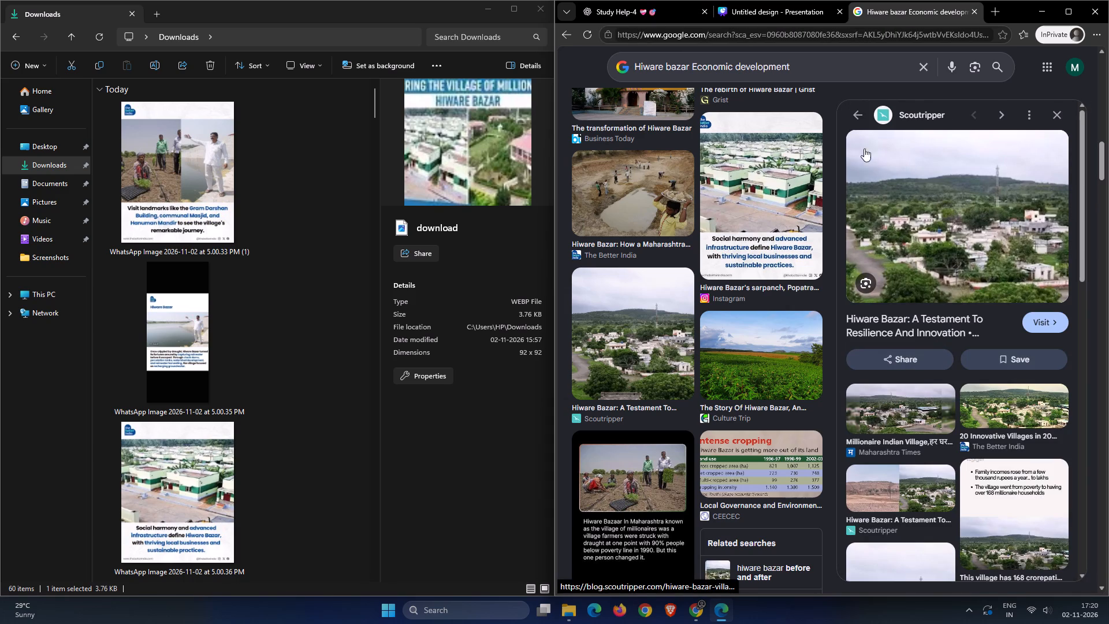
pyautogui.click(855, 117)
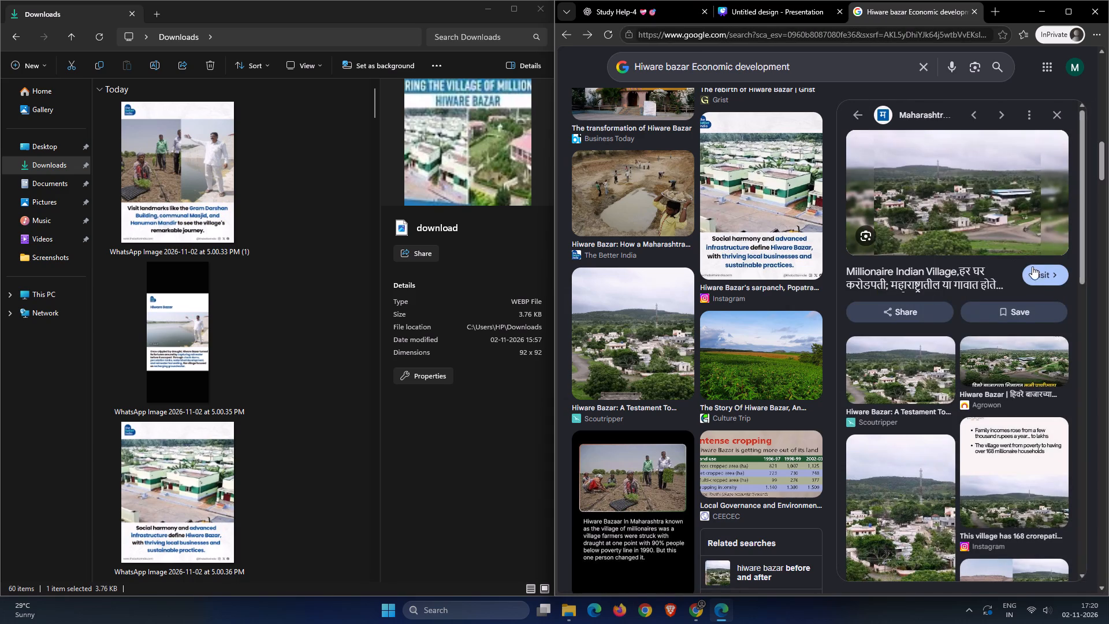
# Open the Maharashtra Times article behind the village picture and examine its photos for one that suits page 6.
pyautogui.click(1045, 274)
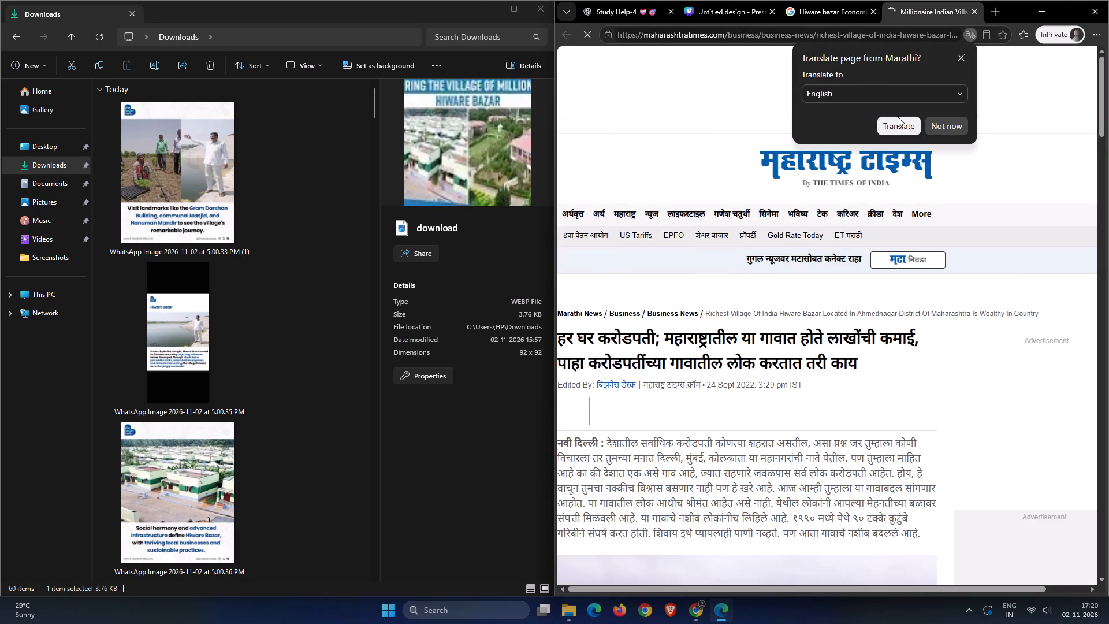
pyautogui.scroll(-6, 861, 381)
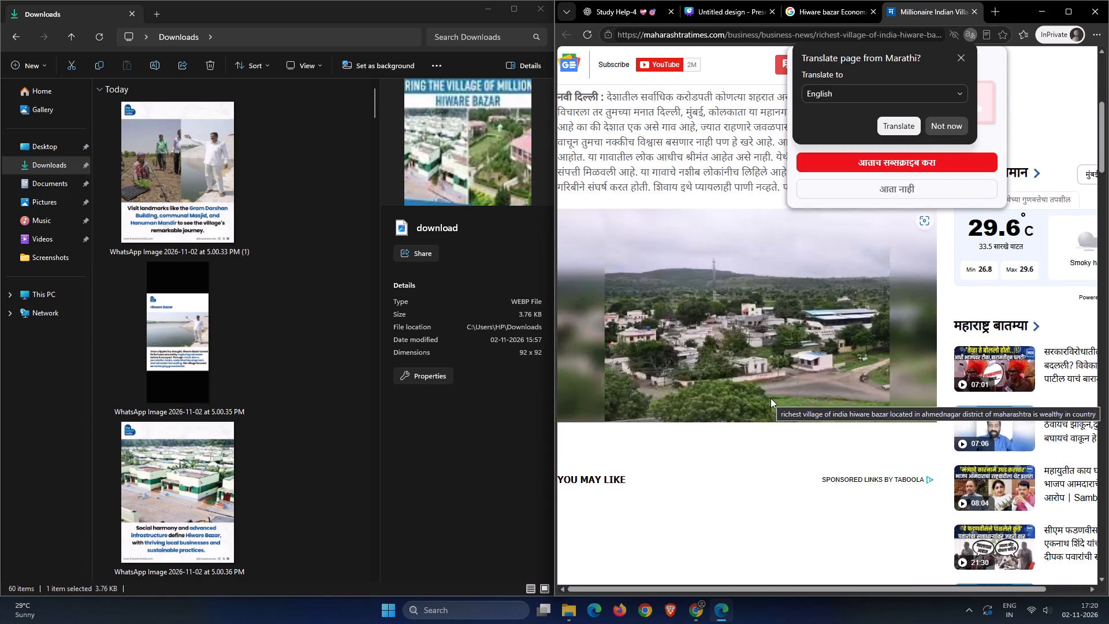
pyautogui.scroll(-13, 761, 400)
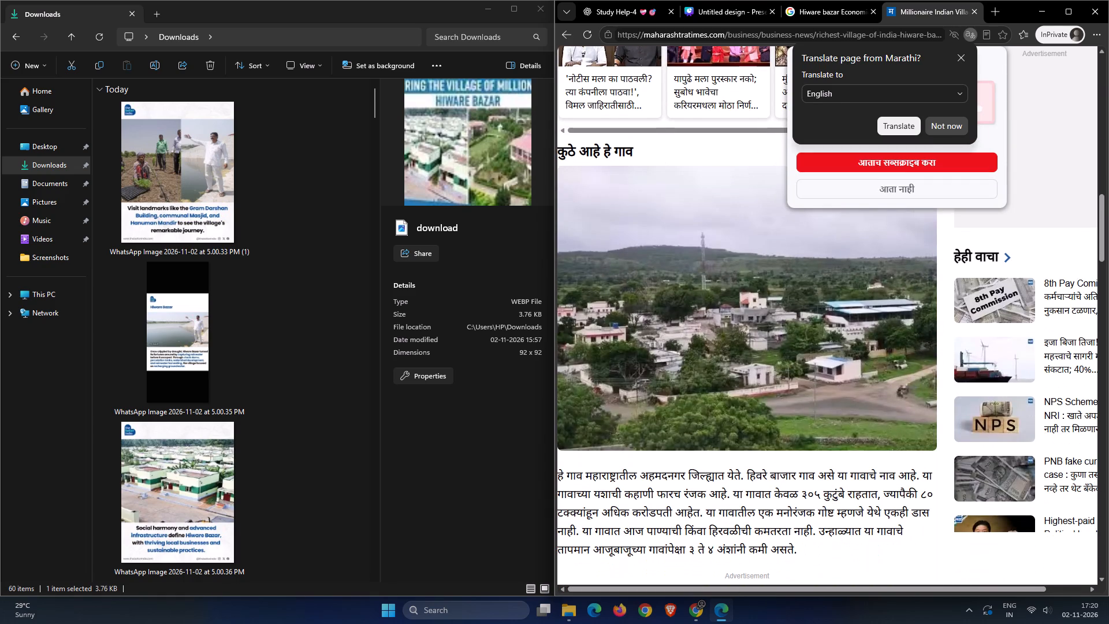
pyautogui.click(829, 593)
pyautogui.moveTo(826, 589); pyautogui.dragTo(787, 589)
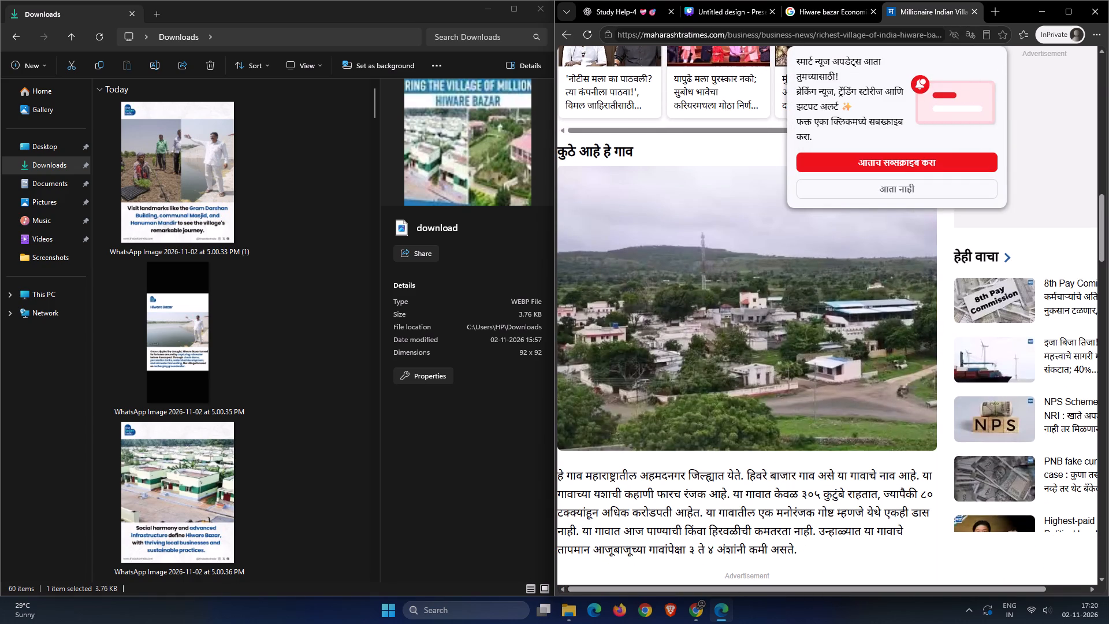
pyautogui.scroll(-9, 751, 494)
pyautogui.scroll(1, 752, 499)
pyautogui.scroll(-10, 752, 499)
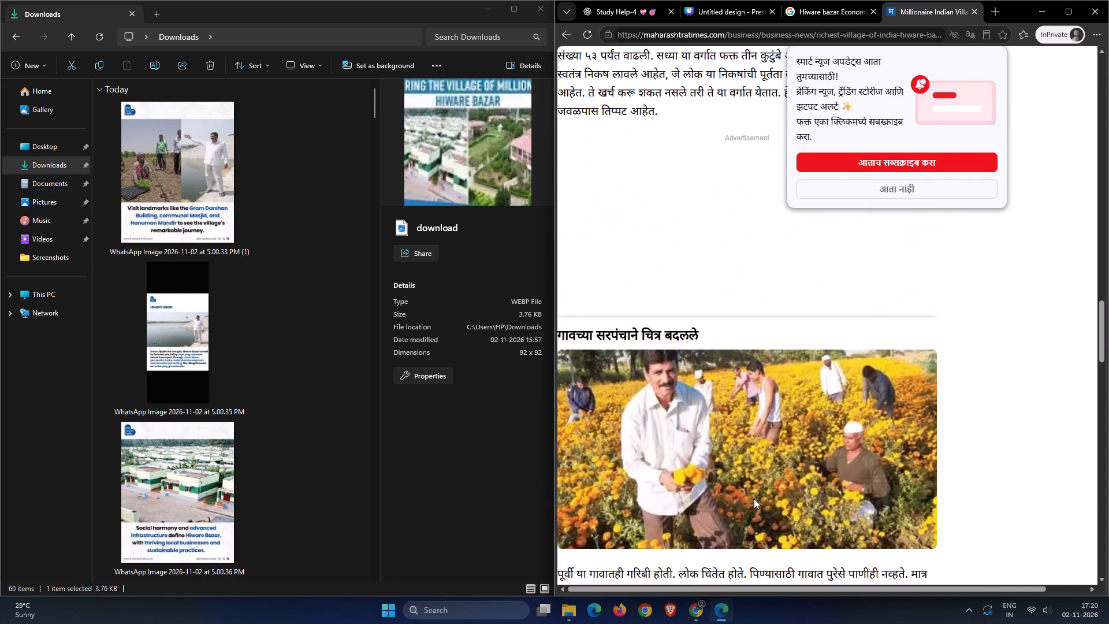
pyautogui.scroll(-9, 754, 499)
pyautogui.scroll(6, 756, 499)
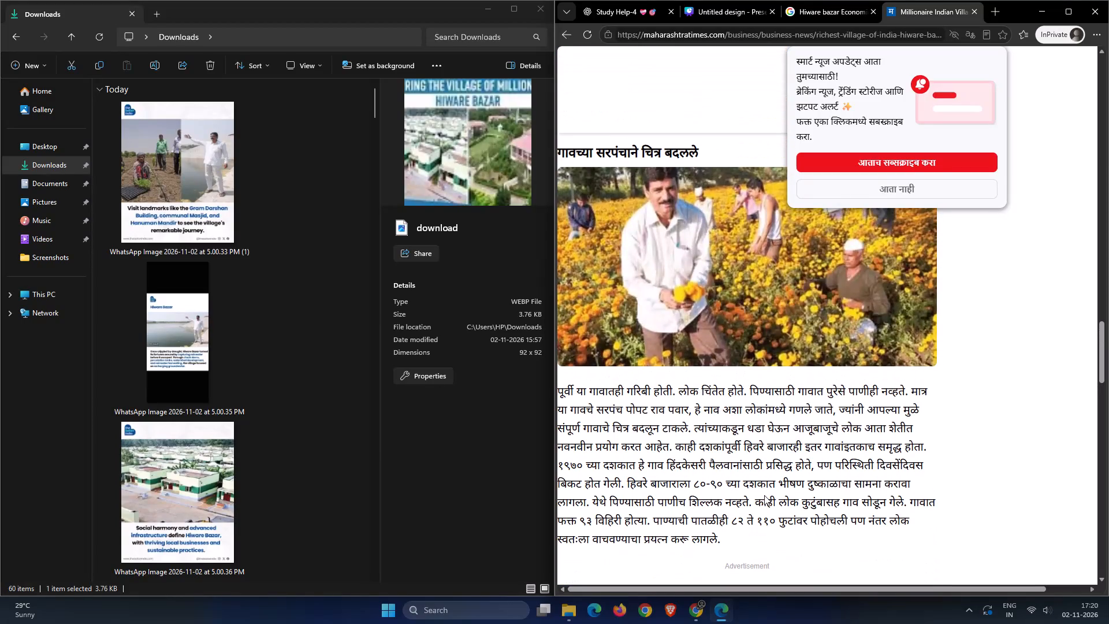
pyautogui.scroll(-20, 765, 495)
pyautogui.scroll(20, 765, 495)
pyautogui.scroll(11, 765, 495)
pyautogui.scroll(11, 765, 495)
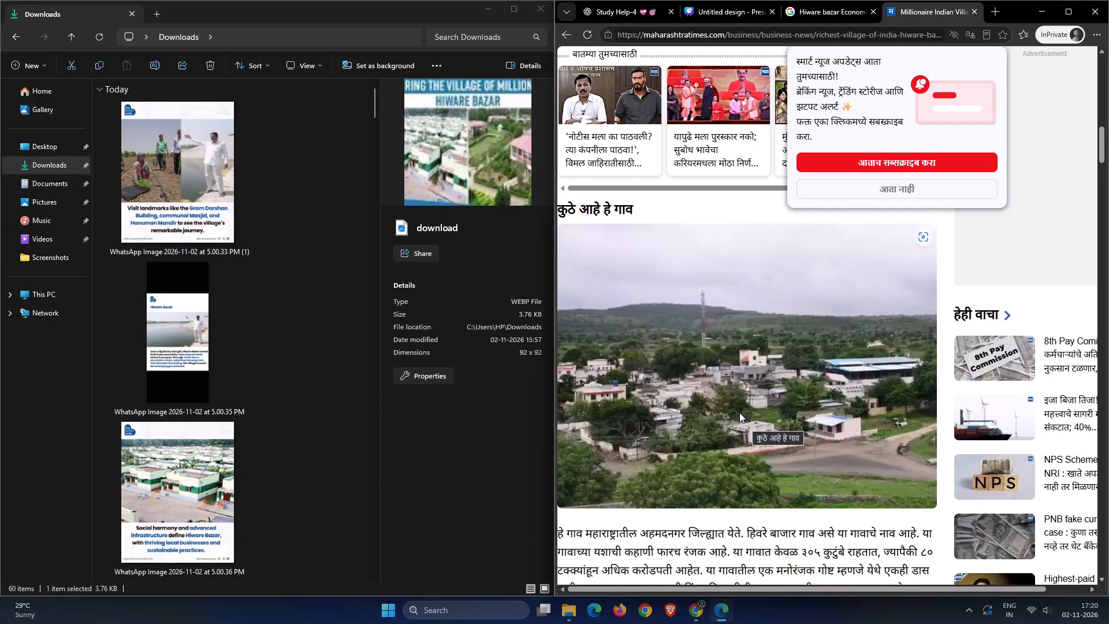
# Examine the Maharashtra Times article's wide village photo and its surroundings, then close the article and return to the image results.
pyautogui.scroll(11, 739, 413)
pyautogui.scroll(-10, 742, 411)
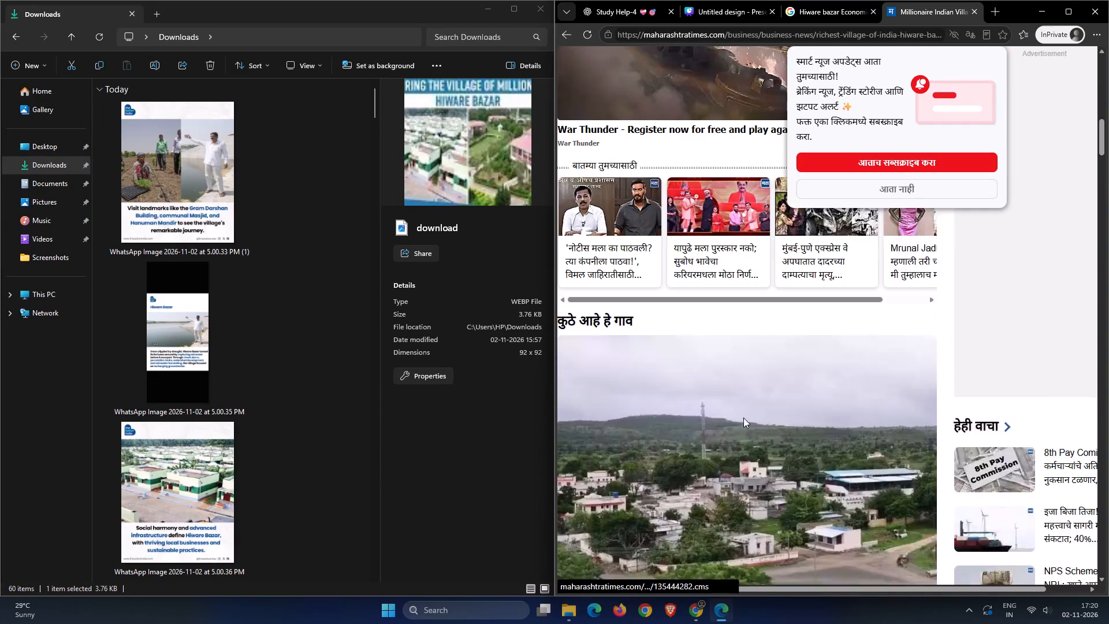
pyautogui.scroll(-4, 743, 418)
pyautogui.rightClick(720, 283)
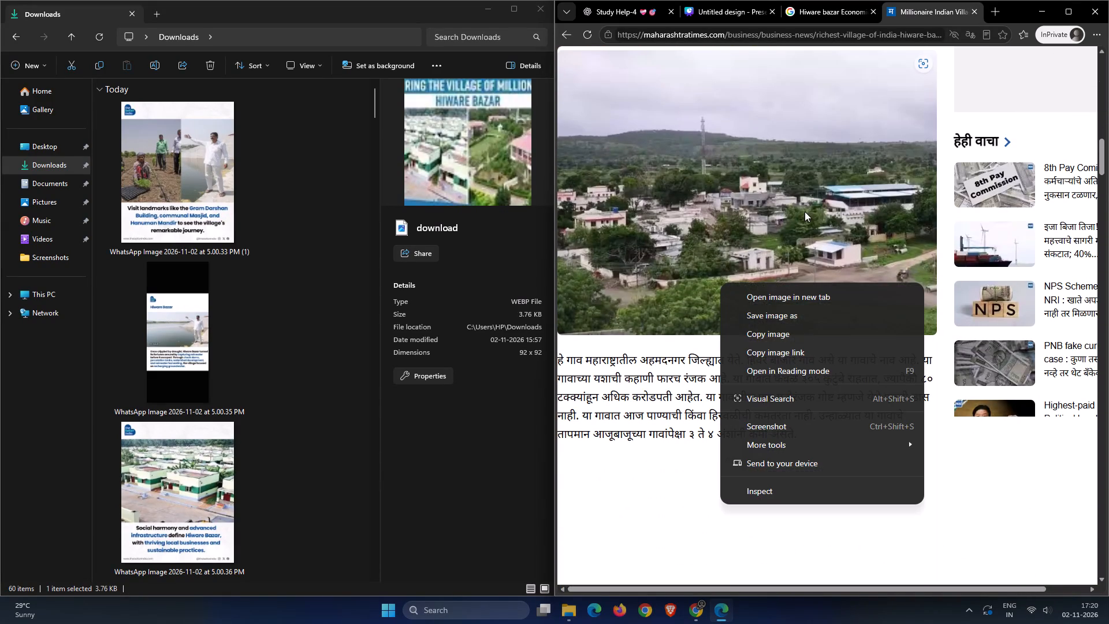
pyautogui.click(571, 34)
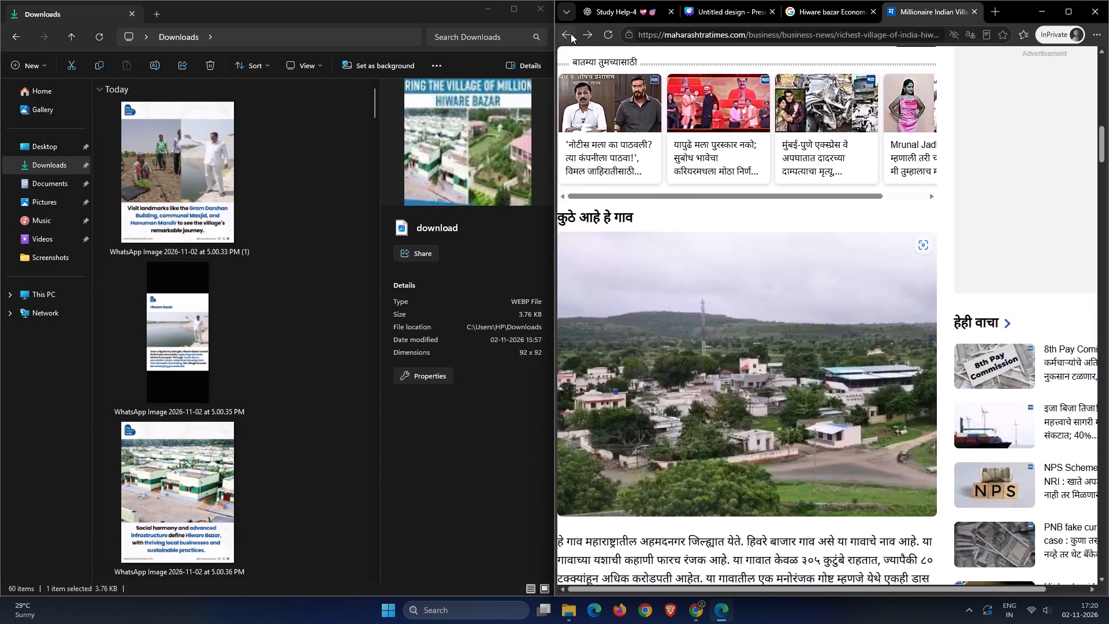
pyautogui.click(571, 34)
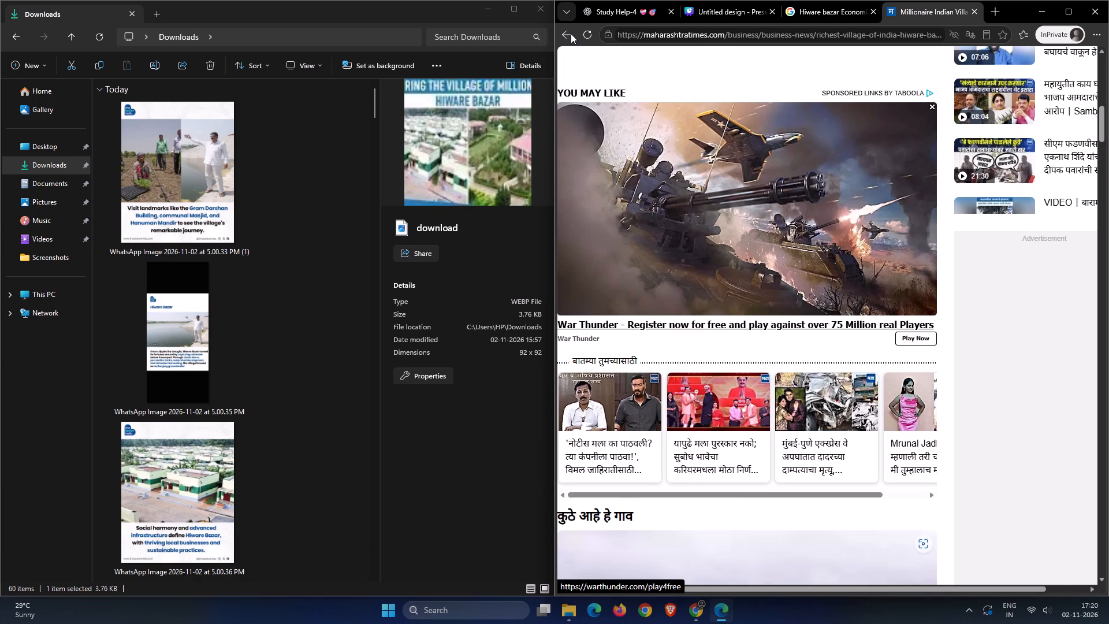
pyautogui.click(974, 12)
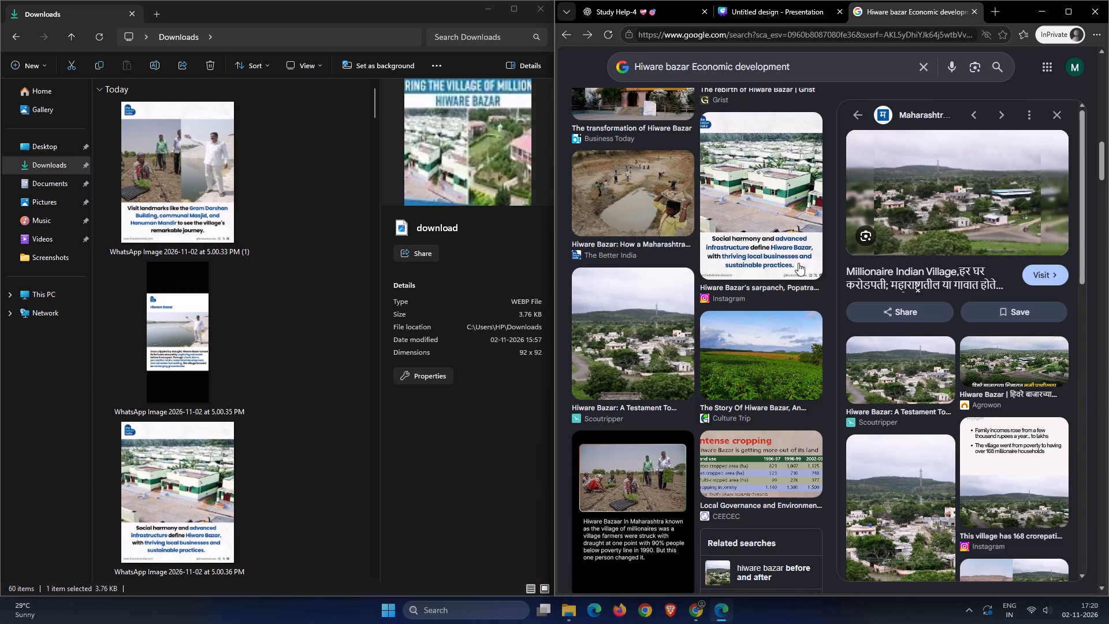
# Open the Scoutripper article on Hiware Bazar, look through its photos for an economic development picture, and close it.
pyautogui.click(642, 335)
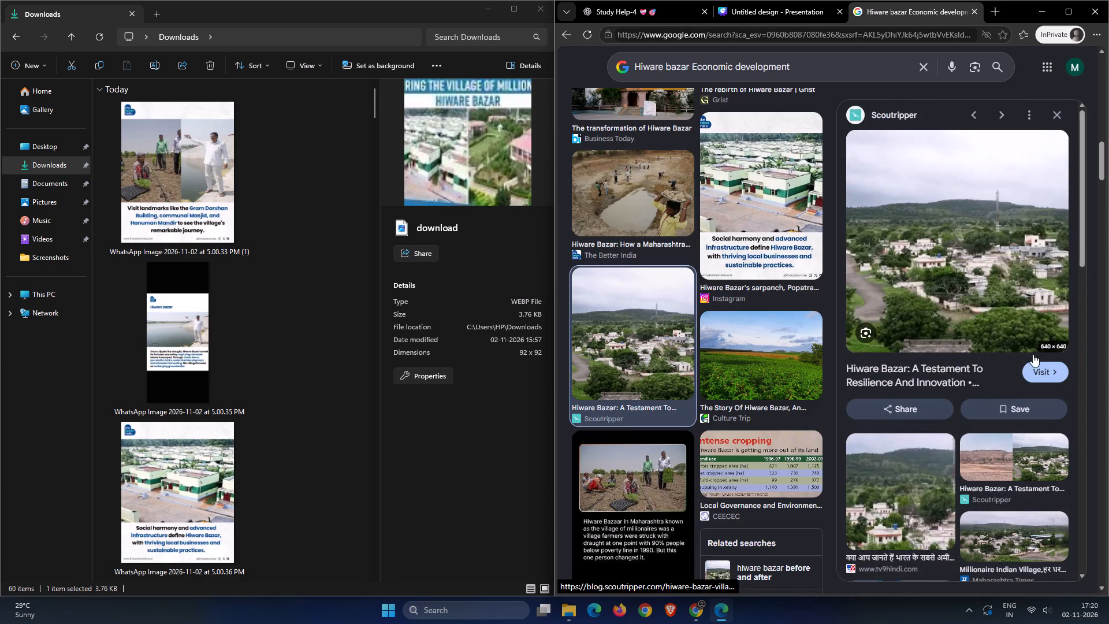
pyautogui.click(1039, 373)
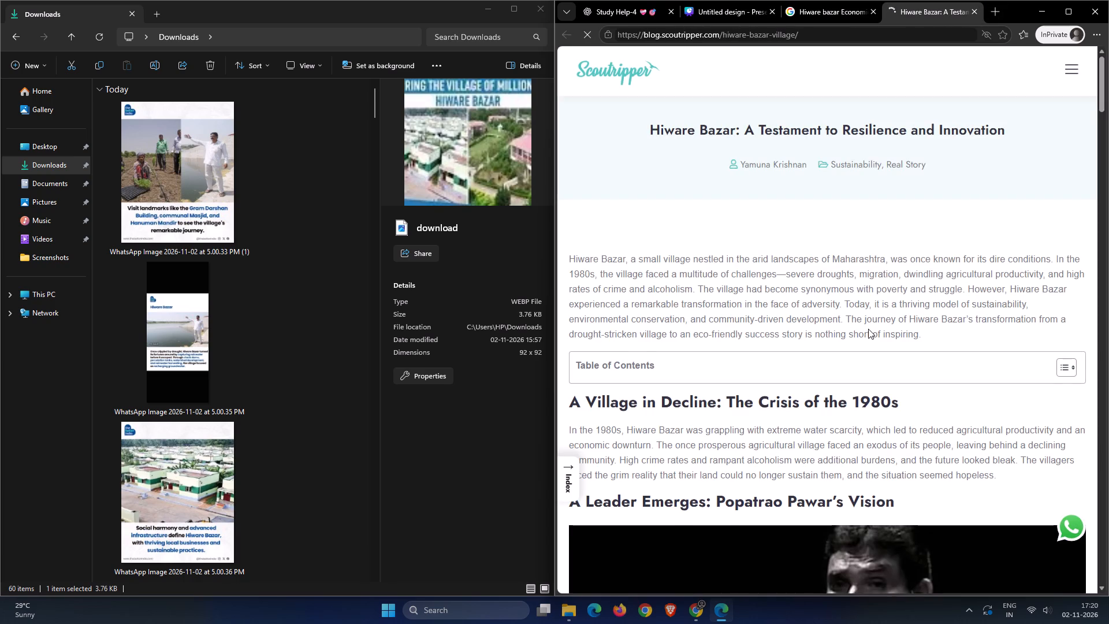
pyautogui.scroll(-20, 868, 329)
pyautogui.scroll(-4, 868, 329)
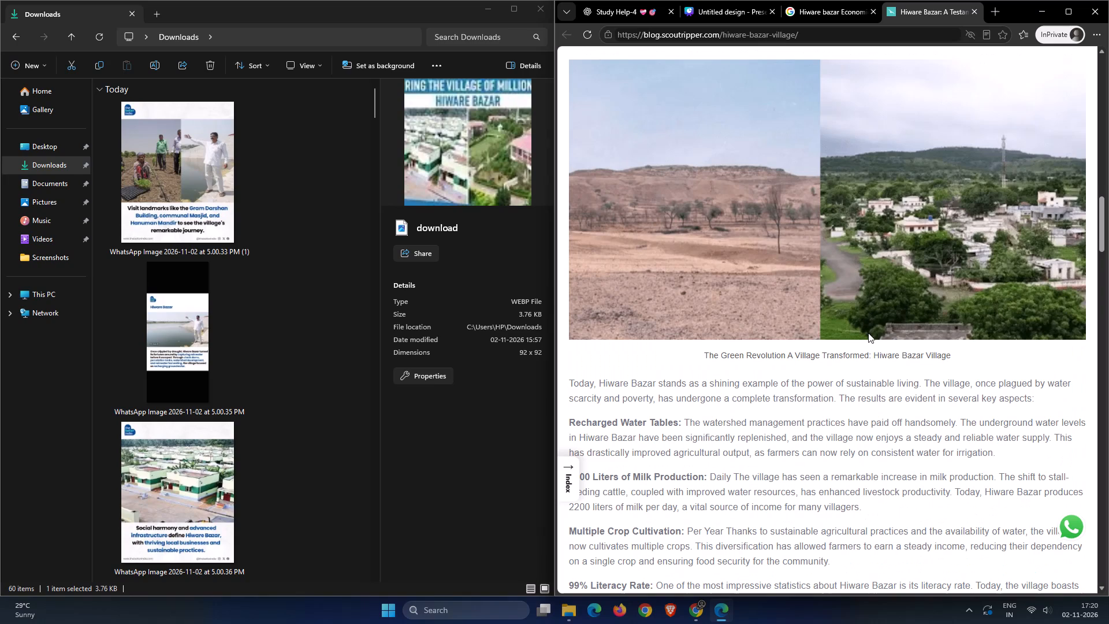
pyautogui.scroll(1, 871, 333)
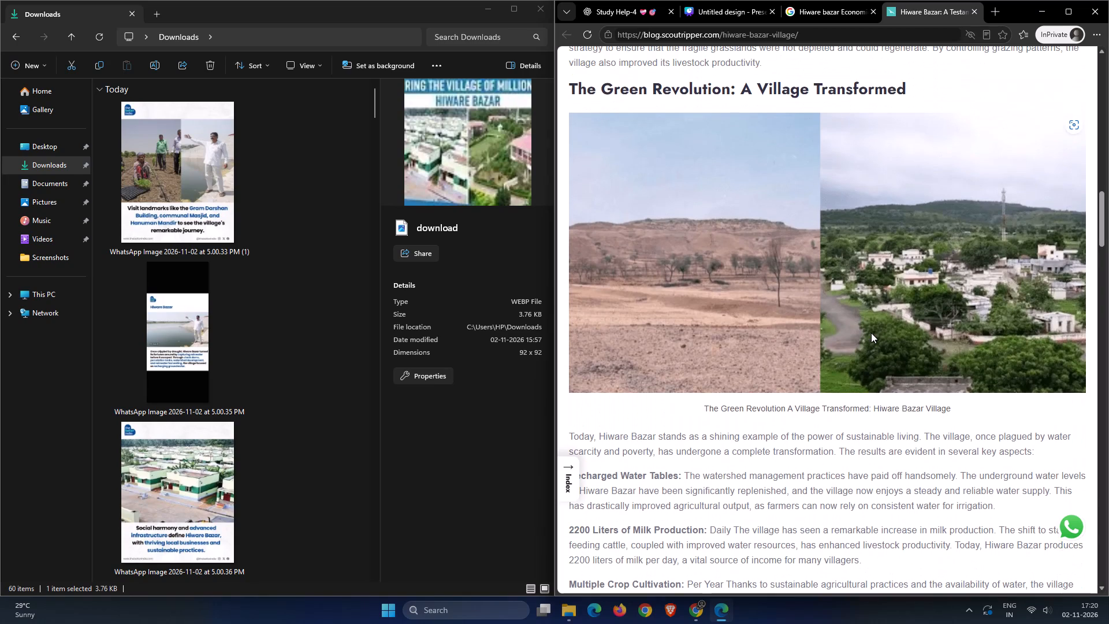
pyautogui.scroll(-14, 871, 333)
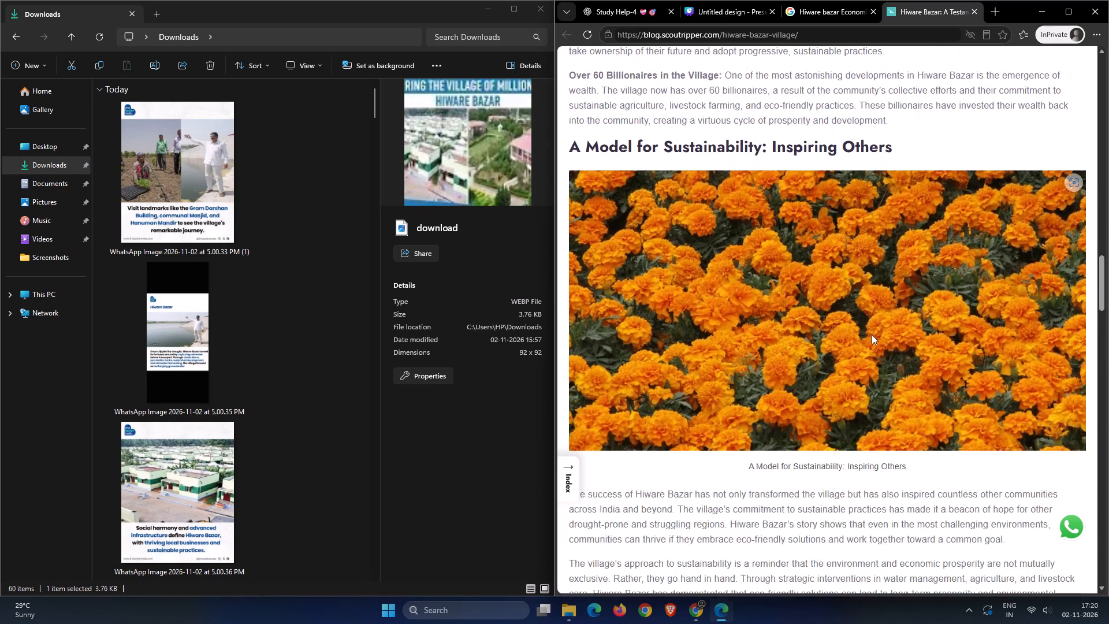
pyautogui.scroll(-16, 872, 335)
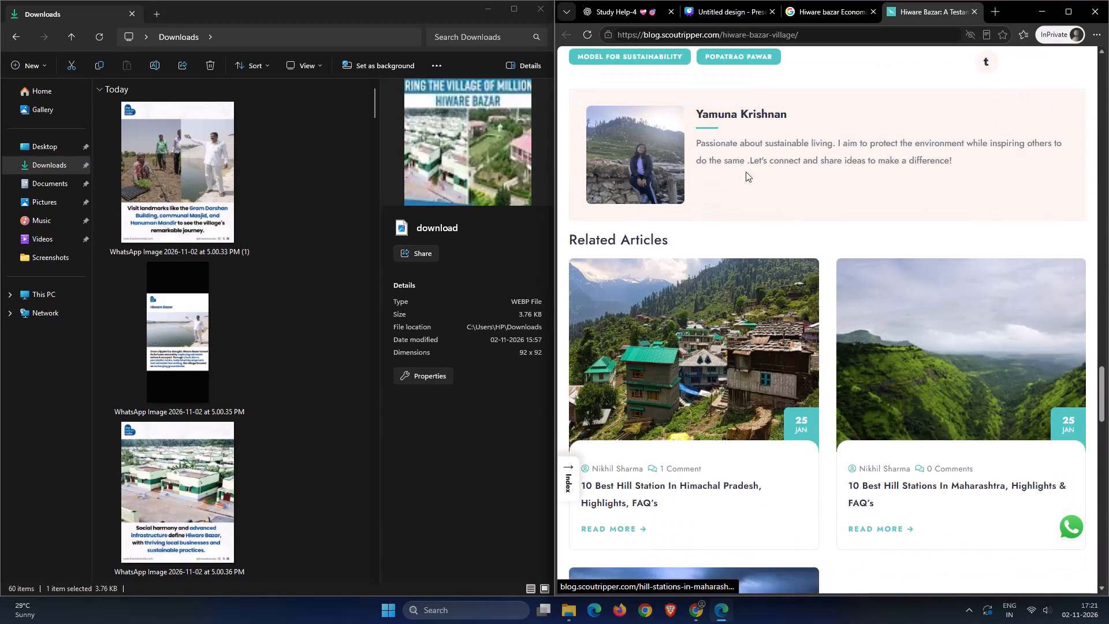
pyautogui.click(971, 11)
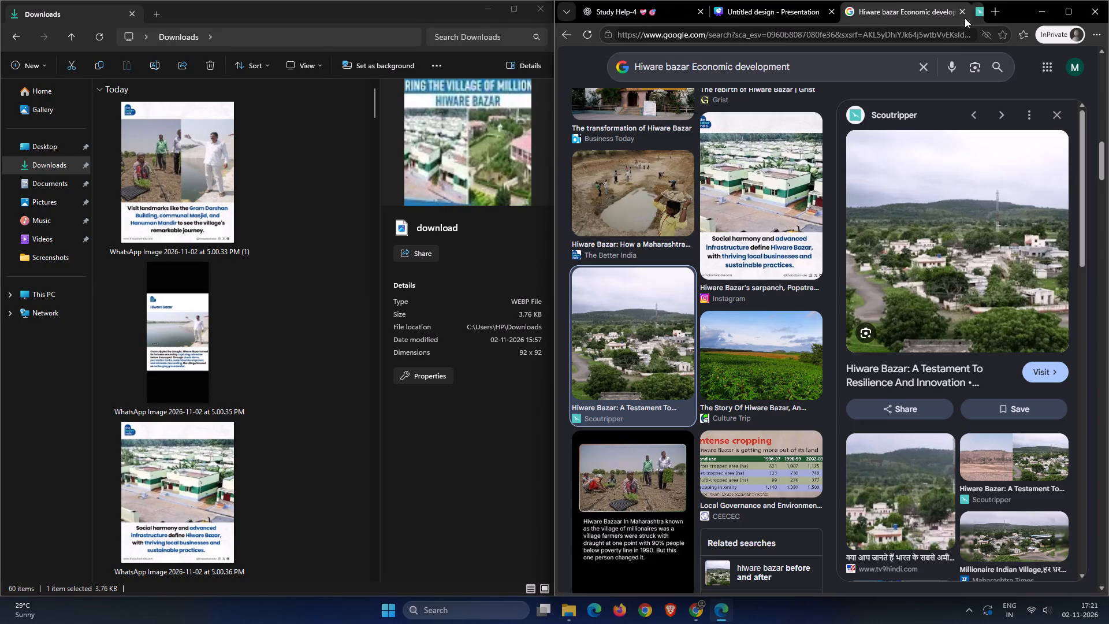
# Look through the Hiware Bazar economic development image results and the Scoutripper picture's related images for a page 6 photo.
pyautogui.scroll(2, 732, 295)
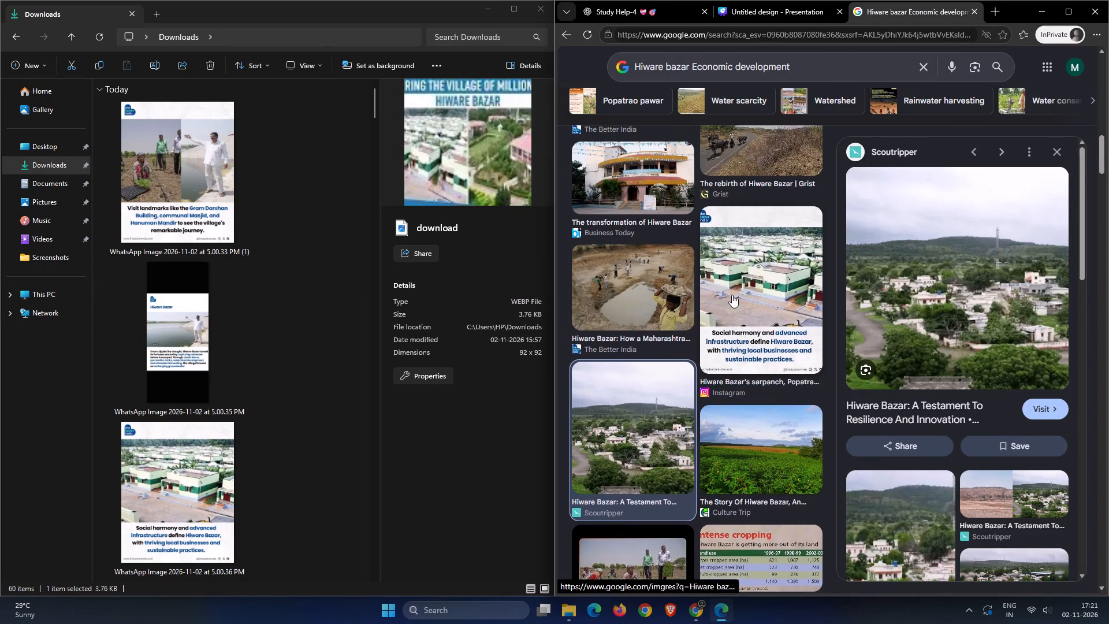
pyautogui.scroll(5, 732, 295)
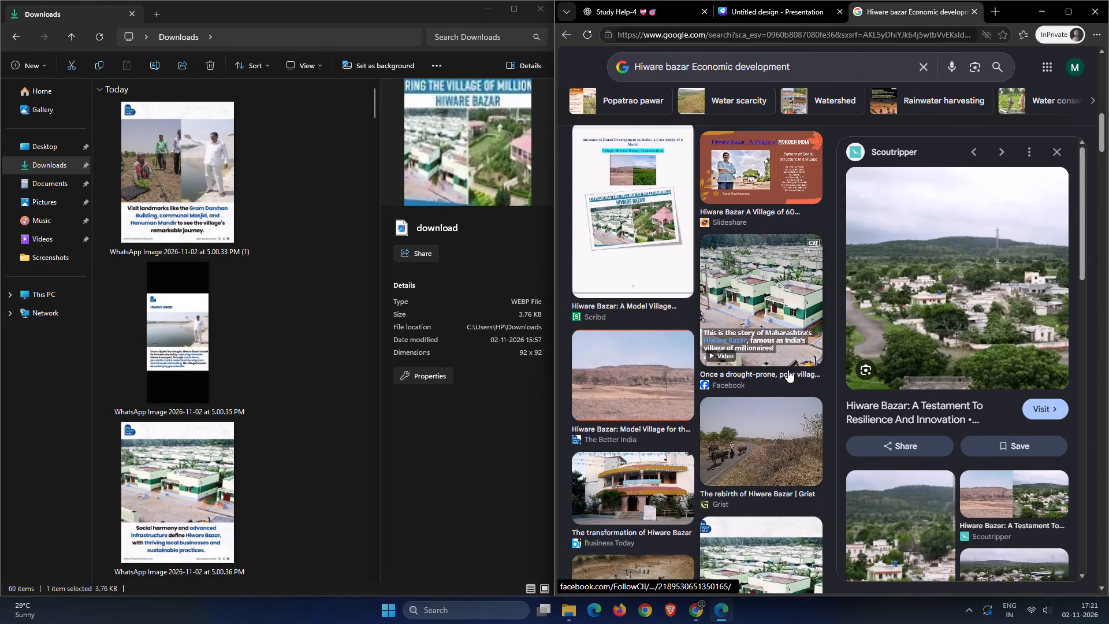
pyautogui.scroll(-1, 740, 390)
pyautogui.scroll(4, 740, 390)
pyautogui.scroll(-7, 743, 389)
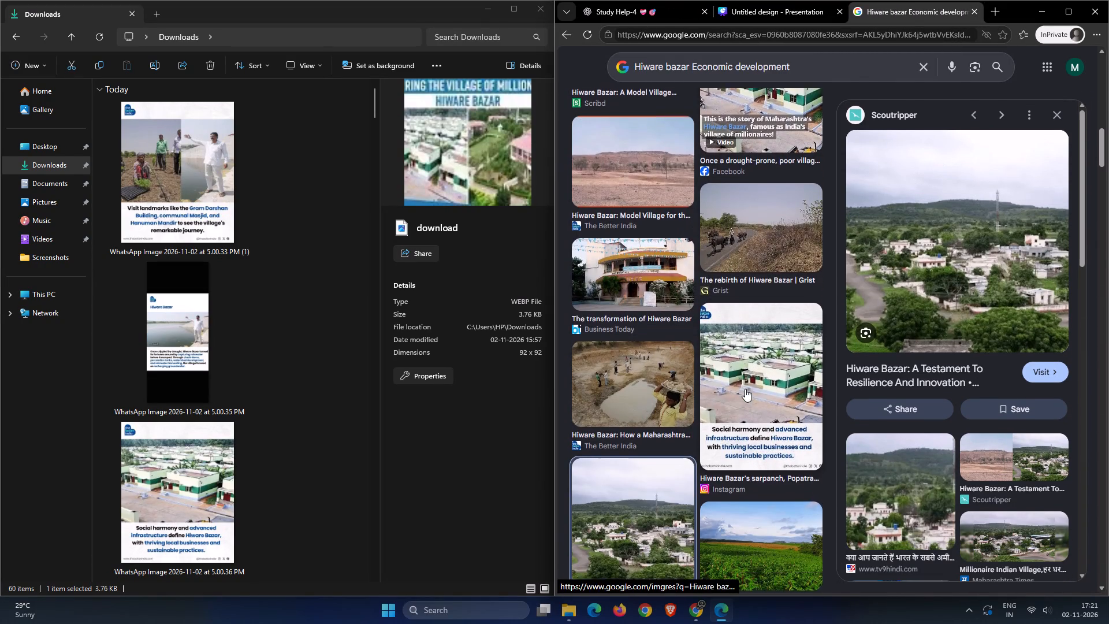
pyautogui.scroll(-4, 747, 388)
pyautogui.scroll(-4, 991, 418)
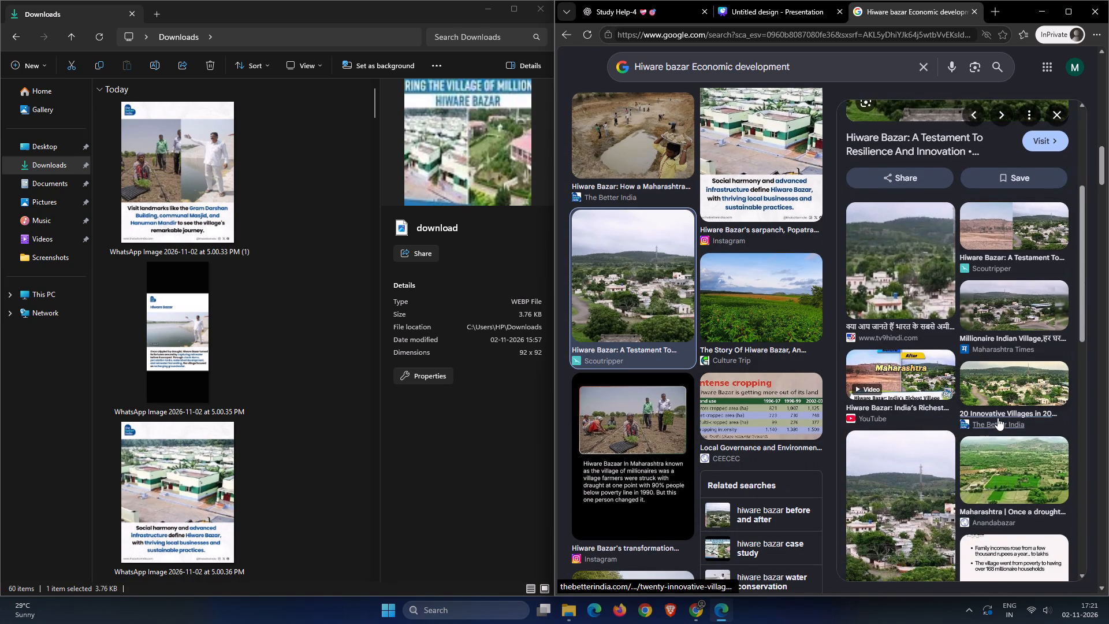
# Reopen the Maharashtra Times article and save its wide village photo to Downloads as maharashtra-times in AVIF format.
pyautogui.click(998, 301)
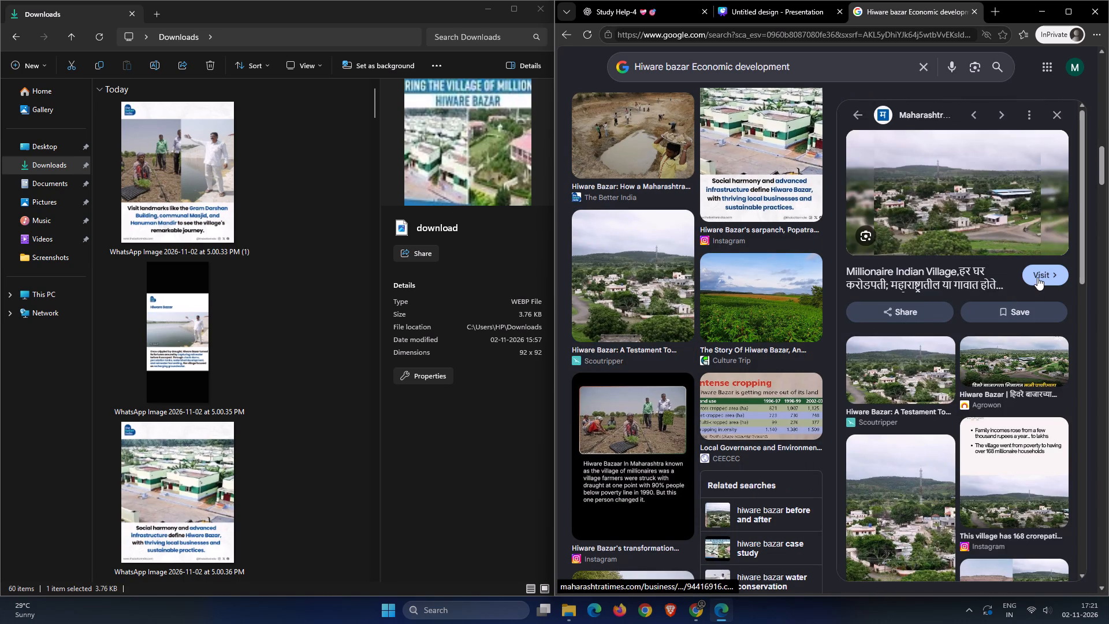
pyautogui.click(1037, 277)
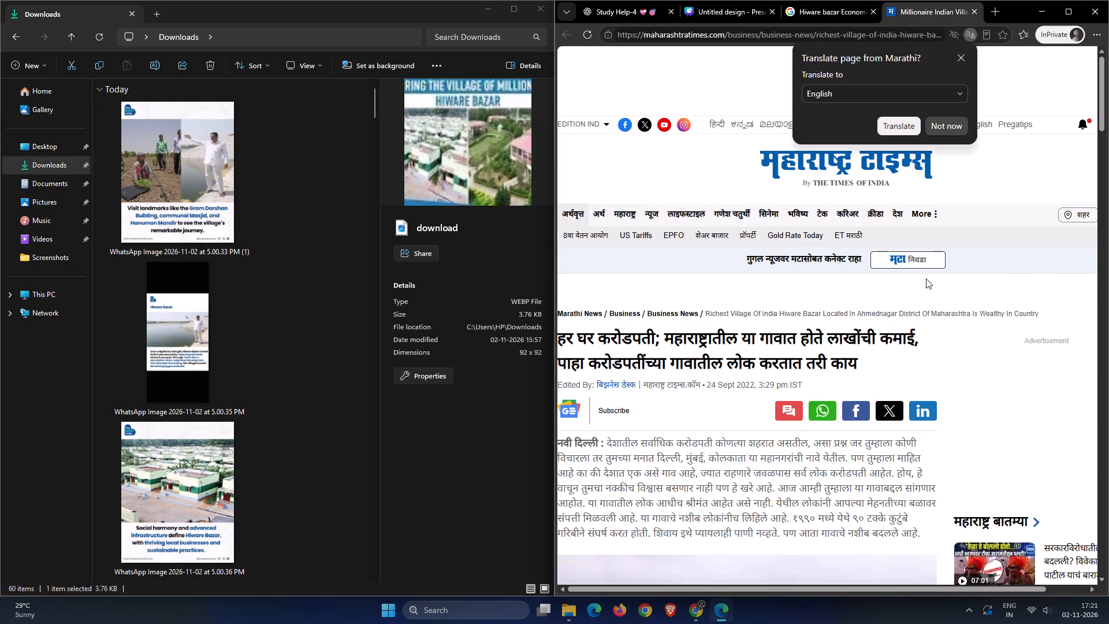
pyautogui.scroll(-18, 887, 295)
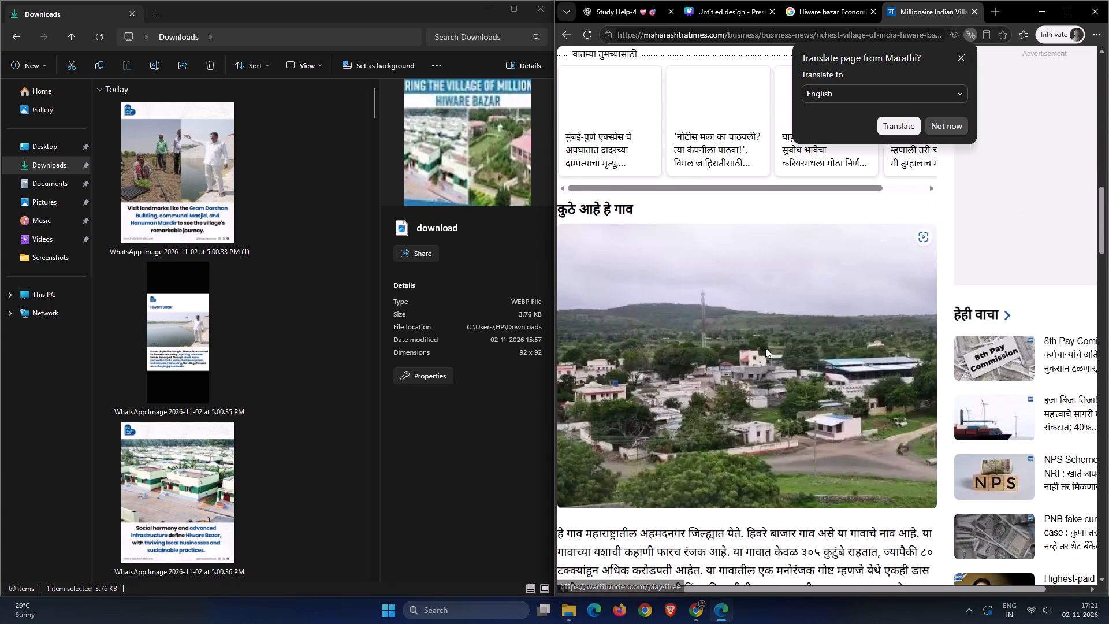
pyautogui.rightClick(765, 348)
pyautogui.click(812, 381)
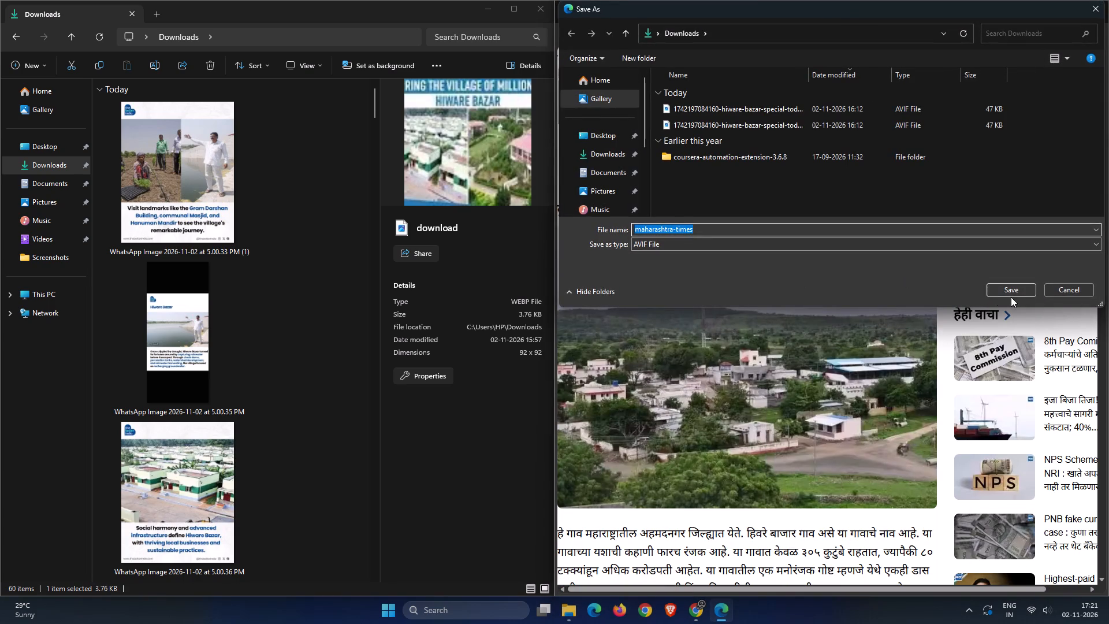
pyautogui.click(1014, 292)
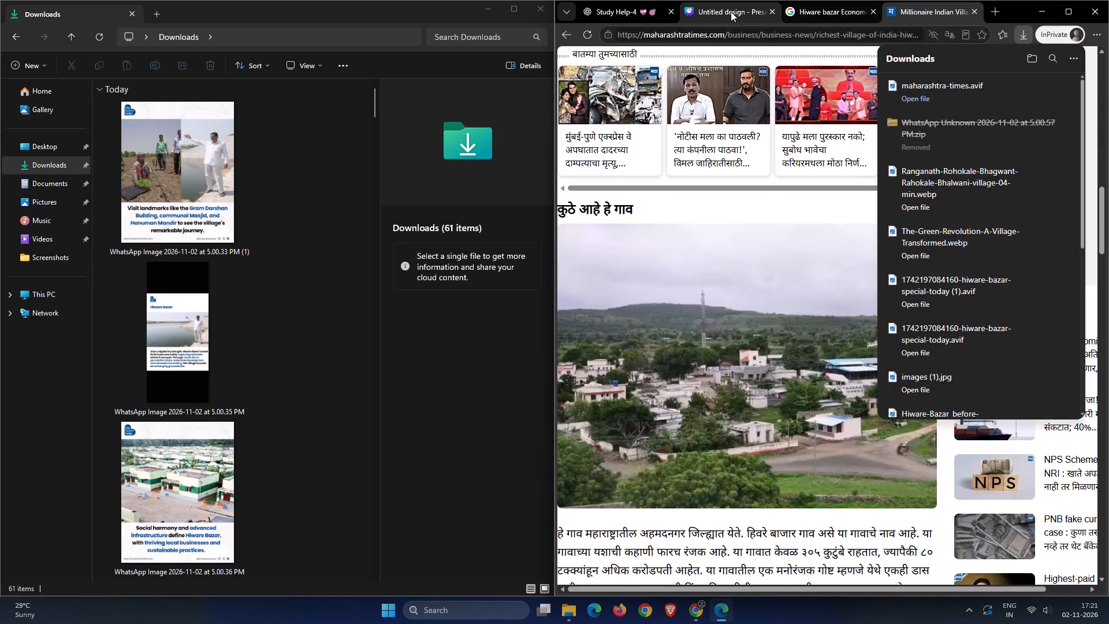
# Switch to the Canva design and add the maharashtra-times village photo from Downloads to blank page 6.
pyautogui.click(730, 12)
pyautogui.scroll(5, 198, 283)
pyautogui.scroll(2, 273, 234)
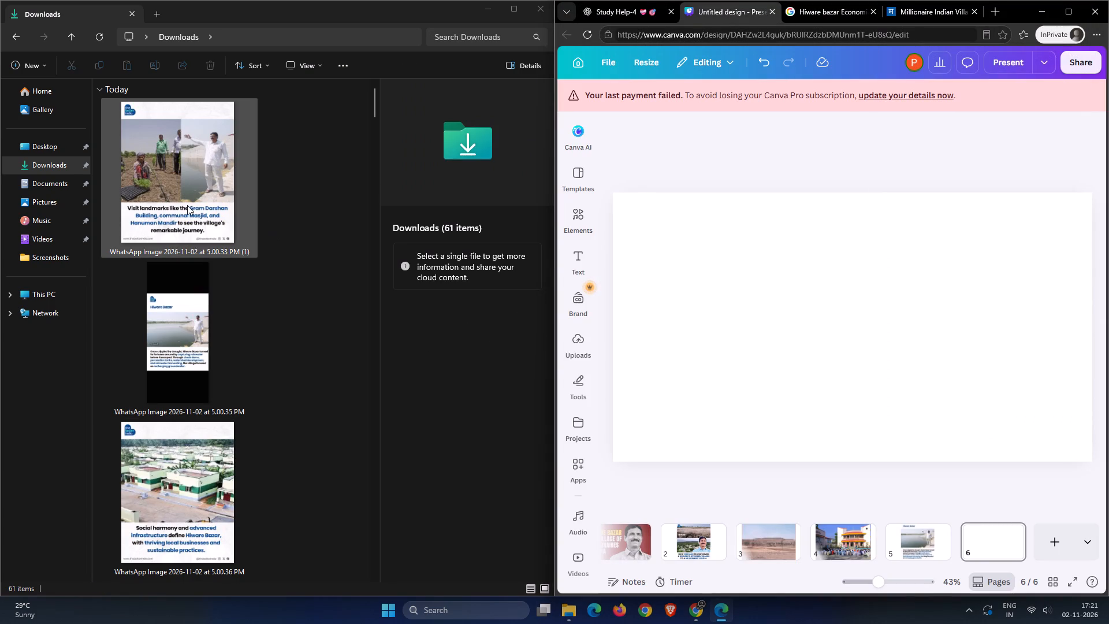
pyautogui.click(95, 36)
pyautogui.moveTo(170, 177); pyautogui.dragTo(229, 197)
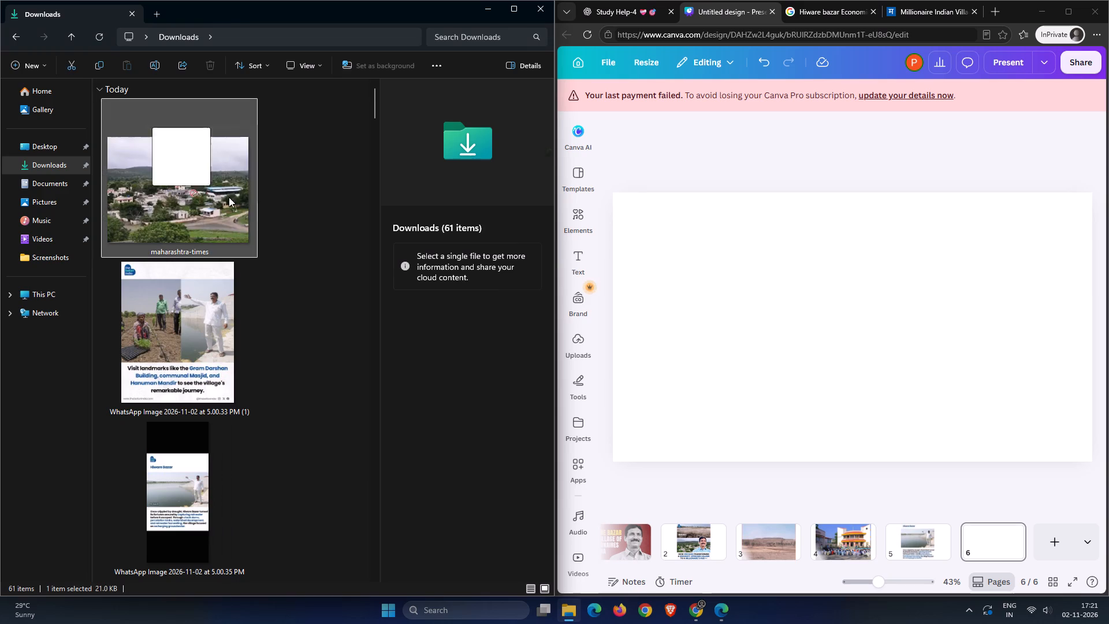
pyautogui.moveTo(229, 197); pyautogui.dragTo(775, 342)
# Enlarge the village photo on page 6 proportionally until it spans the full page height.
pyautogui.moveTo(750, 405); pyautogui.dragTo(744, 409)
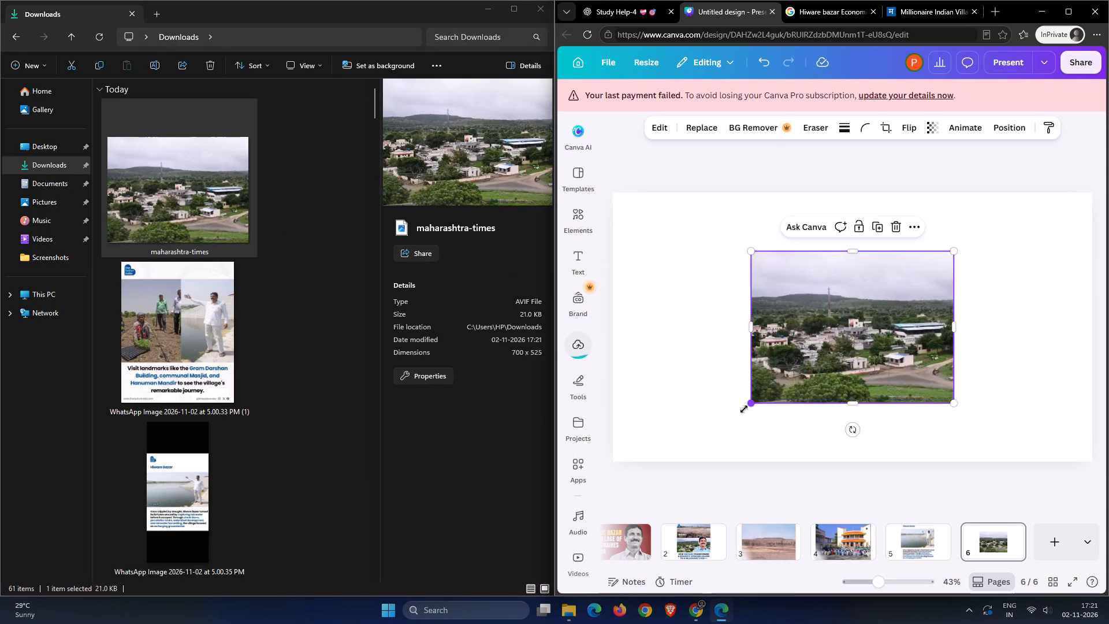
pyautogui.moveTo(744, 409); pyautogui.dragTo(670, 462)
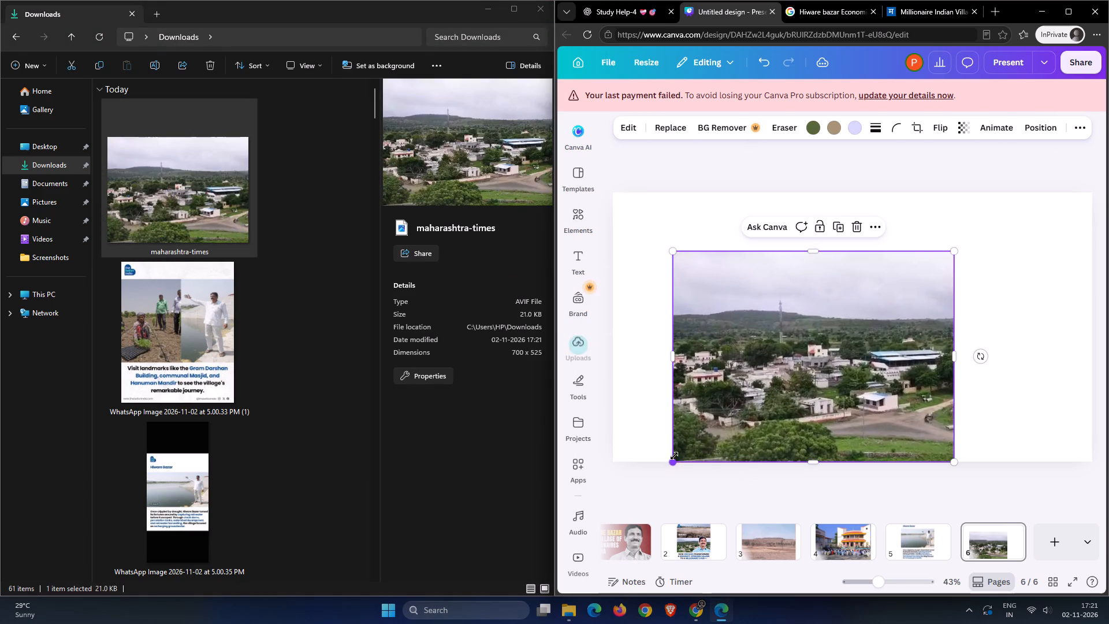
pyautogui.moveTo(952, 252); pyautogui.dragTo(1015, 224)
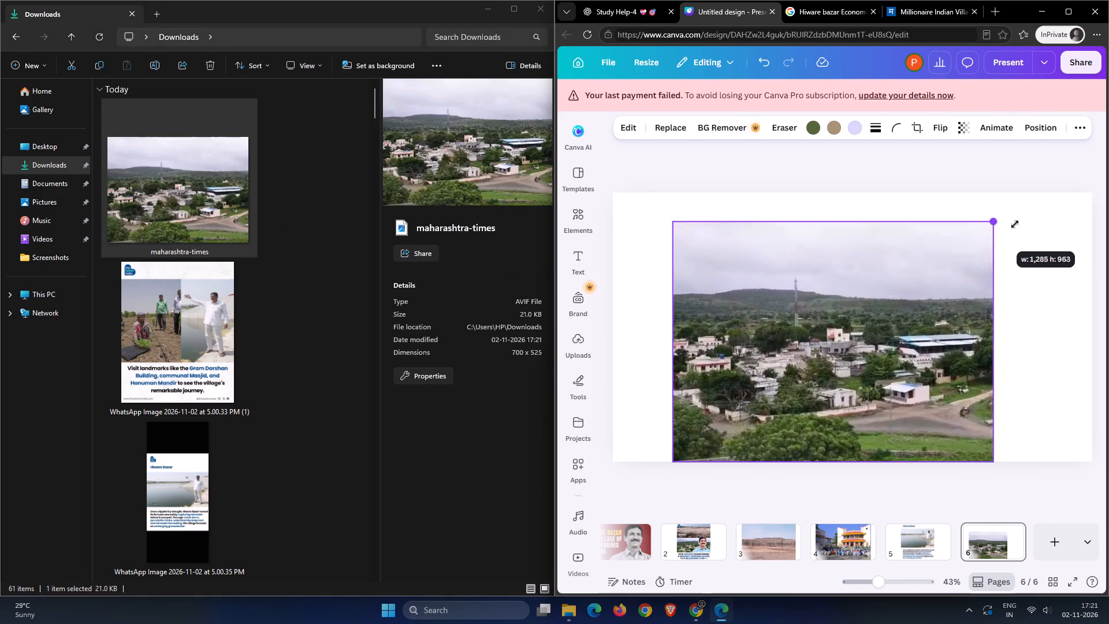
pyautogui.moveTo(1015, 224); pyautogui.dragTo(1040, 211)
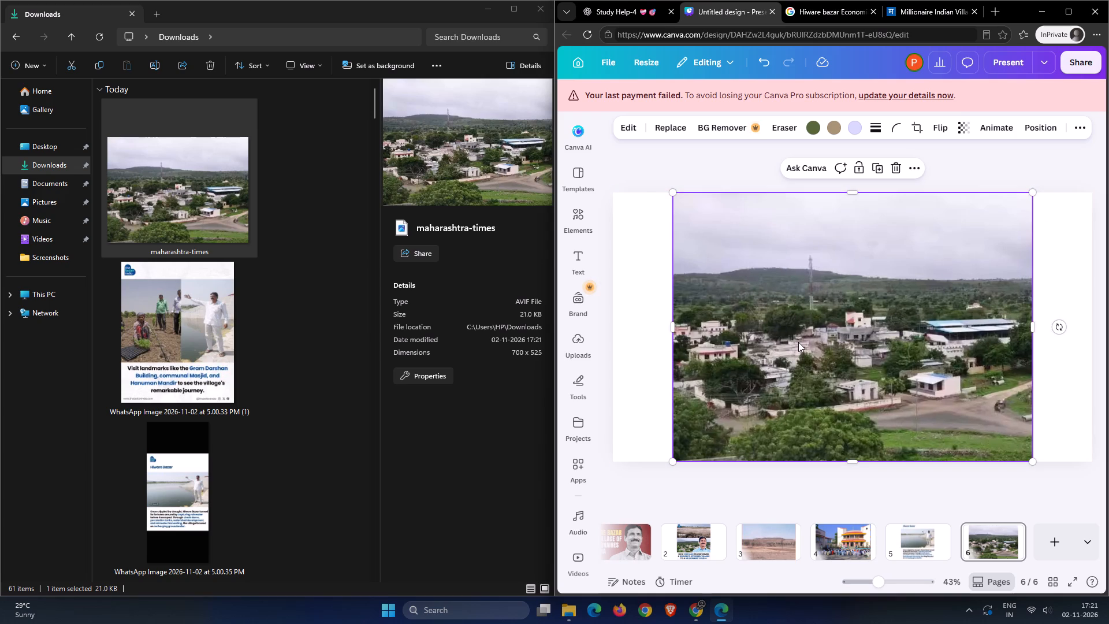
# Move the village photo to cover the right half of page 6, aligned with the page's top and bottom edges.
pyautogui.moveTo(798, 343); pyautogui.dragTo(813, 344)
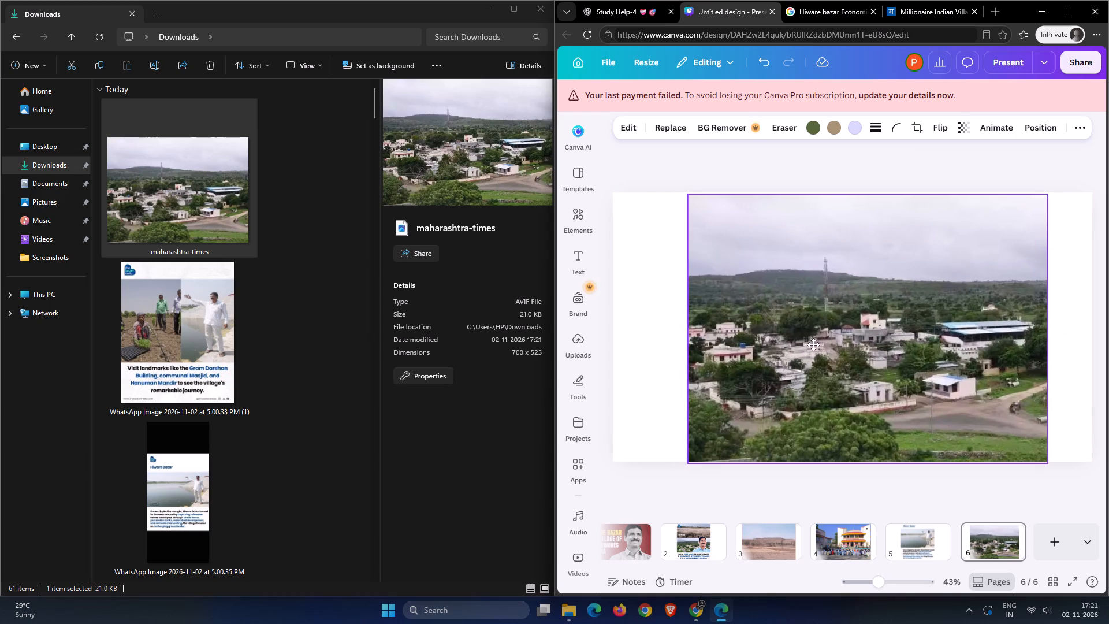
pyautogui.moveTo(813, 344); pyautogui.dragTo(880, 349)
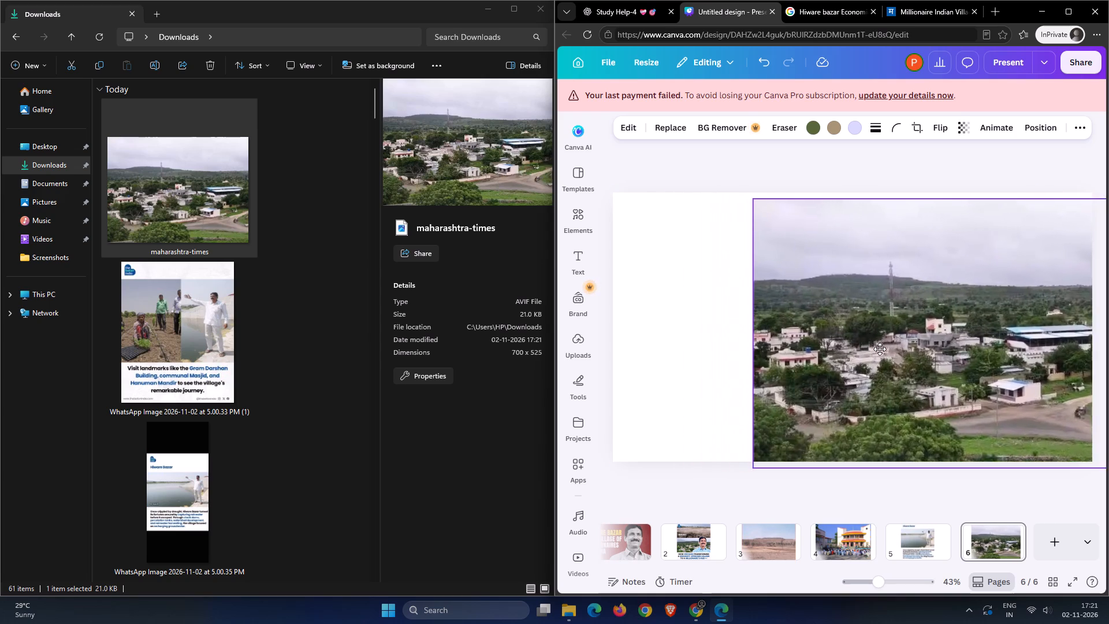
pyautogui.moveTo(880, 349); pyautogui.dragTo(969, 345)
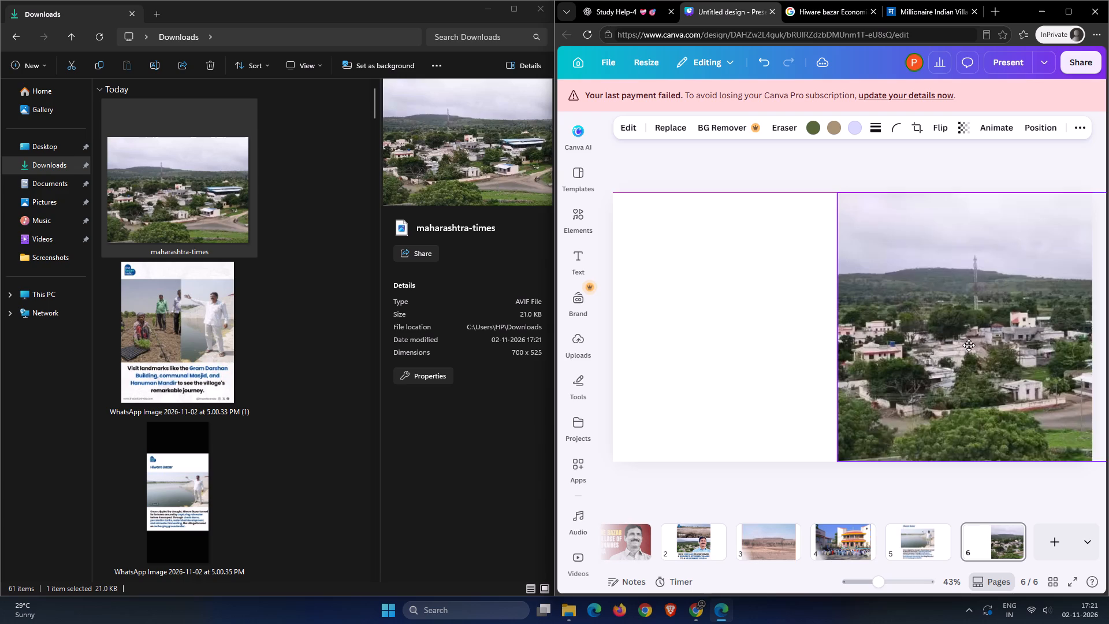
pyautogui.moveTo(969, 345); pyautogui.dragTo(989, 358)
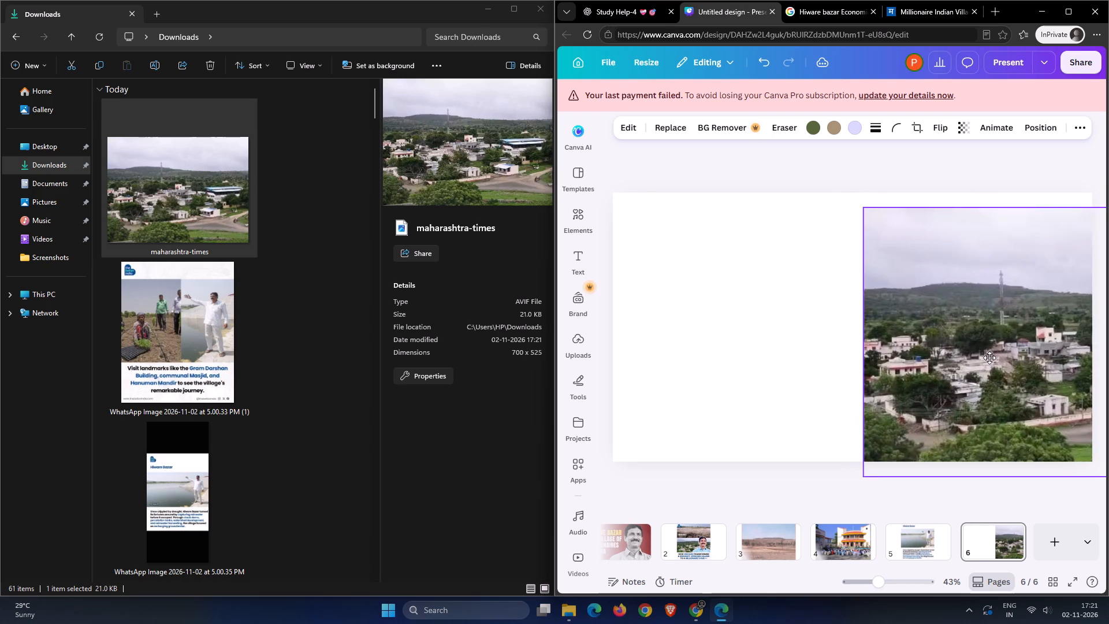
pyautogui.moveTo(989, 358); pyautogui.dragTo(976, 365)
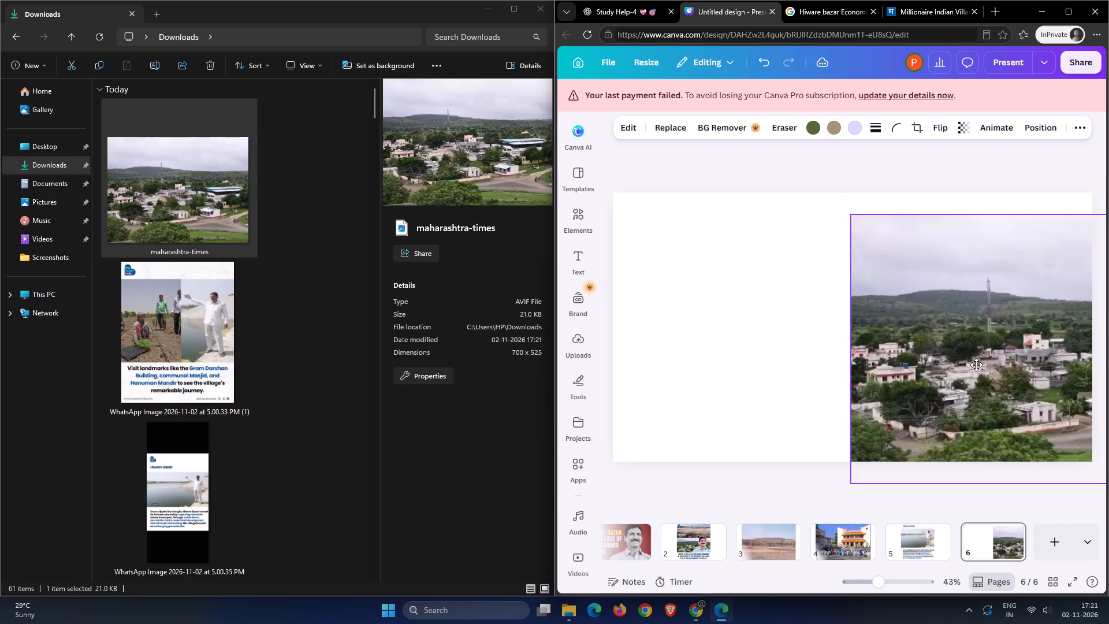
pyautogui.moveTo(976, 365); pyautogui.dragTo(981, 345)
# Add the Downloads photo of farmers planting seedlings in a field to page 6 beside the village view.
pyautogui.scroll(-1, 181, 347)
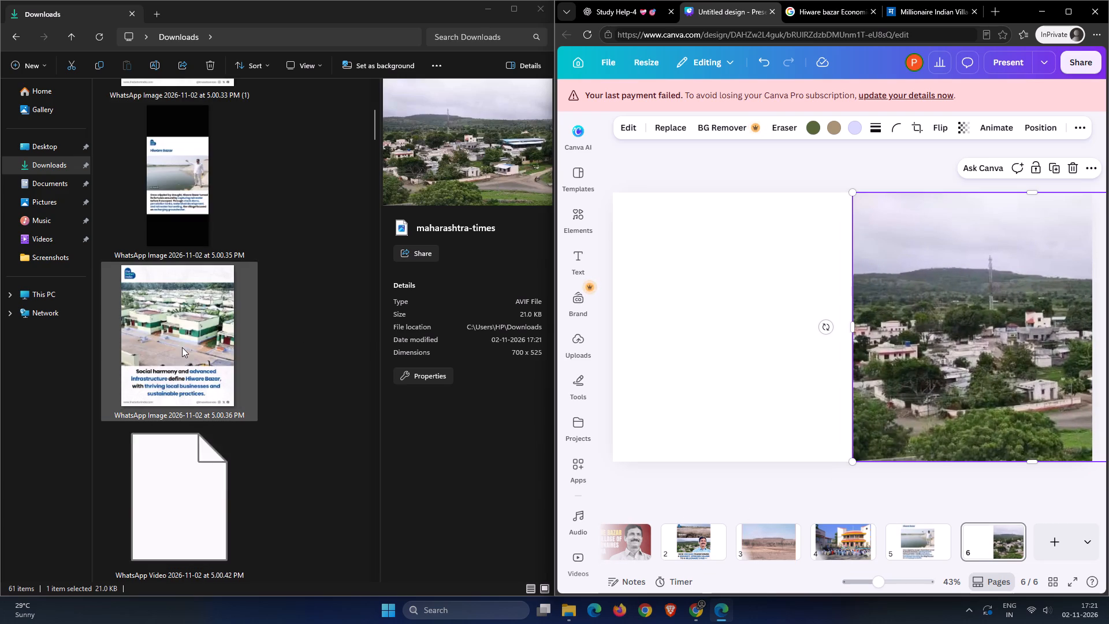
pyautogui.scroll(-2, 204, 342)
pyautogui.moveTo(180, 211); pyautogui.dragTo(225, 229)
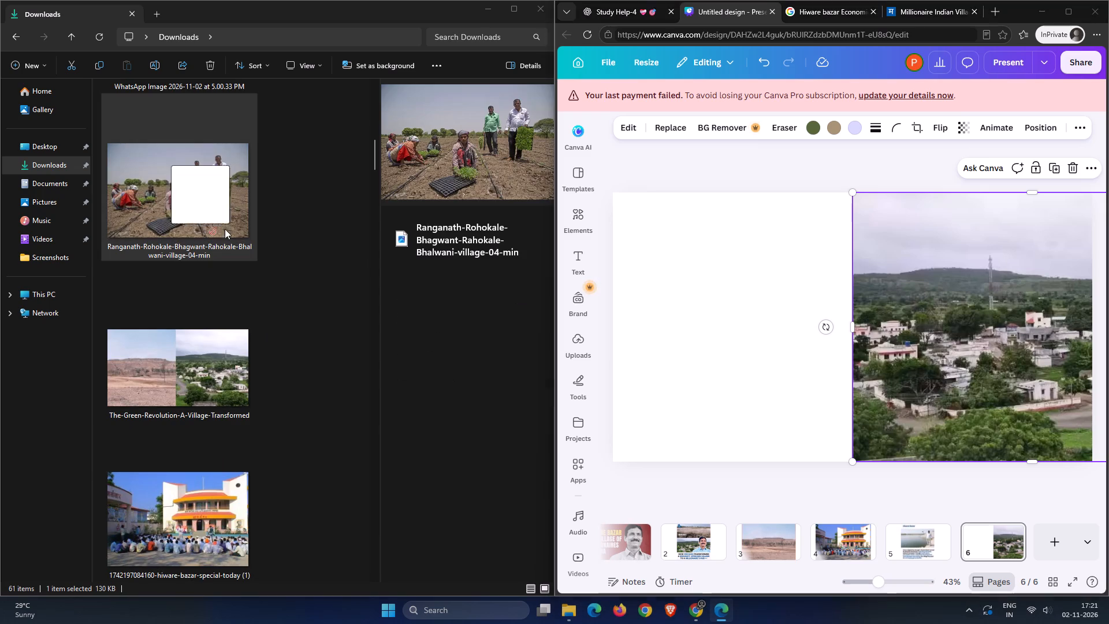
pyautogui.moveTo(225, 229); pyautogui.dragTo(718, 359)
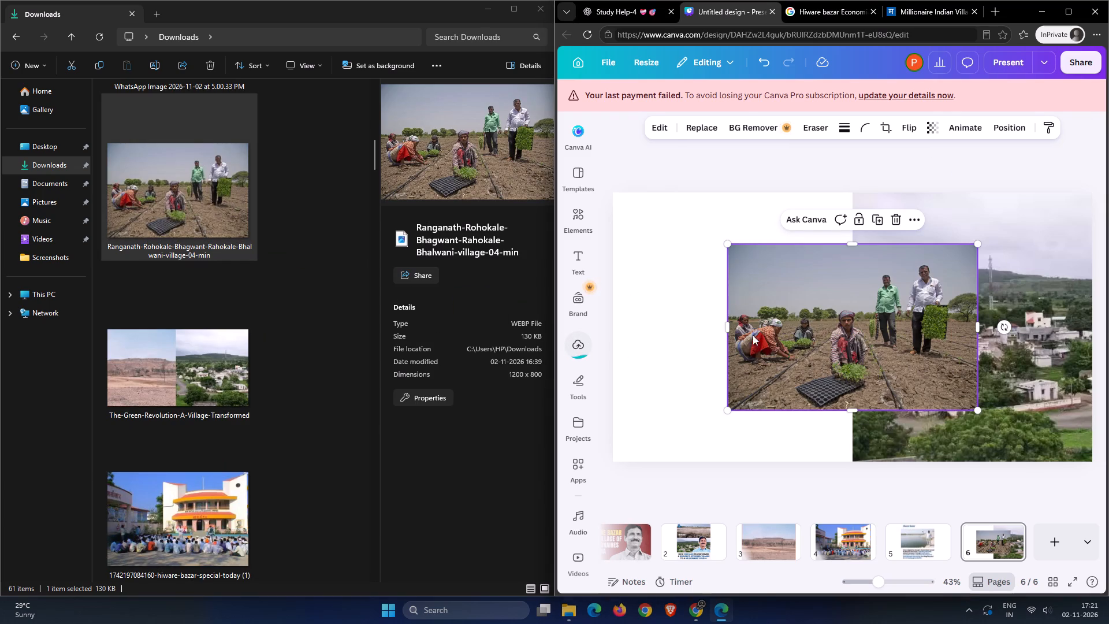
# Crop the farmers photo on page 6 from its left side, keeping the crouching woman and the two standing men.
pyautogui.moveTo(728, 328); pyautogui.dragTo(811, 370)
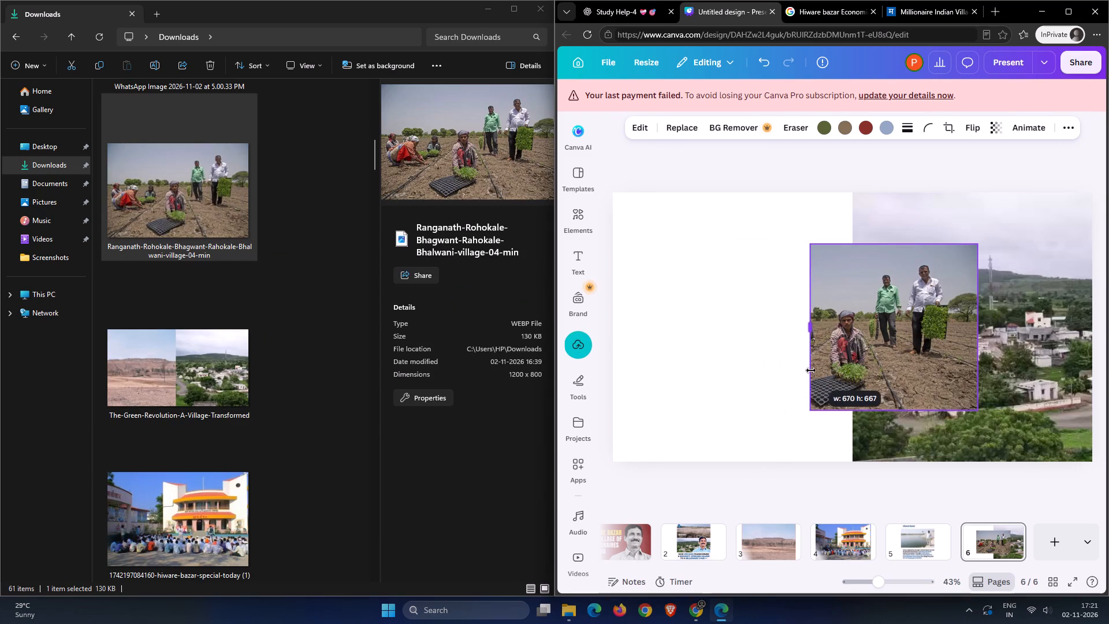
pyautogui.moveTo(811, 370); pyautogui.dragTo(816, 372)
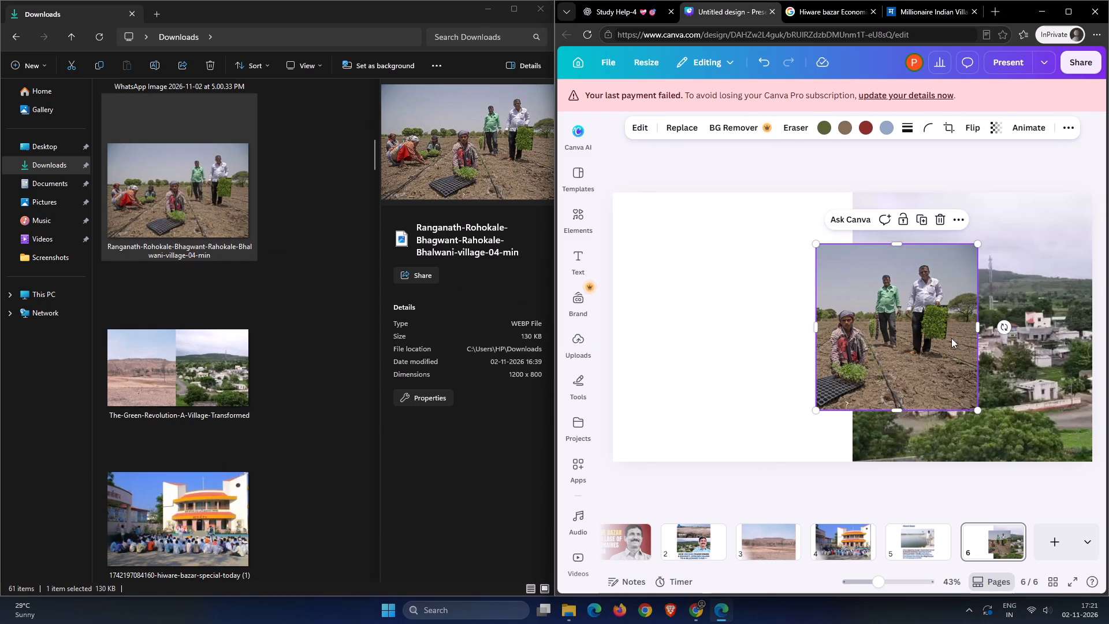
# Place the farmers photo in page 6's bottom-left corner and enlarge it proportionally to the full page height, about 1047 by 1080 px.
pyautogui.moveTo(935, 343); pyautogui.dragTo(733, 384)
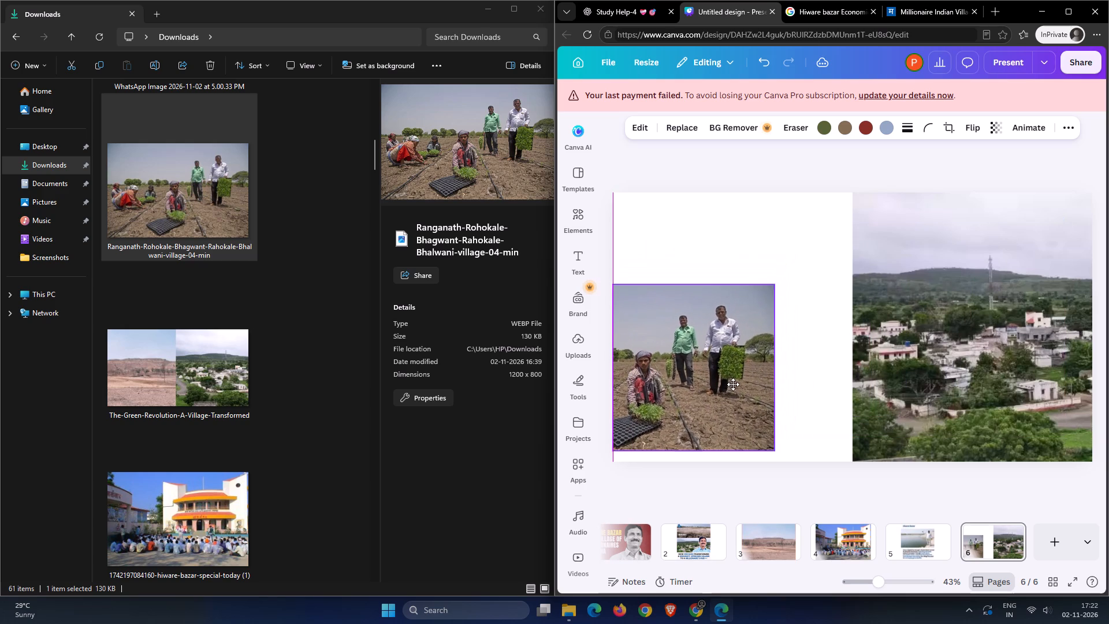
pyautogui.moveTo(733, 384); pyautogui.dragTo(732, 392)
pyautogui.moveTo(773, 295); pyautogui.dragTo(805, 273)
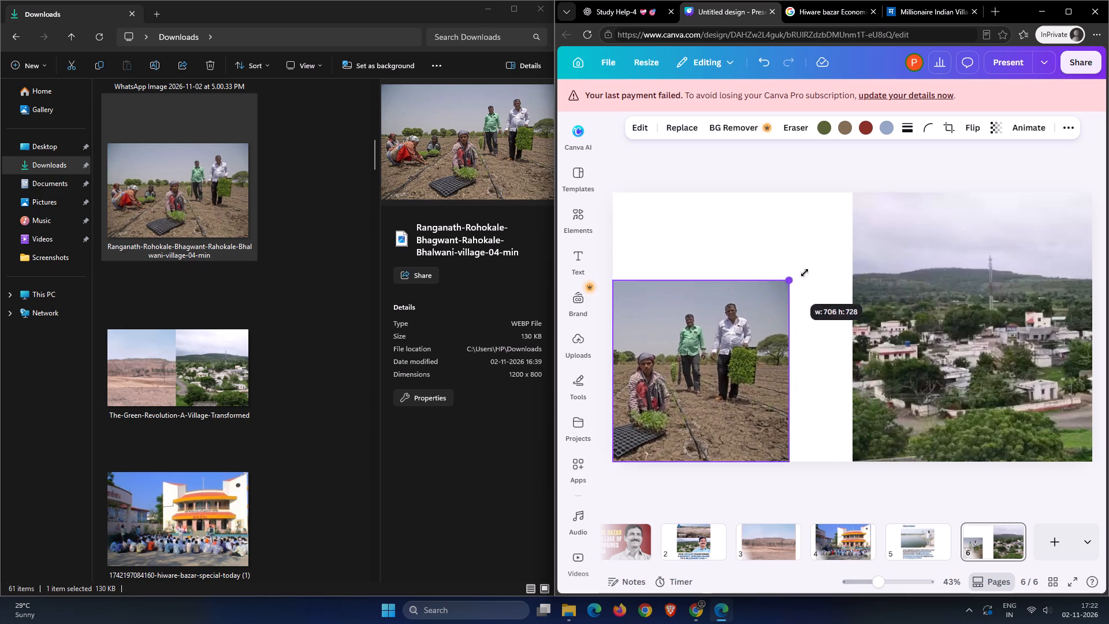
pyautogui.moveTo(805, 273); pyautogui.dragTo(888, 221)
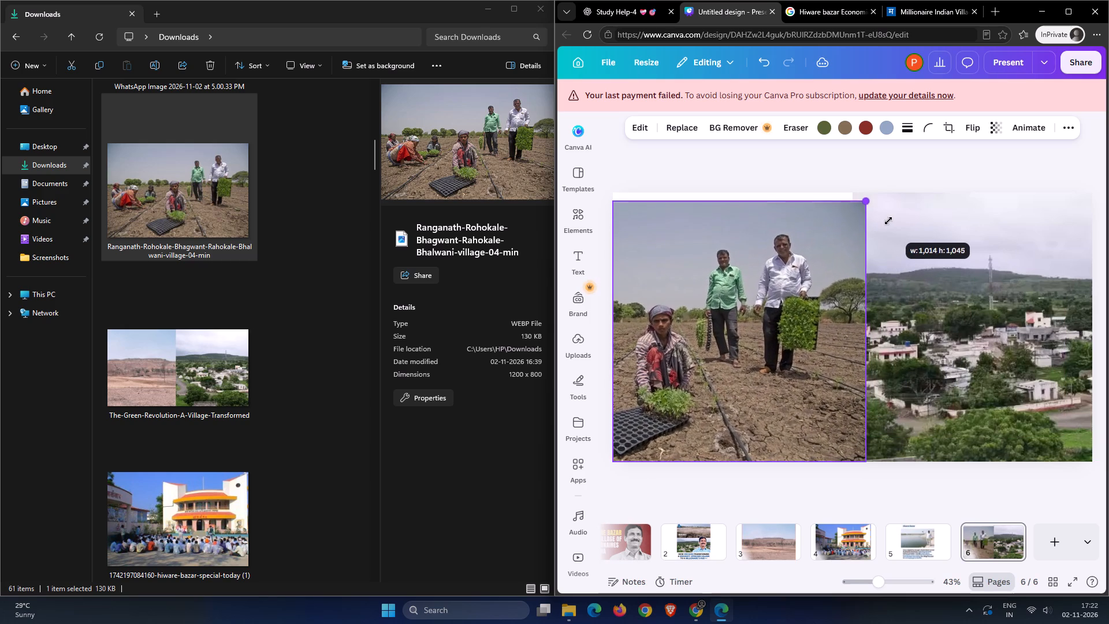
pyautogui.moveTo(888, 221); pyautogui.dragTo(895, 217)
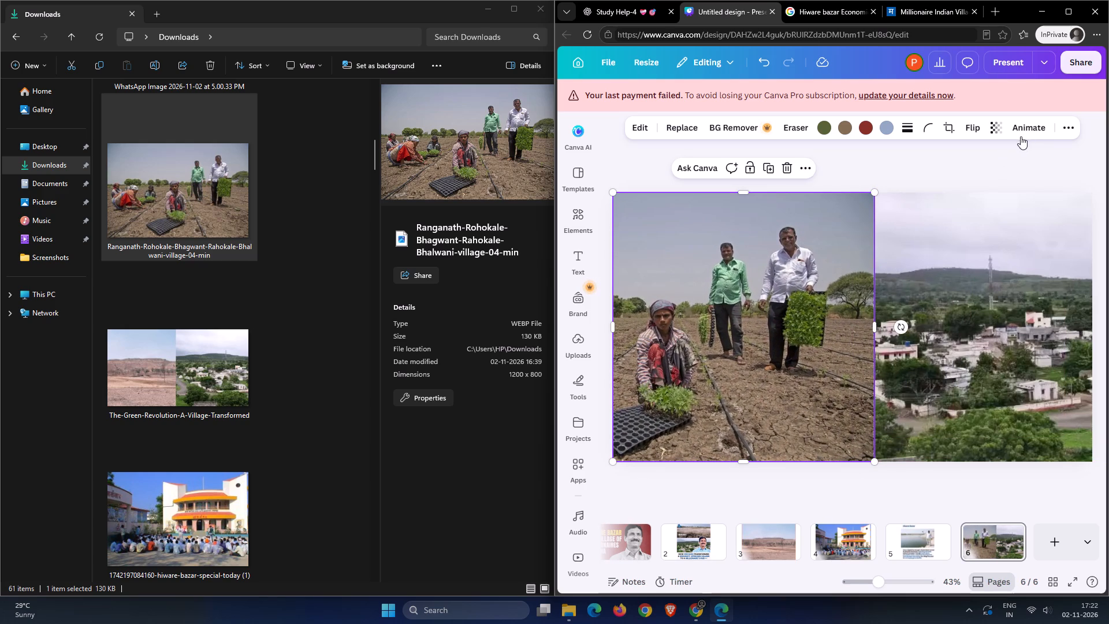
# Send the farmers photo one layer backward so it sits behind the village photo on page 6.
pyautogui.click(1067, 128)
pyautogui.click(1019, 153)
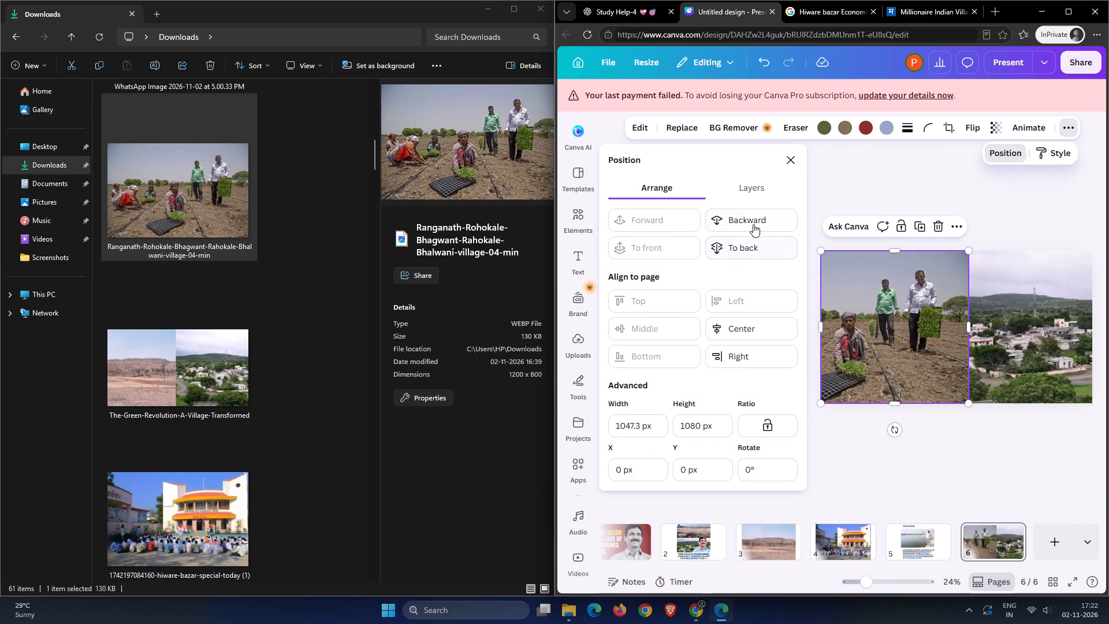
pyautogui.click(755, 219)
pyautogui.click(913, 473)
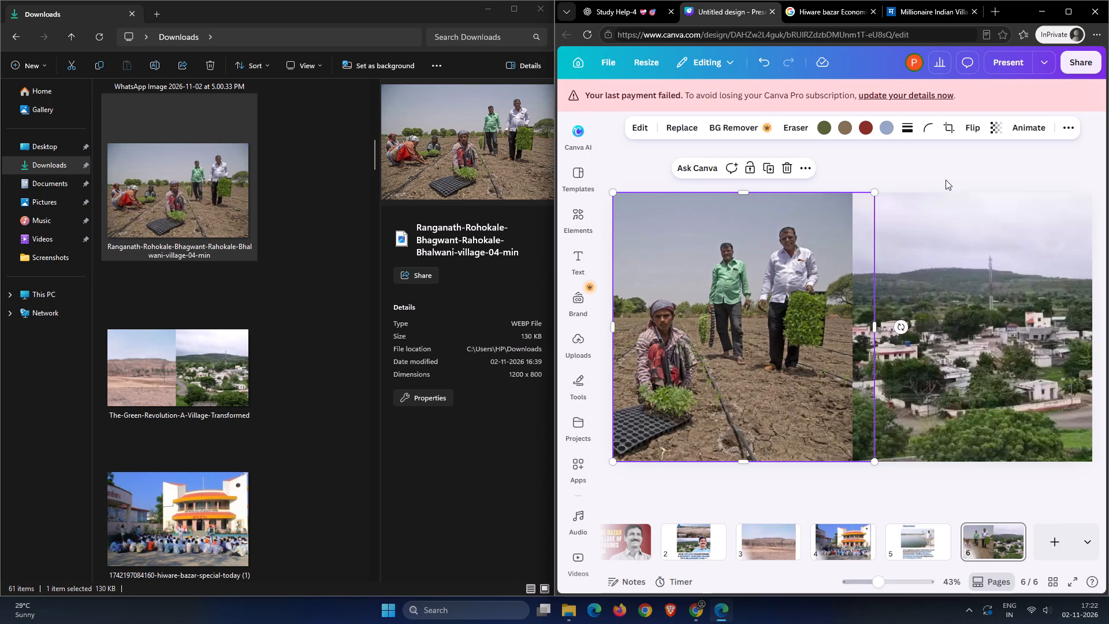
pyautogui.click(946, 173)
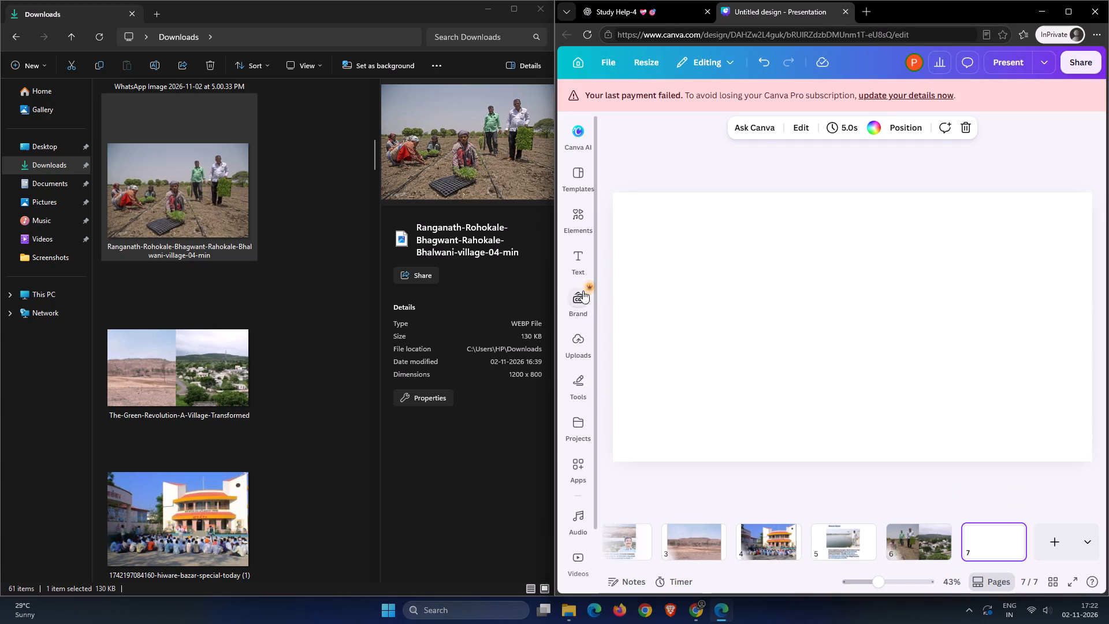
# Add the Downloads poster about social harmony and advanced infrastructure, WhatsApp Image 2026-11-02 at 5.00.36 PM, to page 7.
pyautogui.scroll(-4, 250, 317)
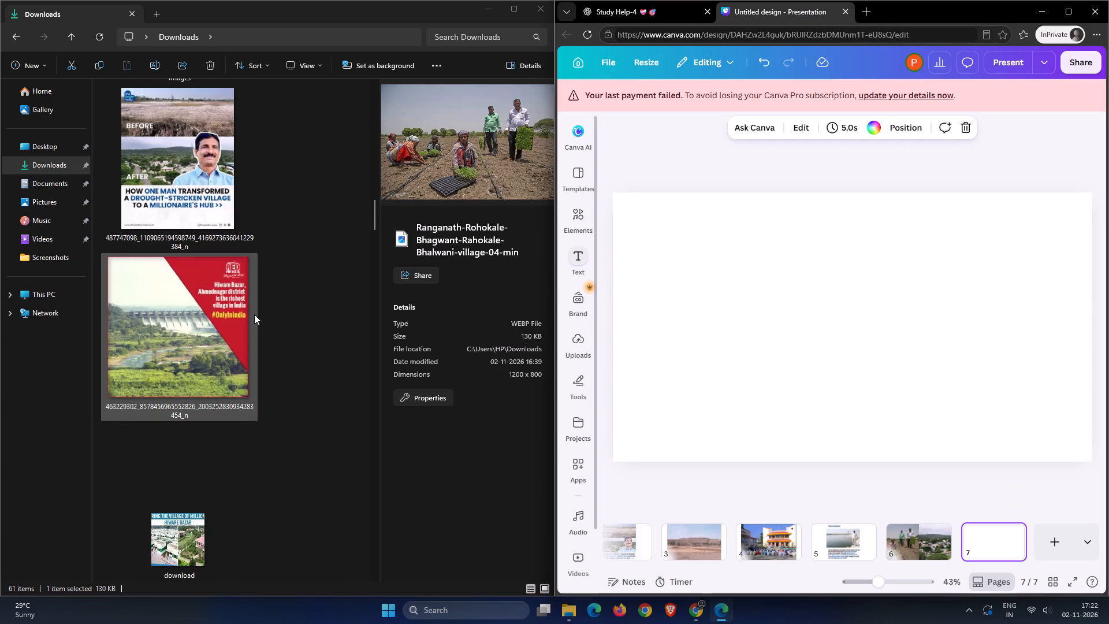
pyautogui.scroll(3, 259, 311)
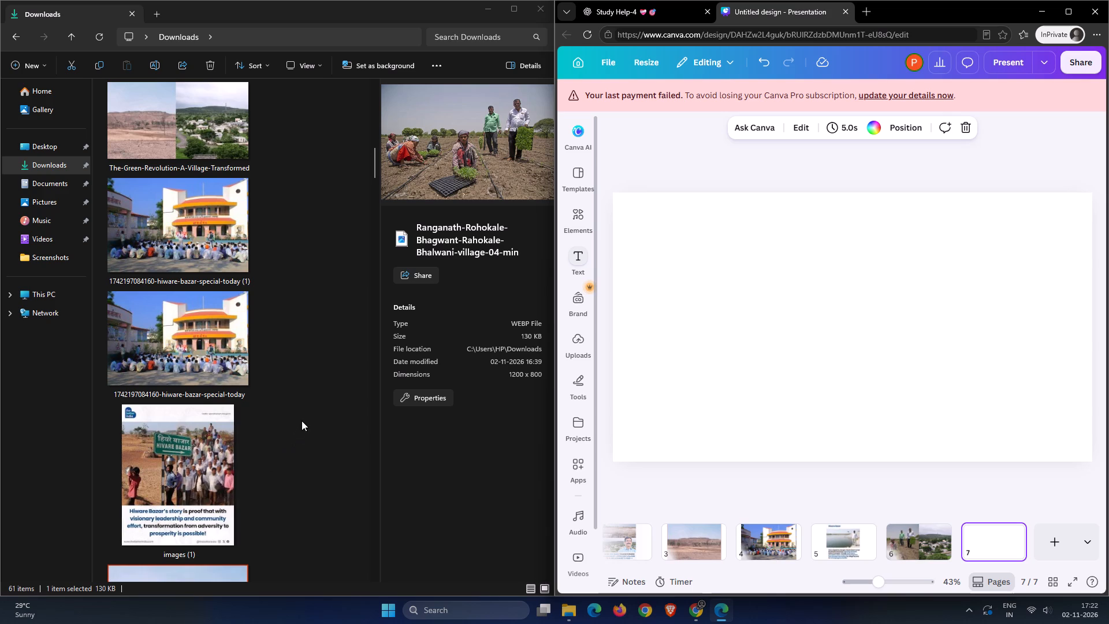
pyautogui.scroll(1, 302, 416)
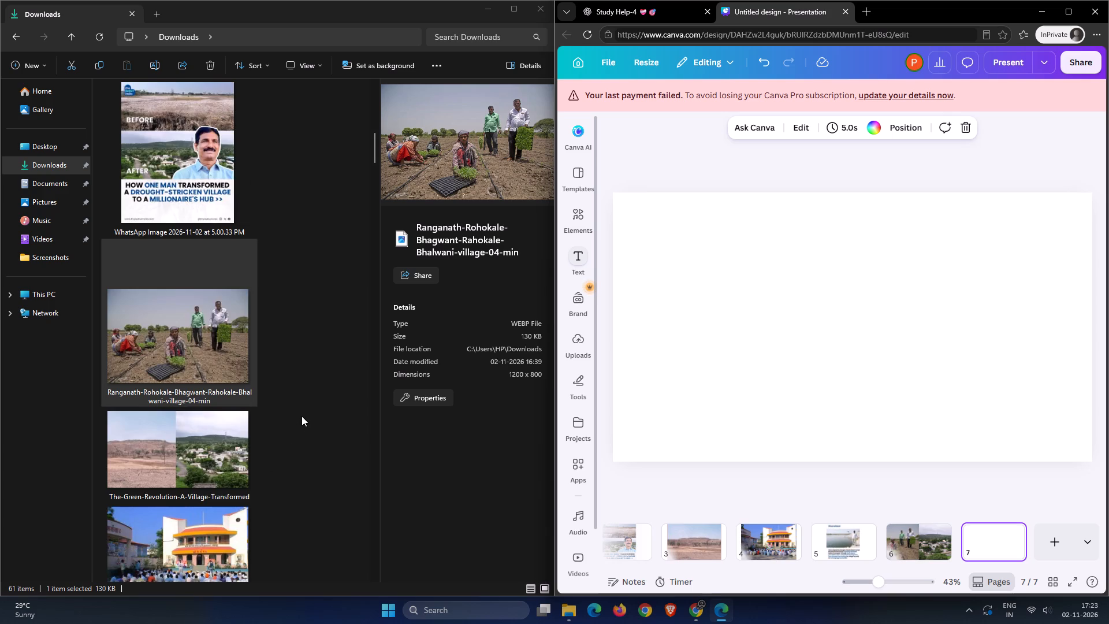
pyautogui.scroll(2, 302, 416)
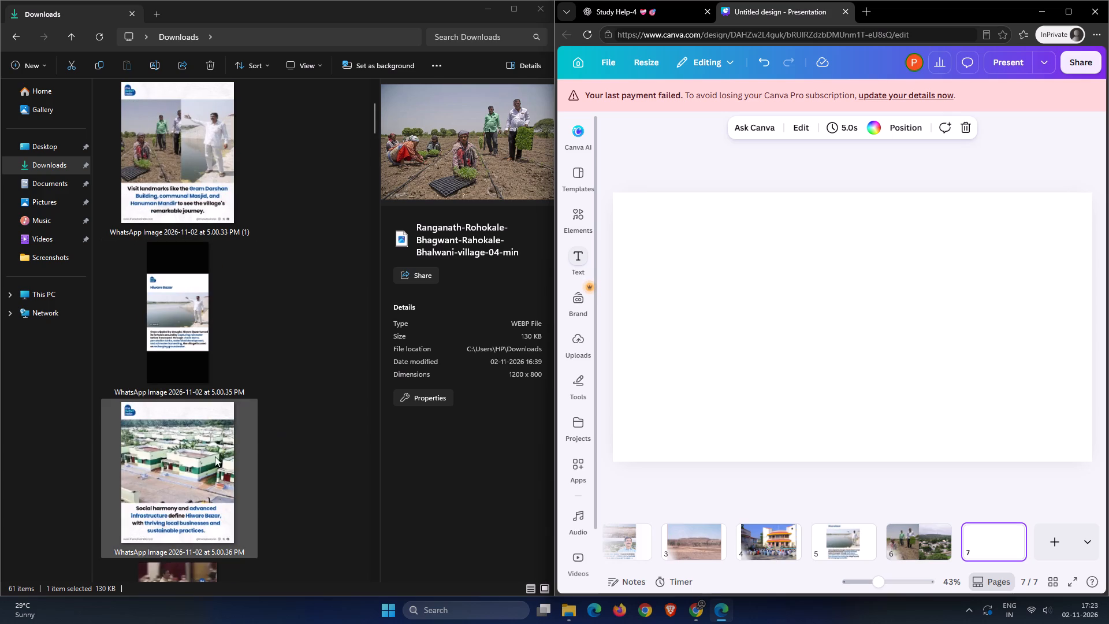
pyautogui.moveTo(195, 469); pyautogui.dragTo(849, 346)
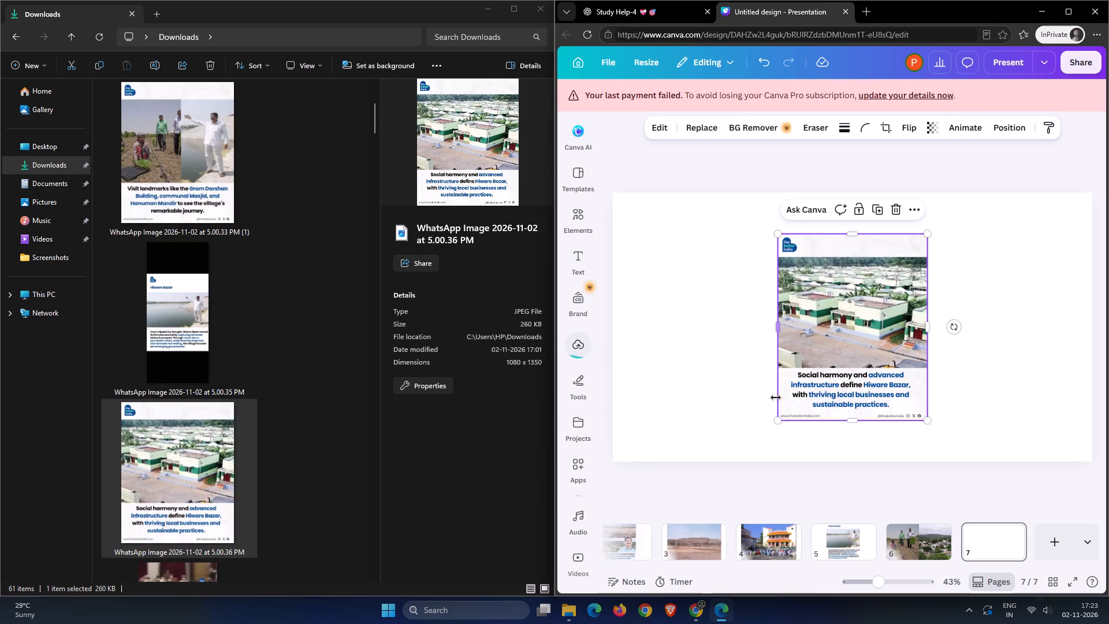
# Enlarge the social harmony poster proportionally to about 1,033 px wide, pushing its logo header and footer line past page 7's edges.
pyautogui.moveTo(781, 421); pyautogui.dragTo(749, 474)
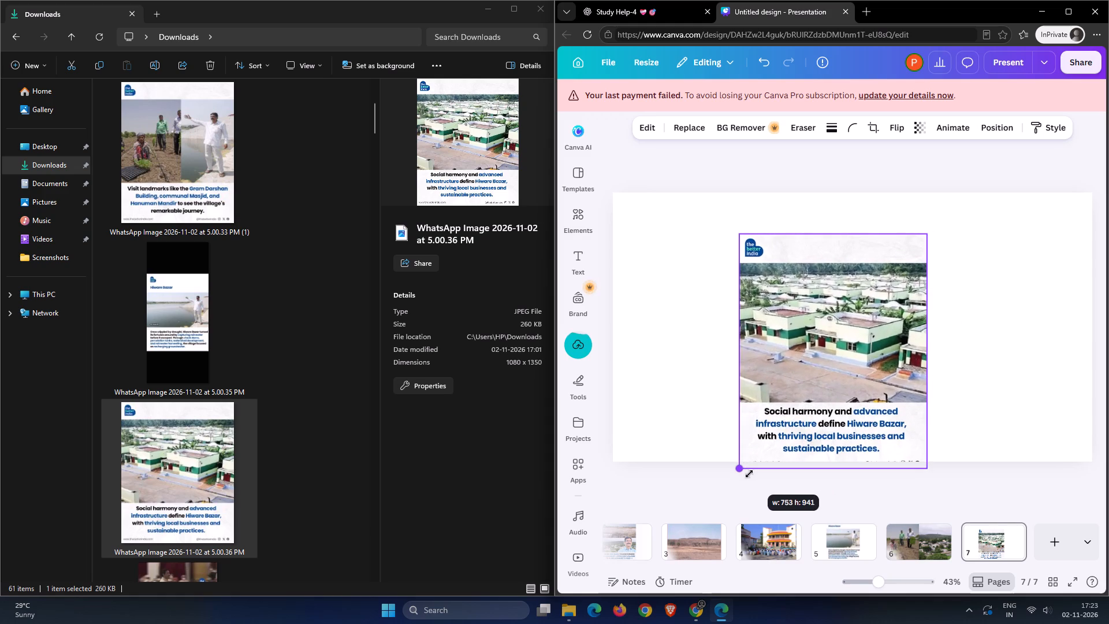
pyautogui.moveTo(749, 474); pyautogui.dragTo(754, 467)
pyautogui.moveTo(931, 231); pyautogui.dragTo(984, 196)
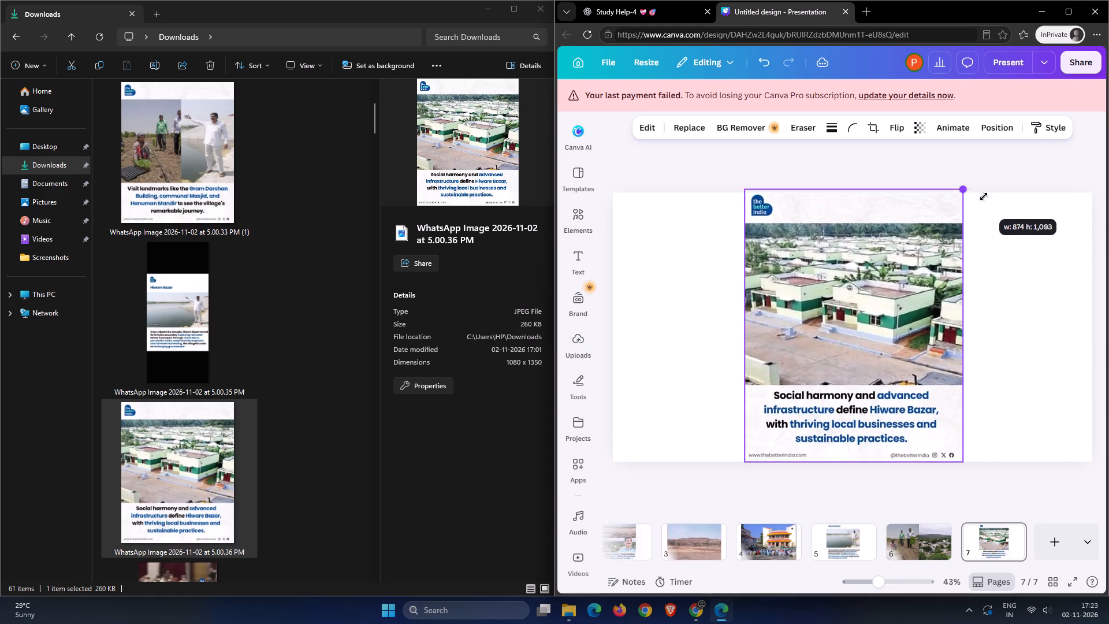
pyautogui.moveTo(984, 196); pyautogui.dragTo(1012, 178)
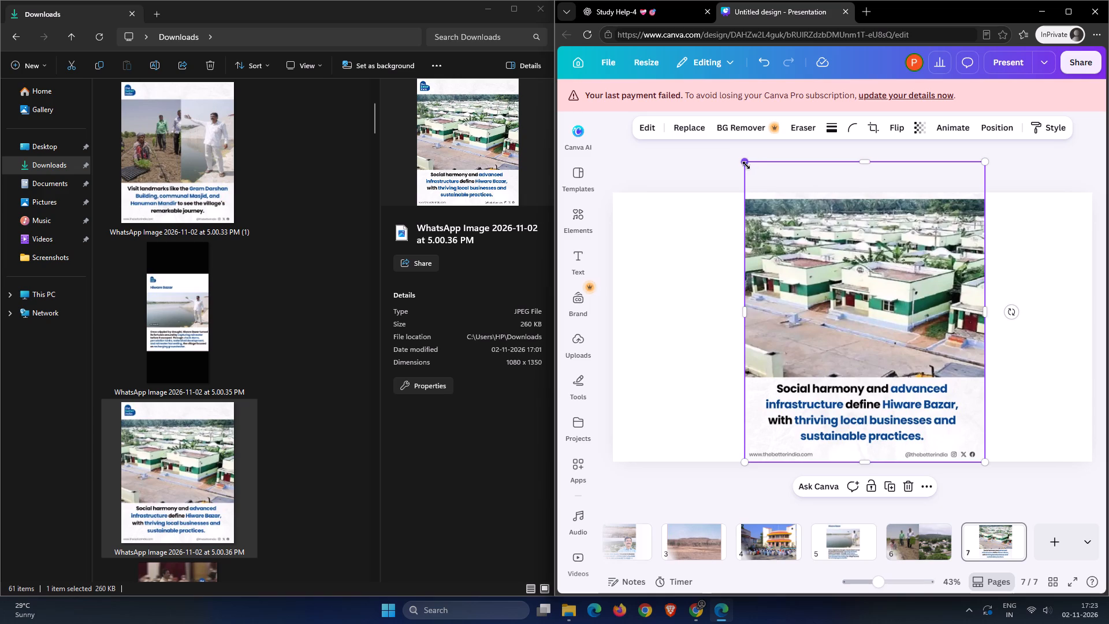
pyautogui.moveTo(746, 165); pyautogui.dragTo(730, 168)
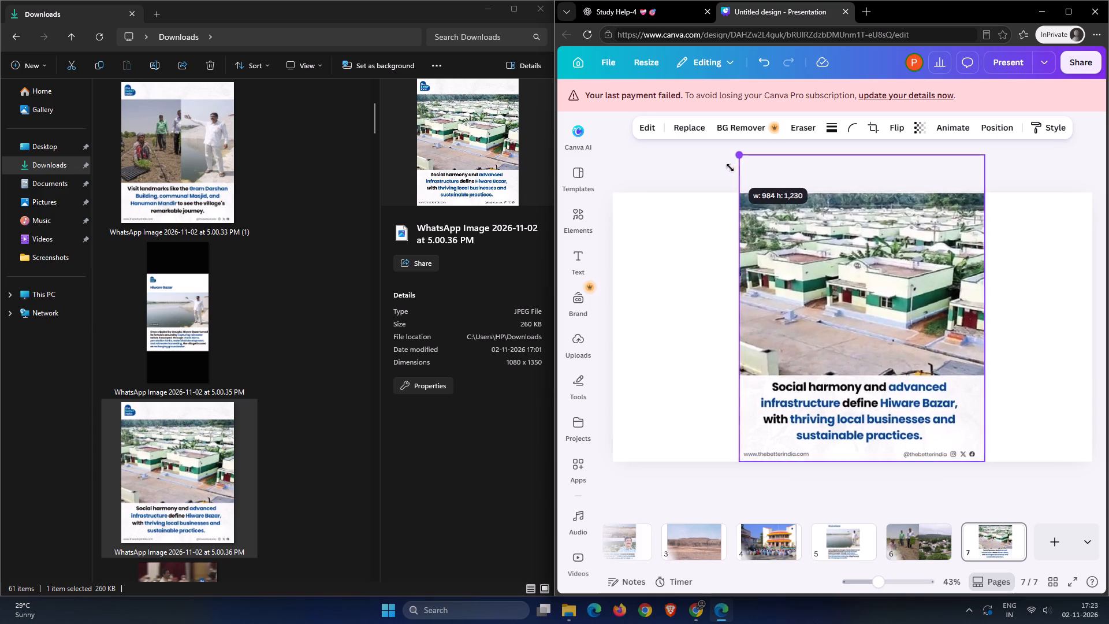
pyautogui.moveTo(730, 168); pyautogui.dragTo(725, 170)
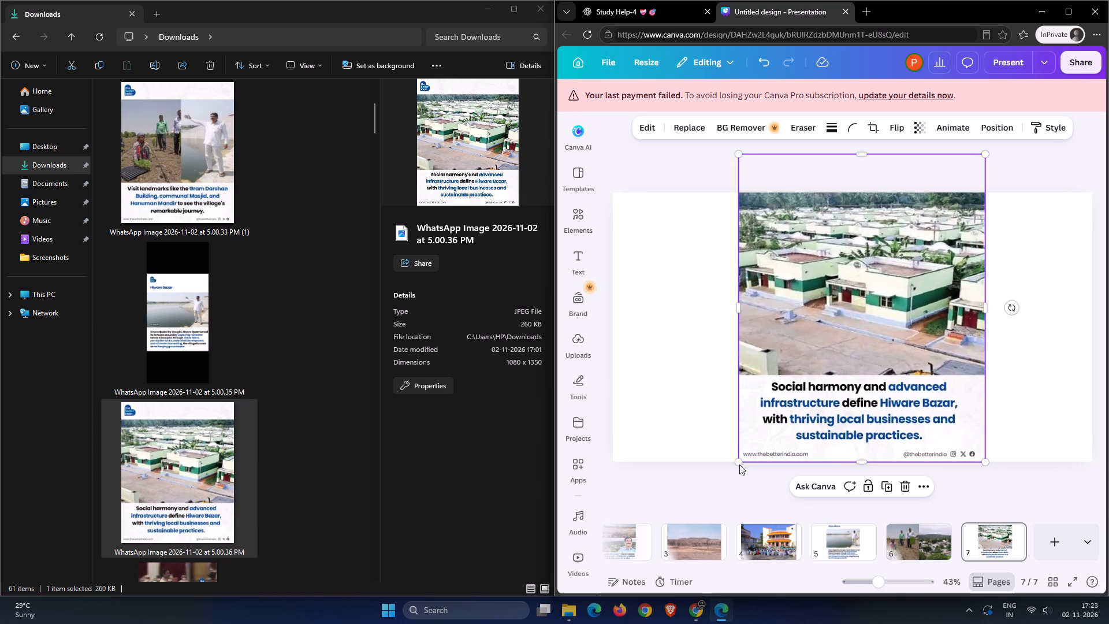
pyautogui.moveTo(737, 460); pyautogui.dragTo(732, 475)
pyautogui.click(687, 477)
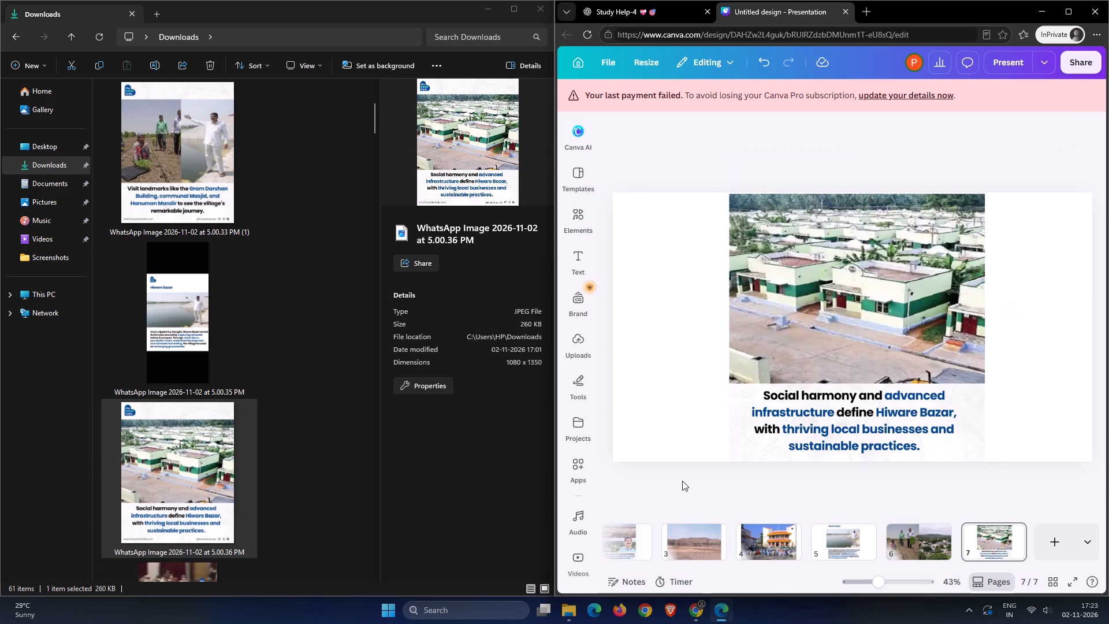
pyautogui.click(967, 215)
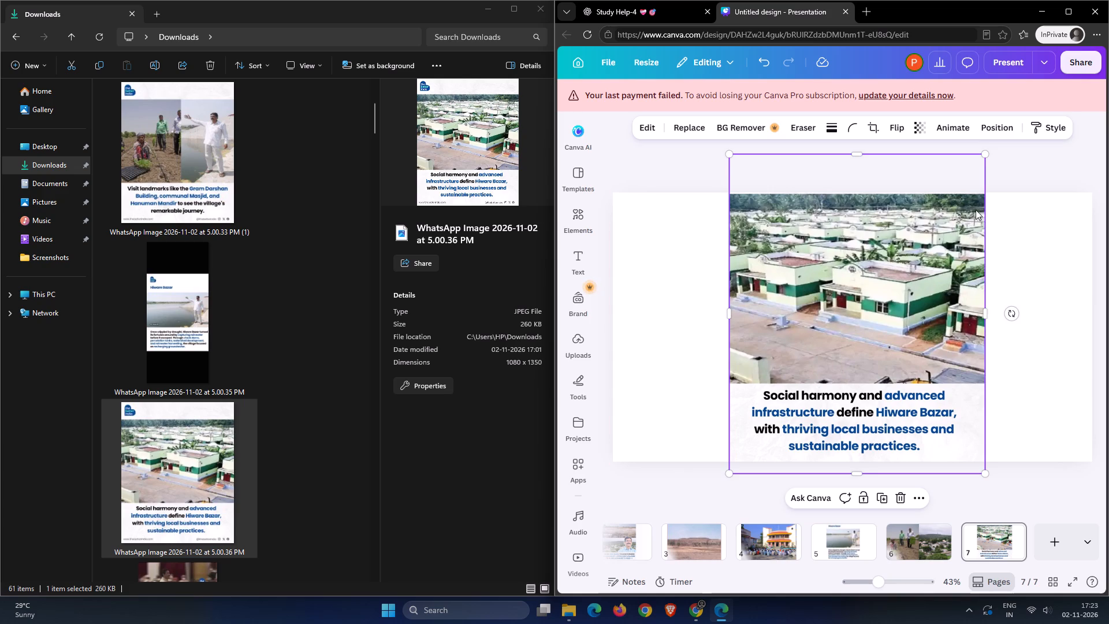
pyautogui.moveTo(989, 151); pyautogui.dragTo(988, 155)
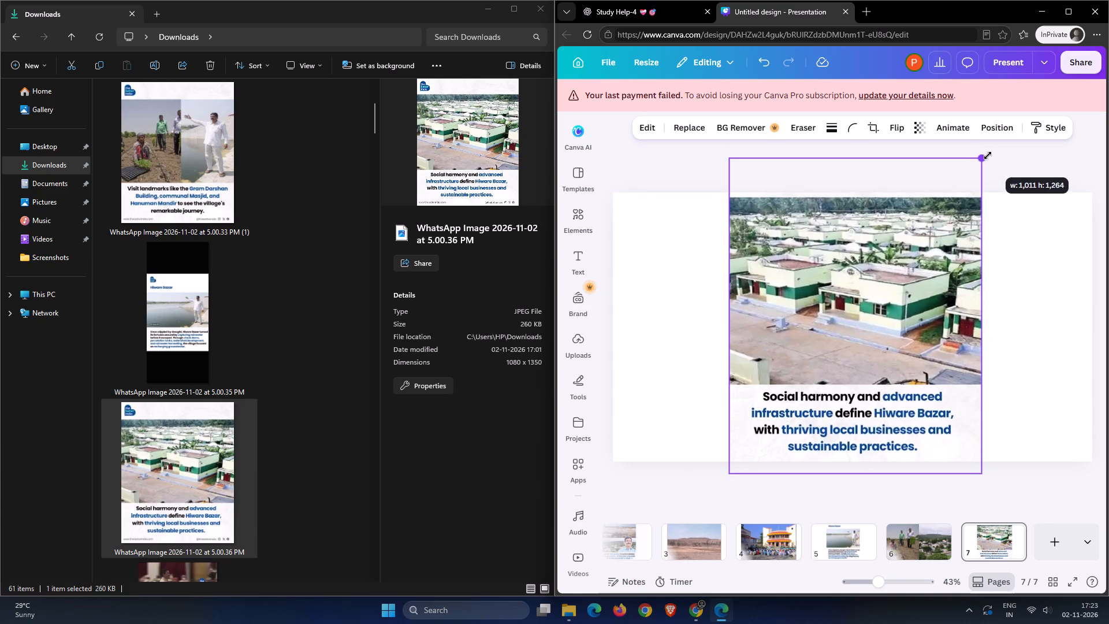
pyautogui.moveTo(988, 155); pyautogui.dragTo(992, 156)
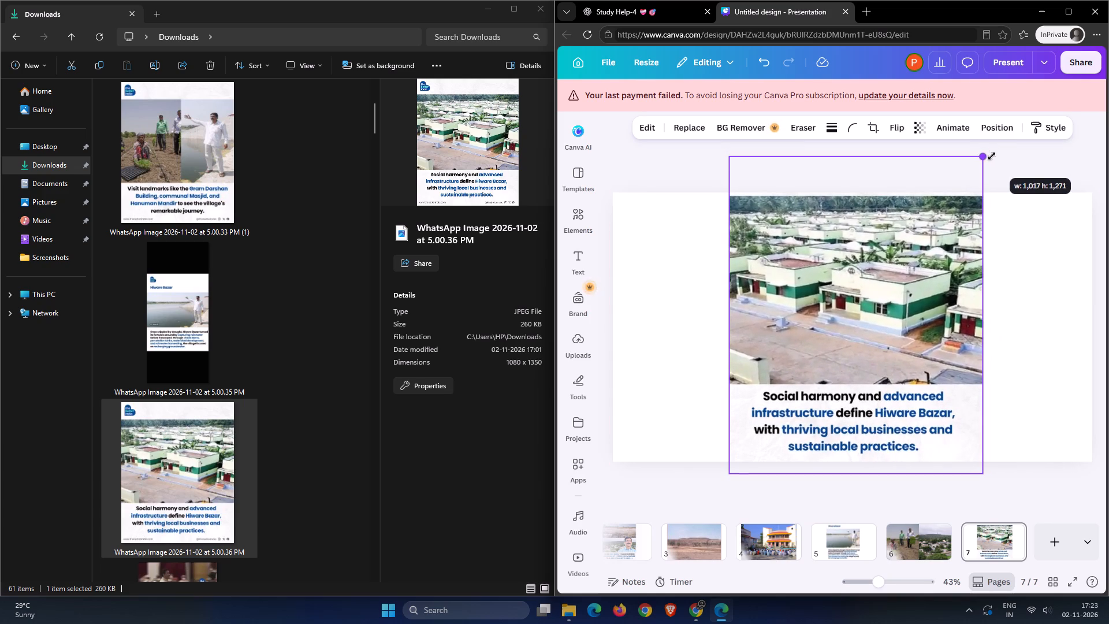
pyautogui.moveTo(992, 156); pyautogui.dragTo(994, 151)
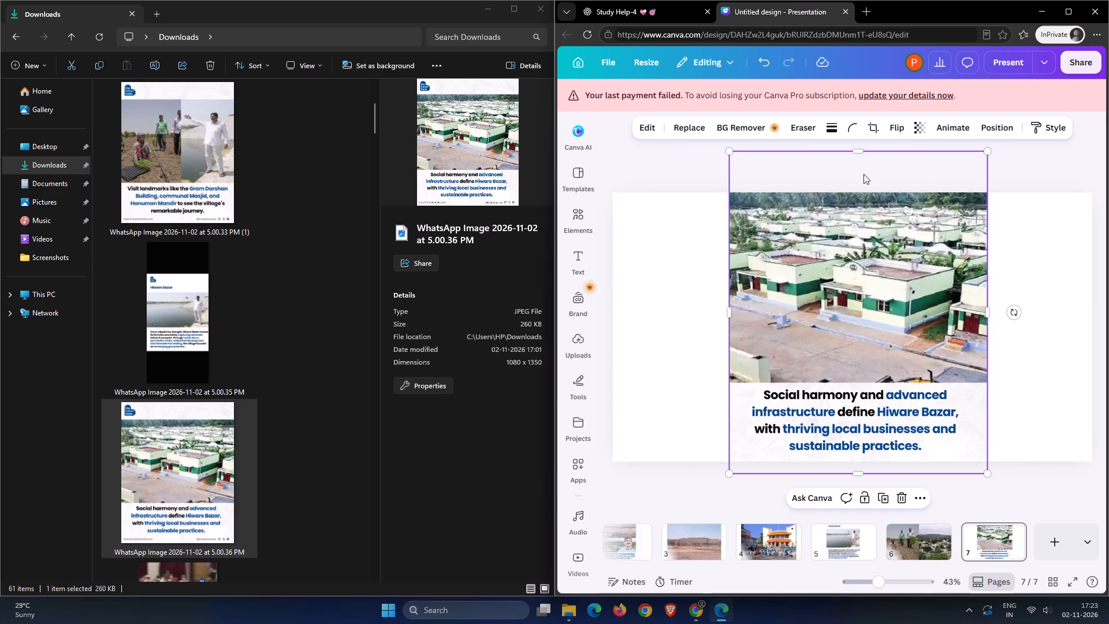
# Crop the social harmony poster's top and bottom edges to page 7's height, cutting off the logo header and footer line.
pyautogui.click(861, 288)
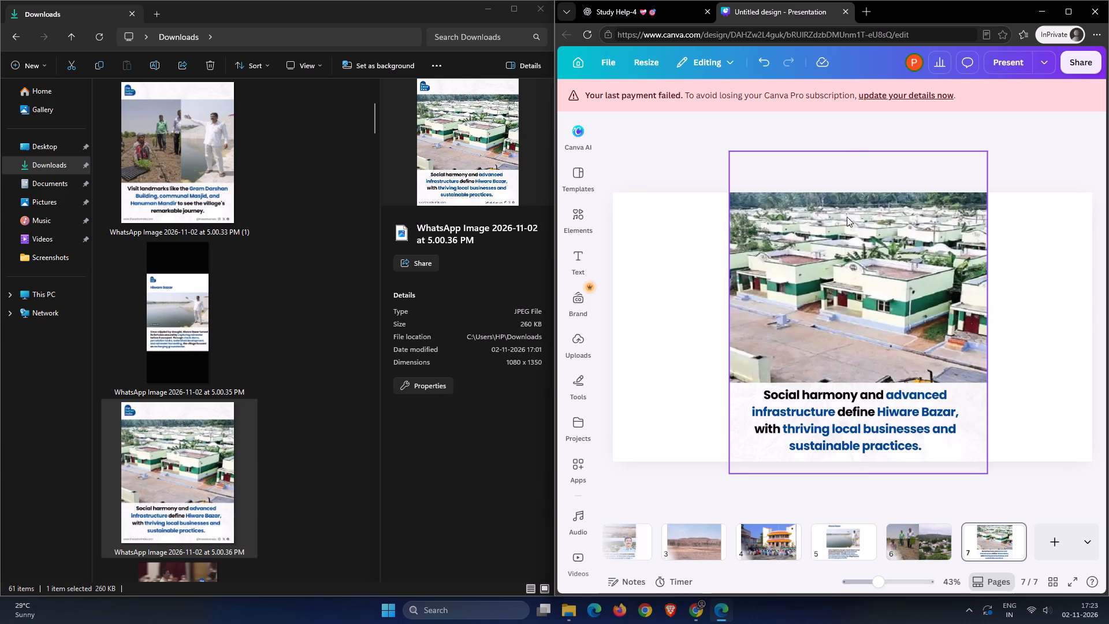
pyautogui.click(864, 168)
pyautogui.click(863, 236)
pyautogui.moveTo(858, 150); pyautogui.dragTo(861, 167)
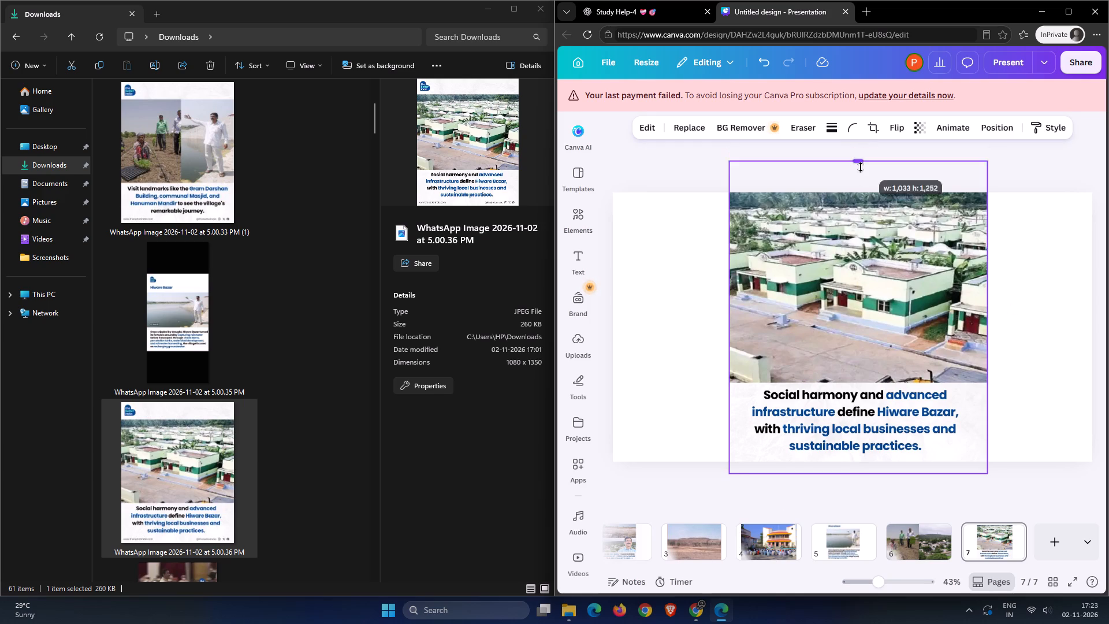
pyautogui.moveTo(861, 167); pyautogui.dragTo(861, 190)
pyautogui.moveTo(855, 477); pyautogui.dragTo(864, 465)
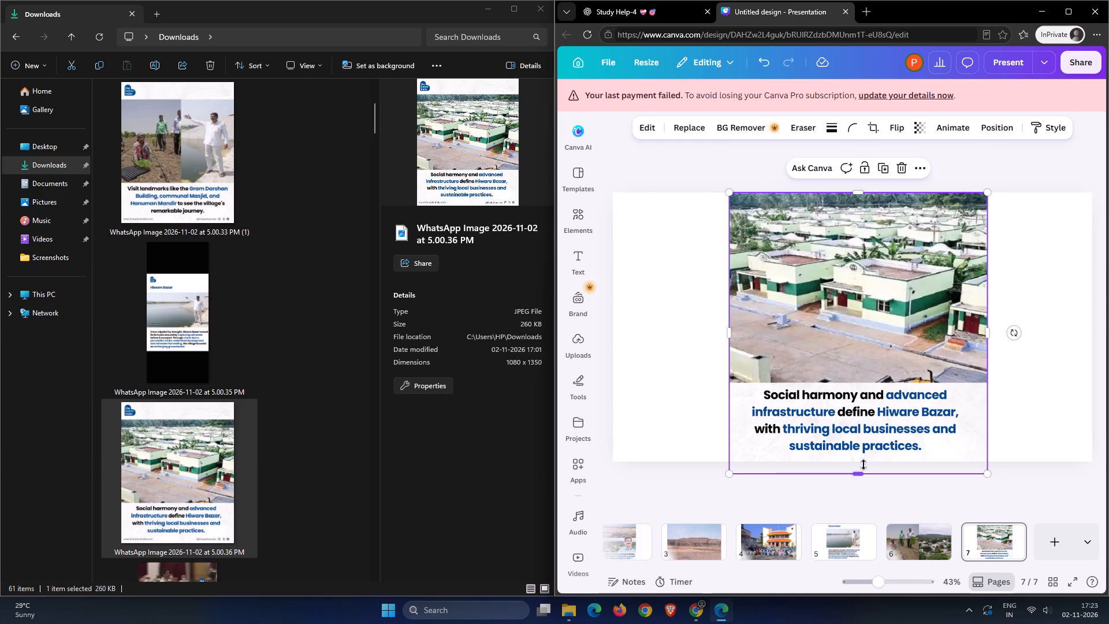
pyautogui.moveTo(864, 465); pyautogui.dragTo(865, 468)
# Move the cropped social harmony poster to the centre of page 7, aligned with the page's top and bottom edges.
pyautogui.click(870, 402)
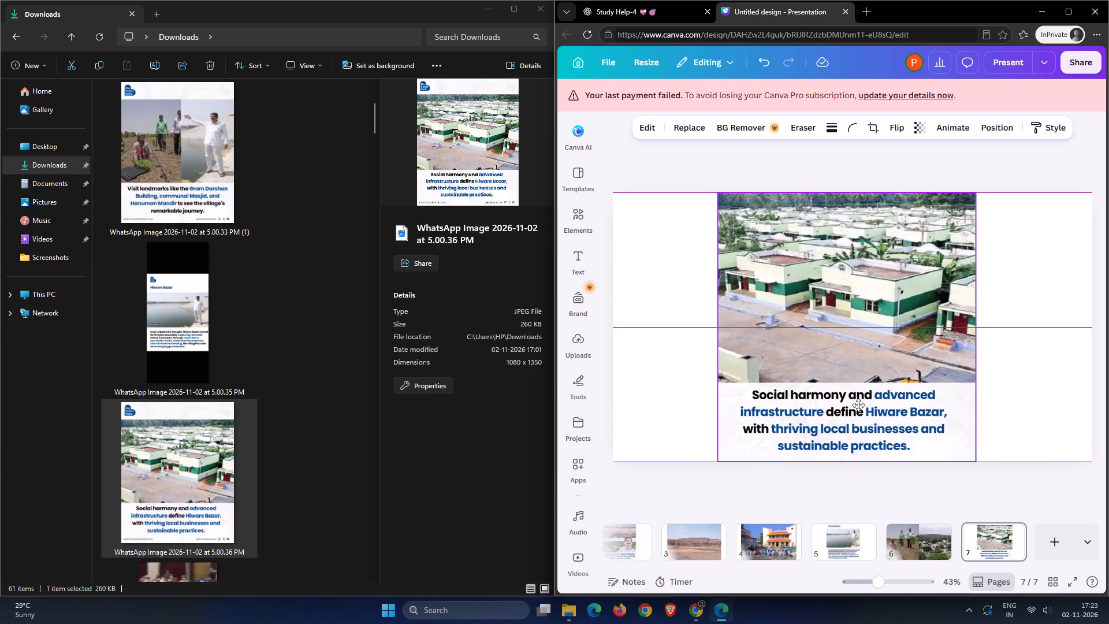
pyautogui.click(938, 489)
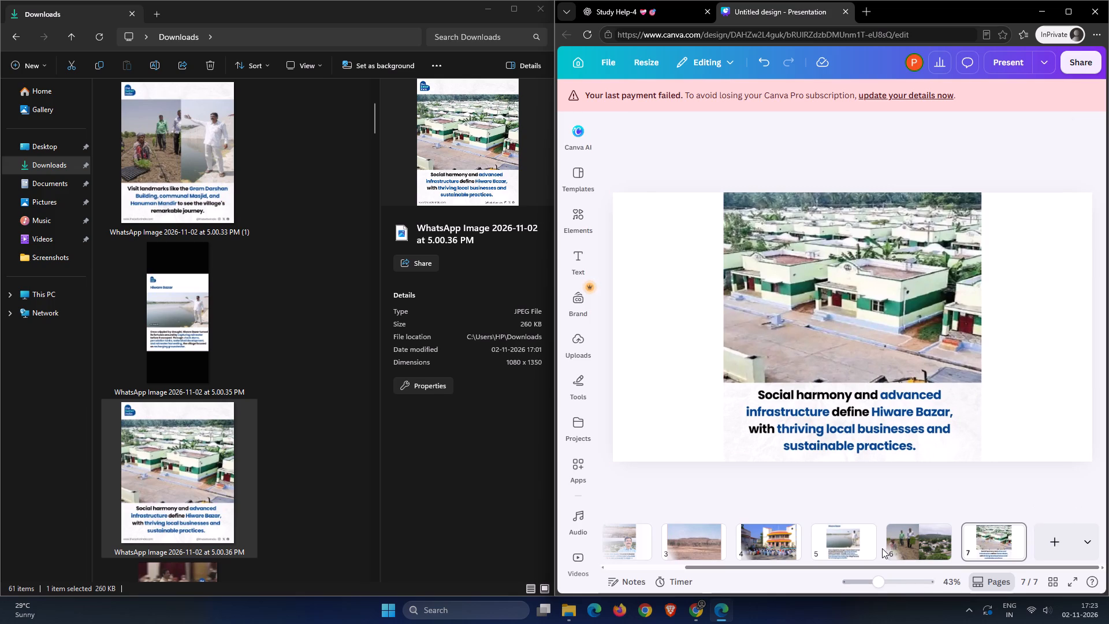
pyautogui.scroll(1, 882, 548)
pyautogui.scroll(-7, 882, 548)
pyautogui.scroll(6, 882, 548)
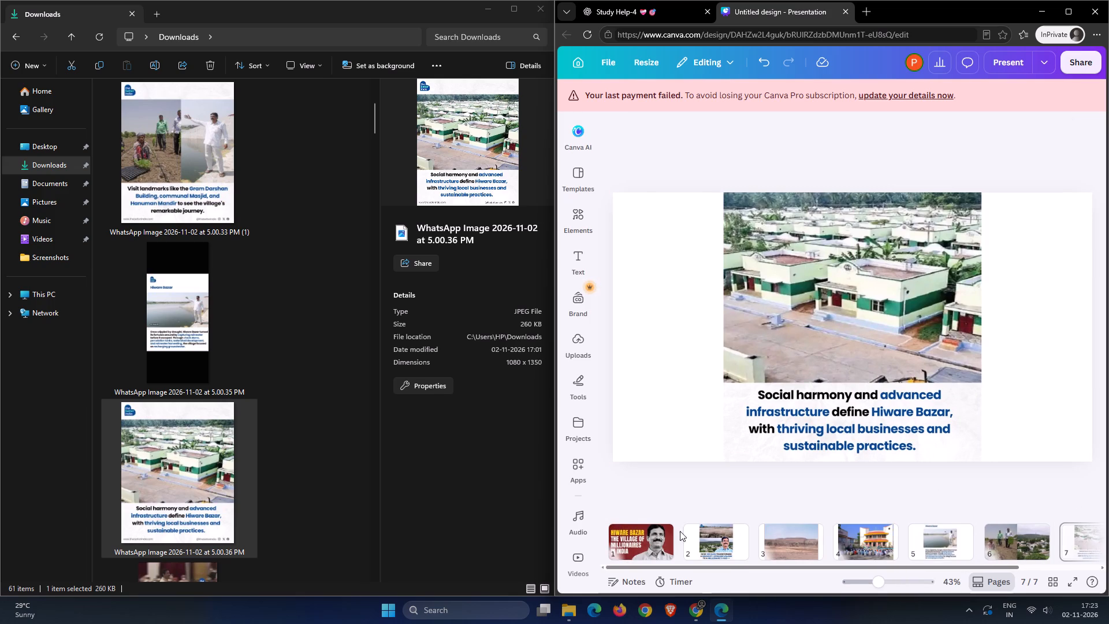
pyautogui.click(712, 548)
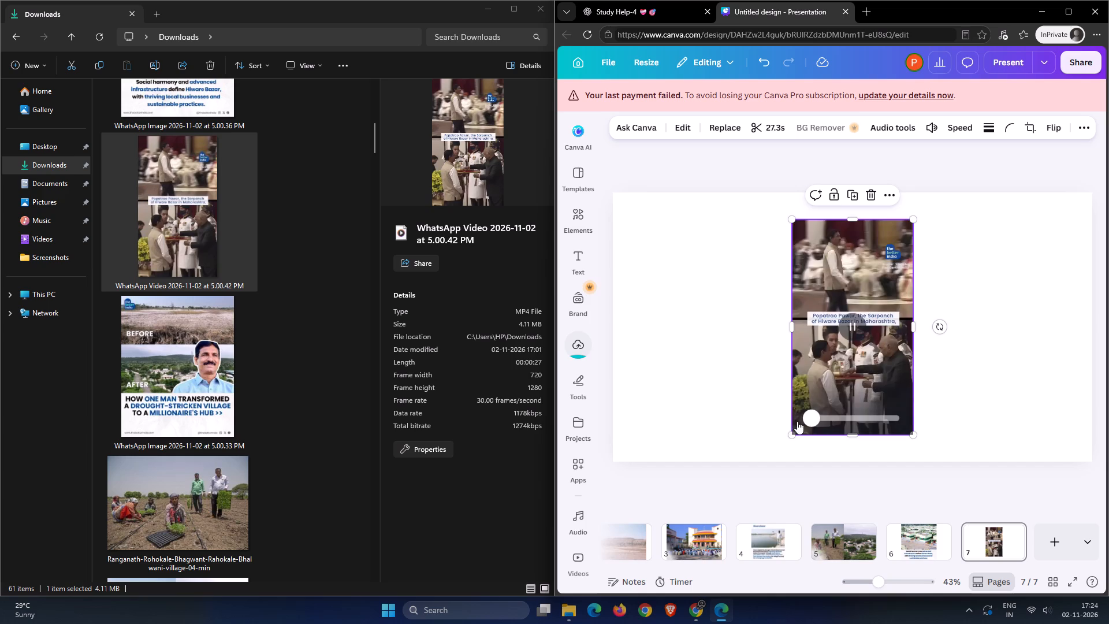
# Enlarge the award ceremony video proportionally to page 7's full height, keeping it in the middle of the page.
pyautogui.moveTo(793, 436); pyautogui.dragTo(785, 443)
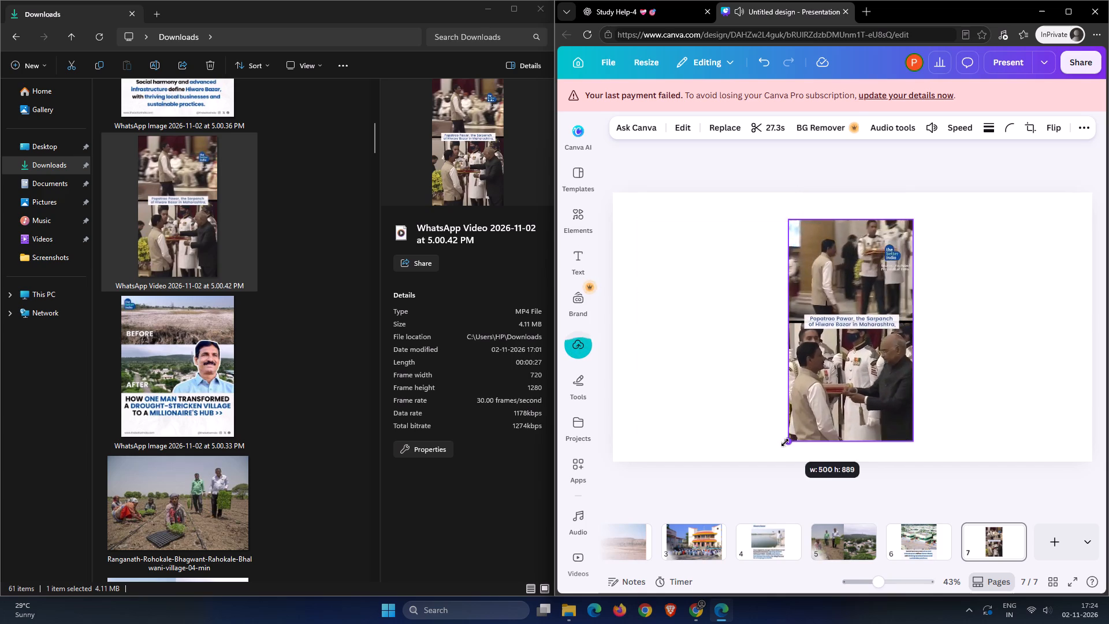
pyautogui.moveTo(785, 443); pyautogui.dragTo(773, 456)
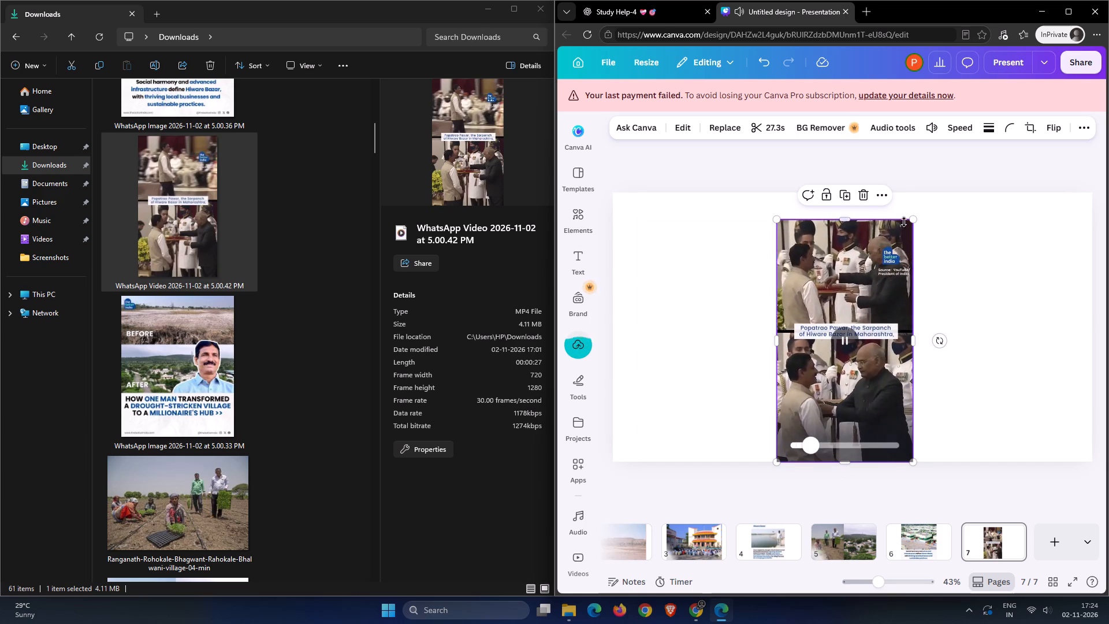
pyautogui.click(912, 224)
pyautogui.moveTo(917, 218); pyautogui.dragTo(921, 212)
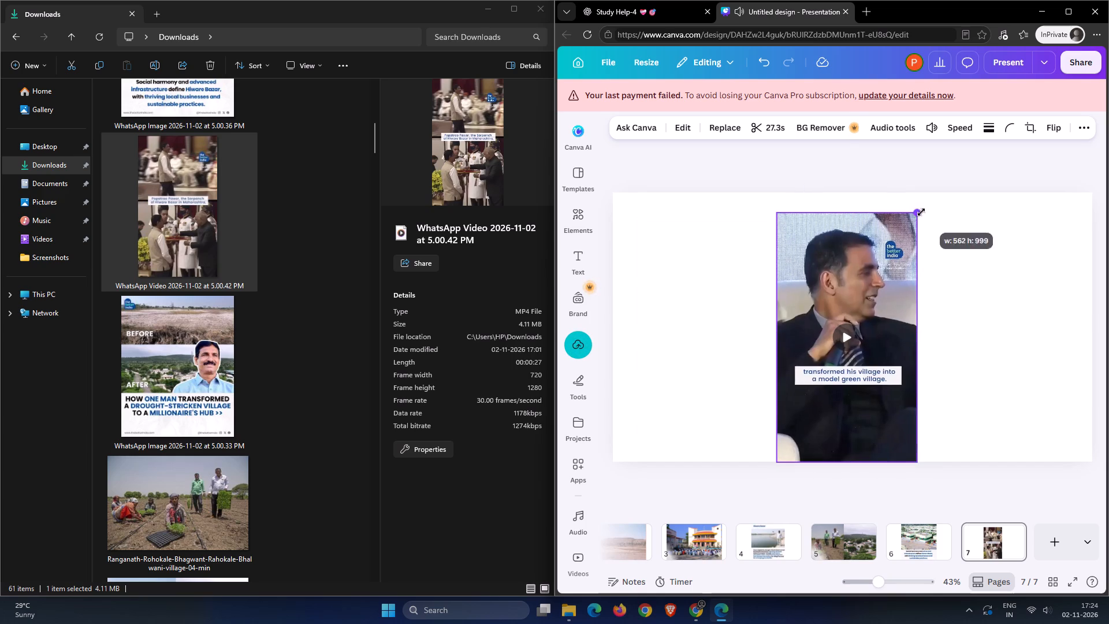
pyautogui.moveTo(921, 212); pyautogui.dragTo(933, 195)
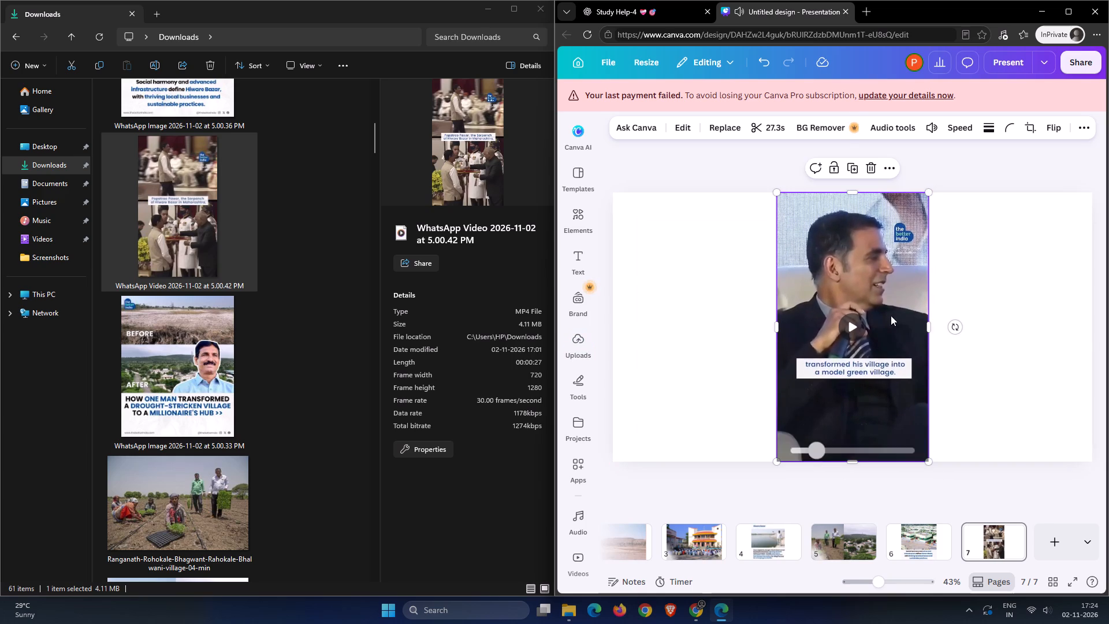
# Stop the award ceremony video's playback on page 7 and clear its selection.
pyautogui.click(868, 391)
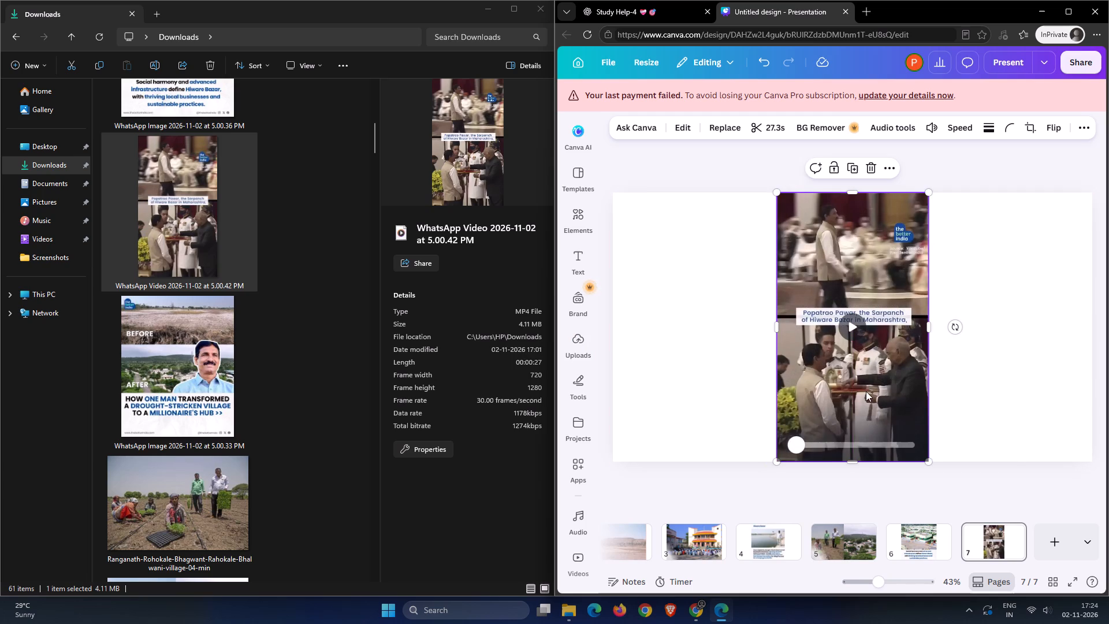
pyautogui.click(947, 494)
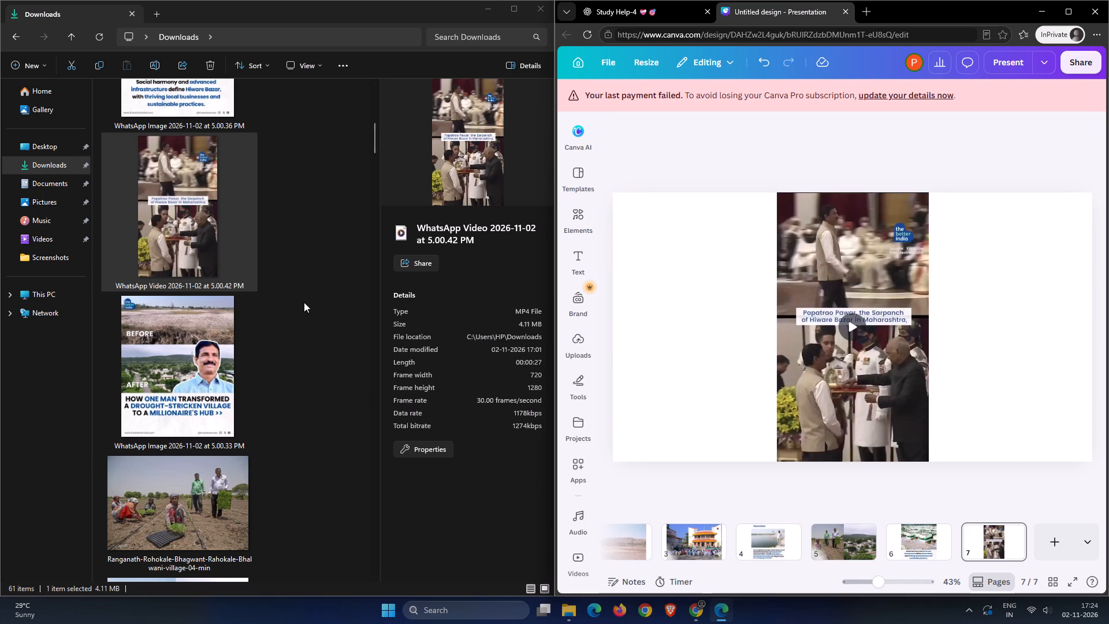
# Find the Hiware Bazar villagers poster, images (1), in Downloads and add it to page 7 alongside the award ceremony video.
pyautogui.scroll(4, 304, 302)
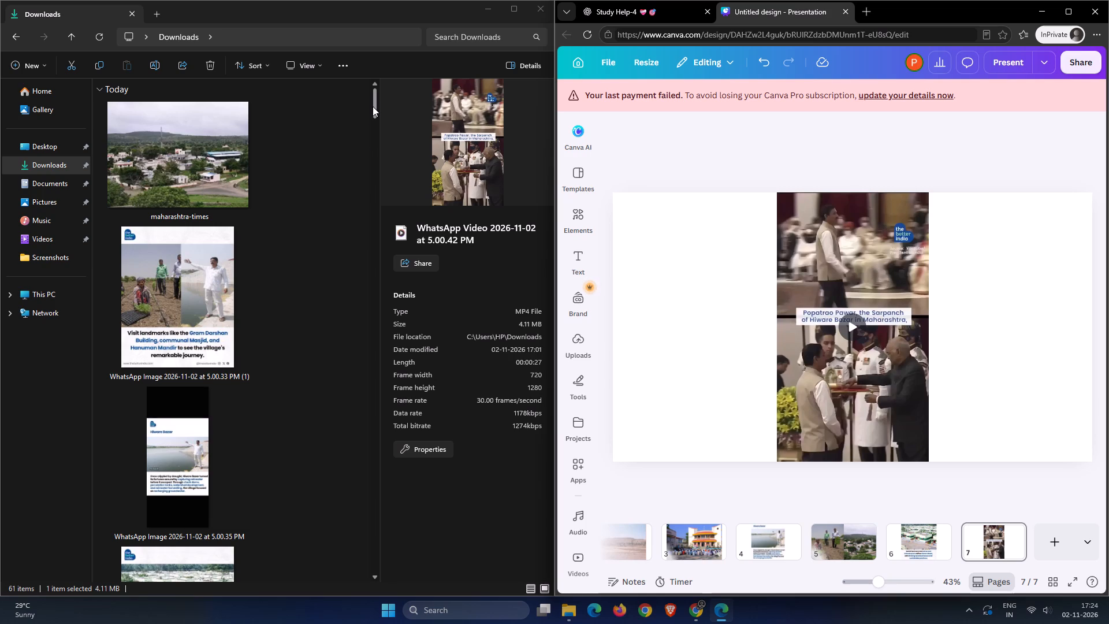
pyautogui.moveTo(373, 106); pyautogui.dragTo(373, 128)
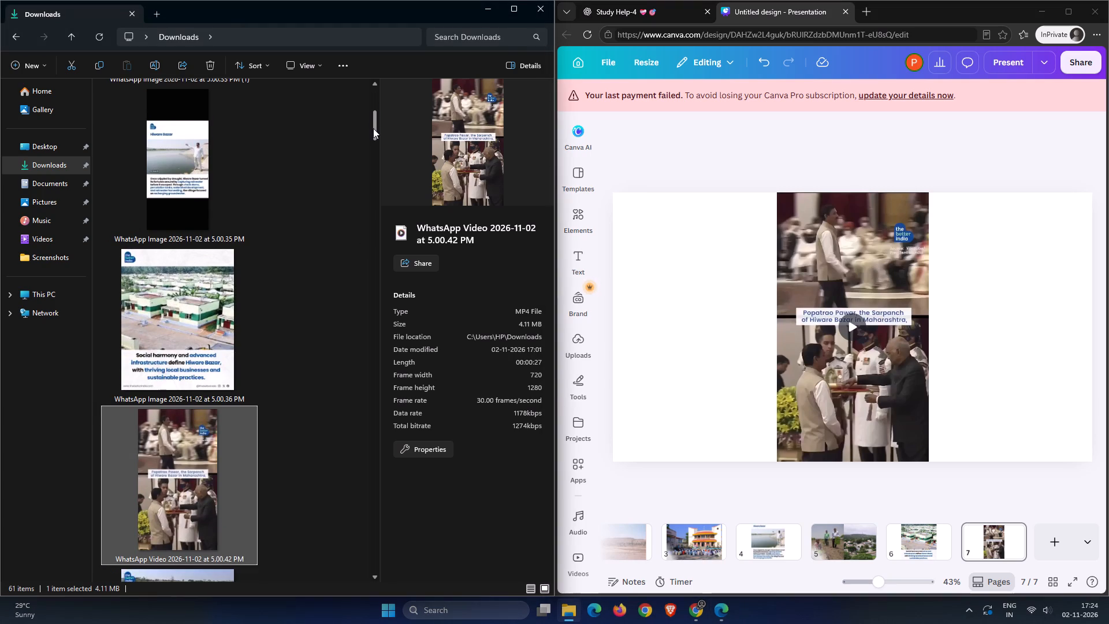
pyautogui.moveTo(373, 128); pyautogui.dragTo(374, 151)
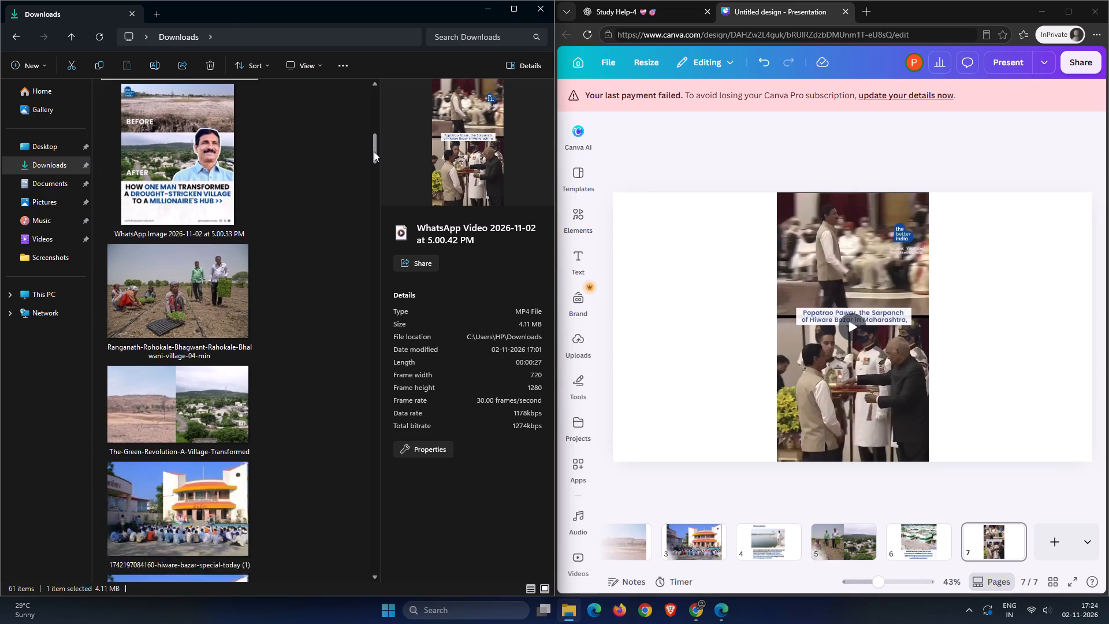
pyautogui.moveTo(374, 151); pyautogui.dragTo(371, 177)
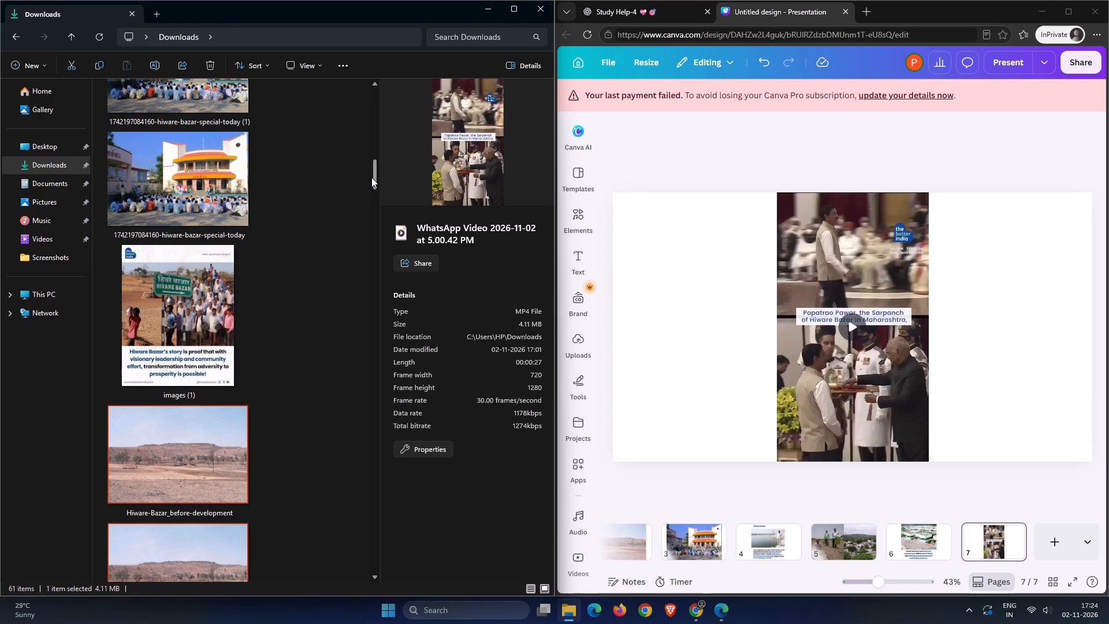
pyautogui.moveTo(371, 177); pyautogui.dragTo(366, 199)
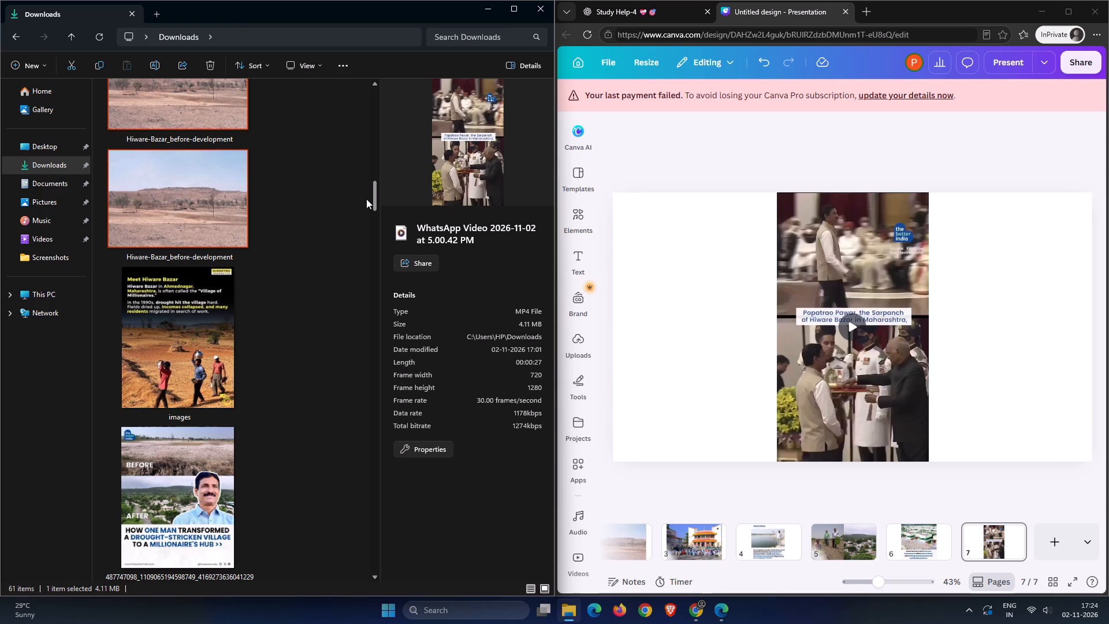
pyautogui.moveTo(366, 199); pyautogui.dragTo(365, 194)
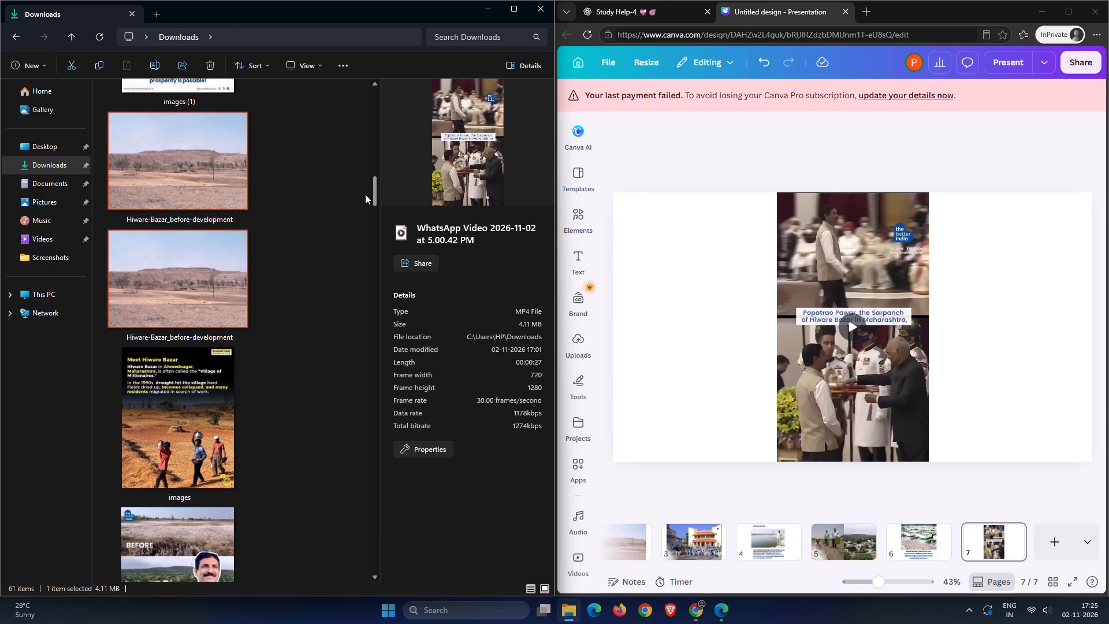
pyautogui.moveTo(365, 194); pyautogui.dragTo(370, 185)
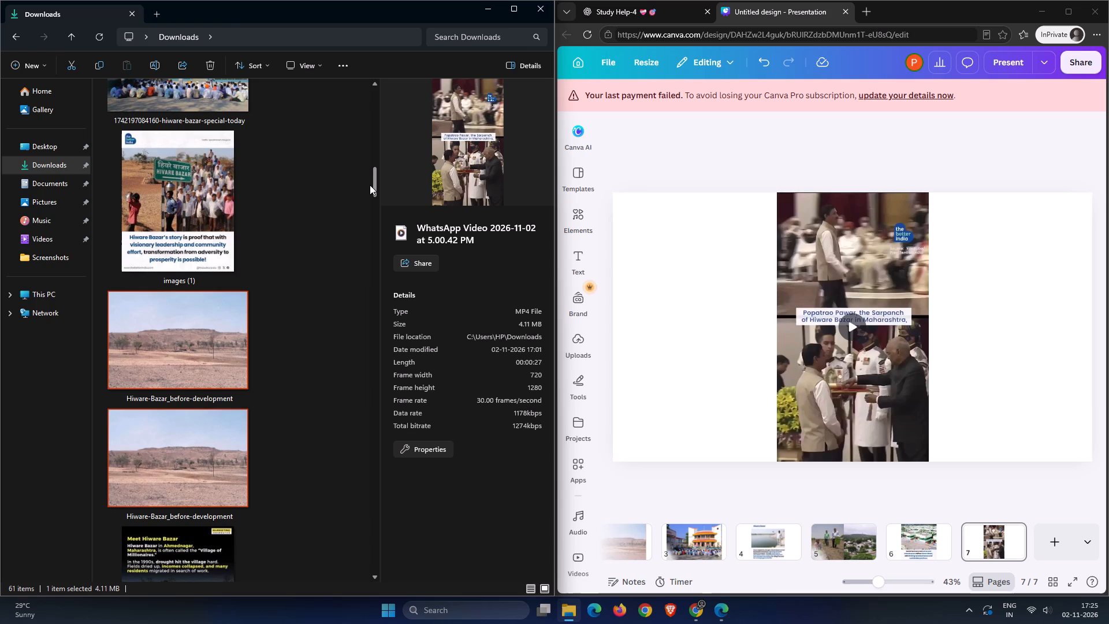
pyautogui.moveTo(370, 185); pyautogui.dragTo(373, 193)
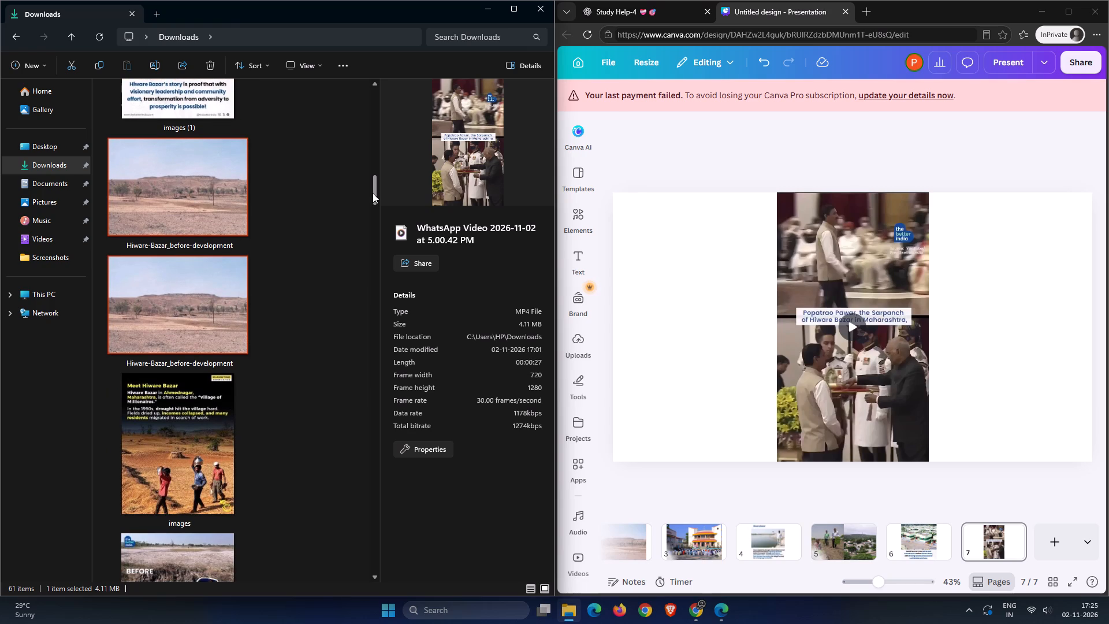
pyautogui.moveTo(373, 193); pyautogui.dragTo(373, 185)
pyautogui.moveTo(193, 204); pyautogui.dragTo(678, 325)
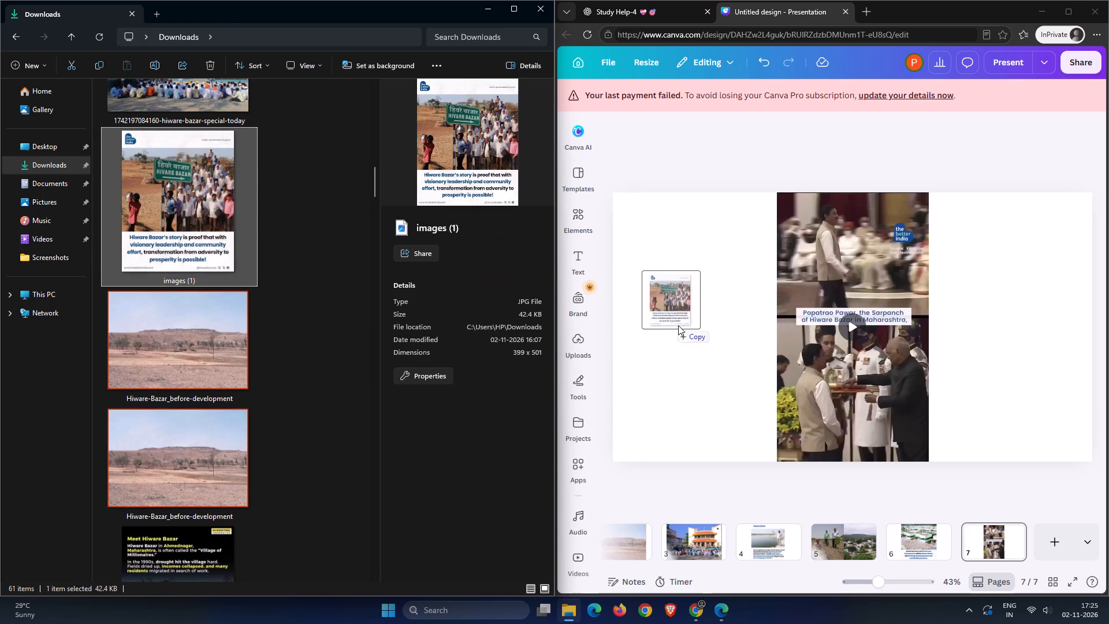
pyautogui.moveTo(678, 325); pyautogui.dragTo(689, 328)
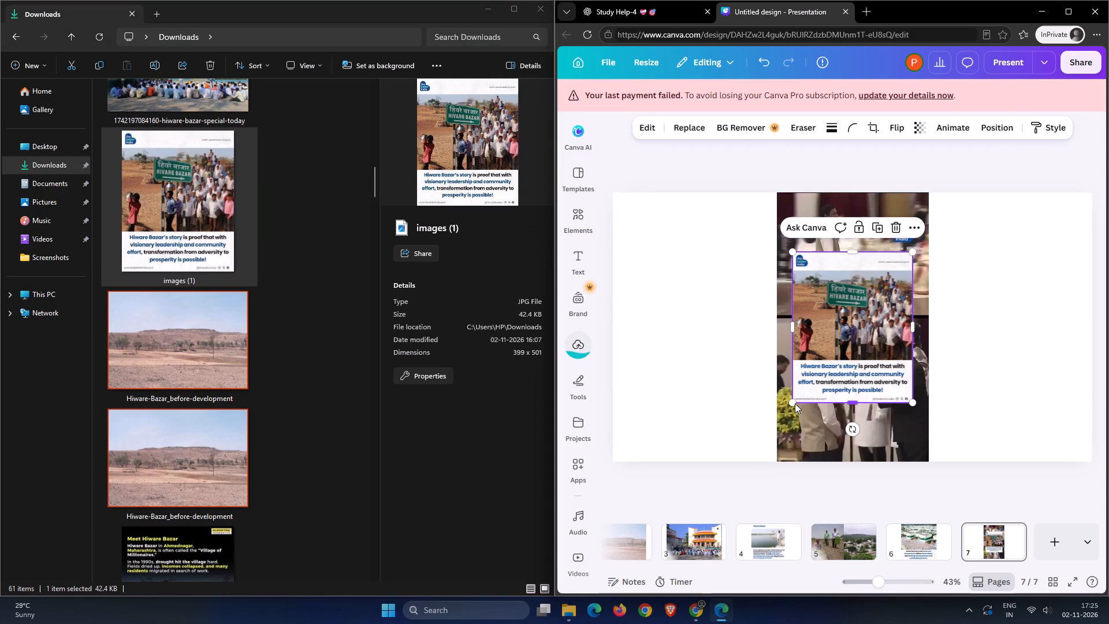
# Enlarge the images (1) poster with the Hivare Bazar sign proportionally to about 655 px wide on page 7.
pyautogui.moveTo(795, 403); pyautogui.dragTo(743, 451)
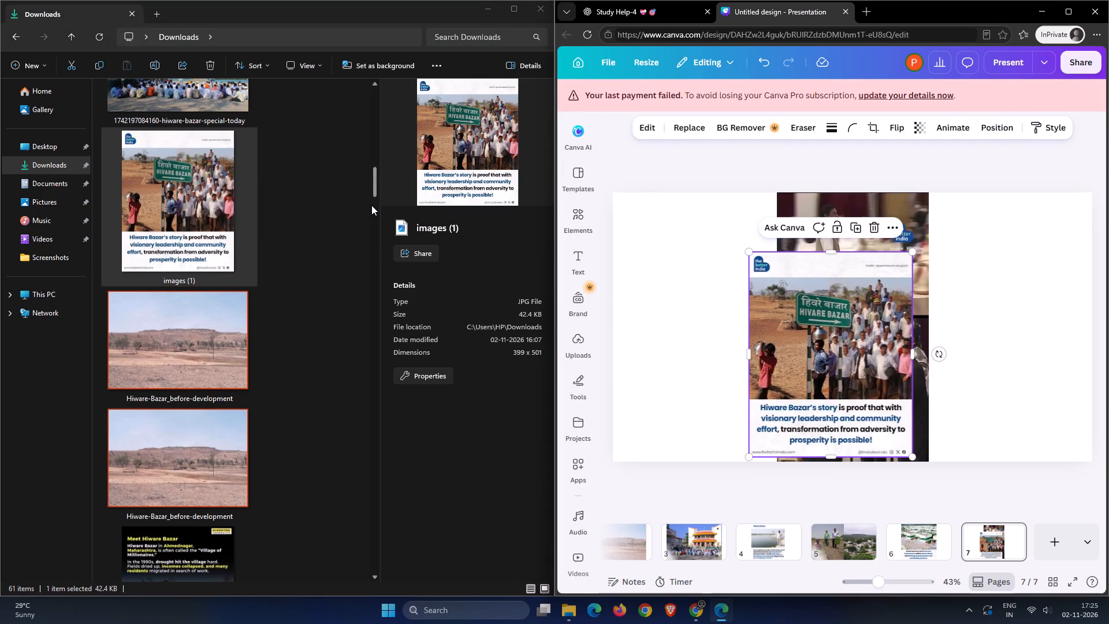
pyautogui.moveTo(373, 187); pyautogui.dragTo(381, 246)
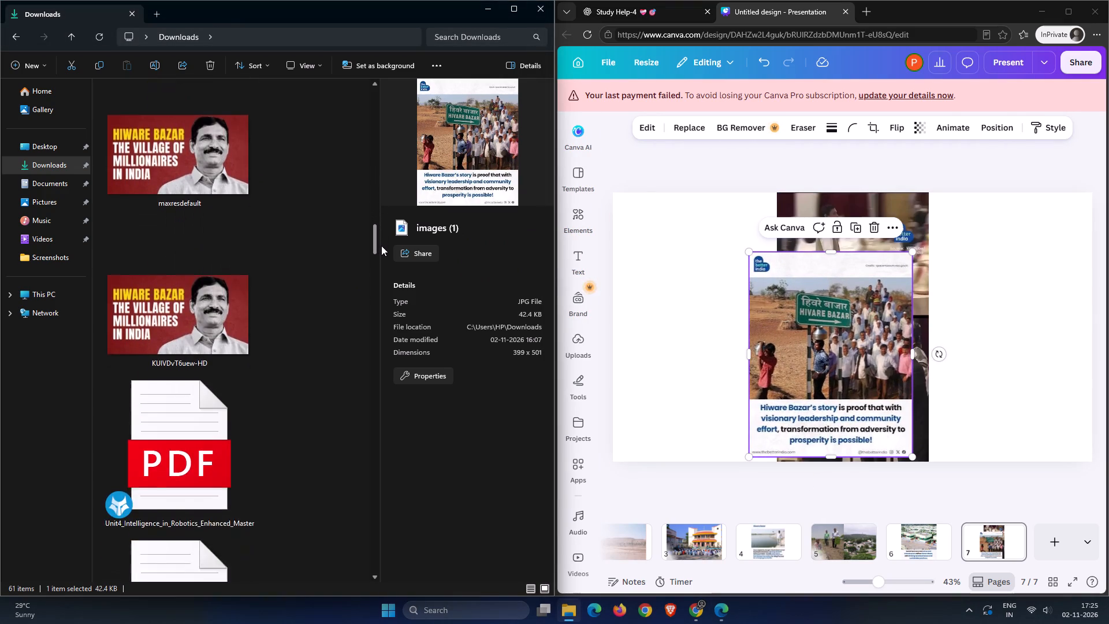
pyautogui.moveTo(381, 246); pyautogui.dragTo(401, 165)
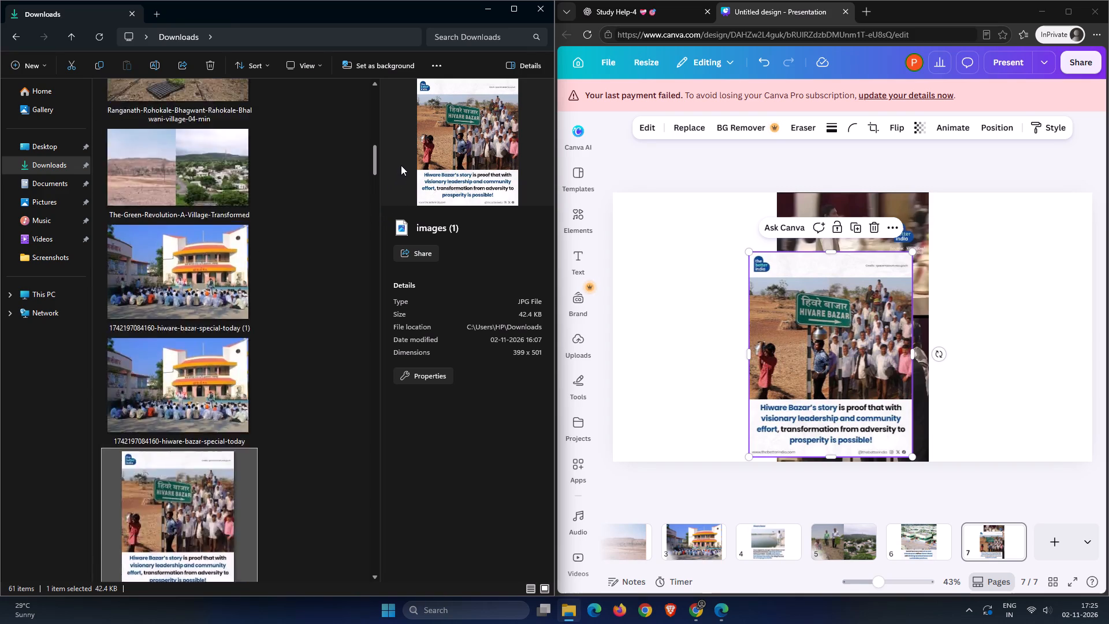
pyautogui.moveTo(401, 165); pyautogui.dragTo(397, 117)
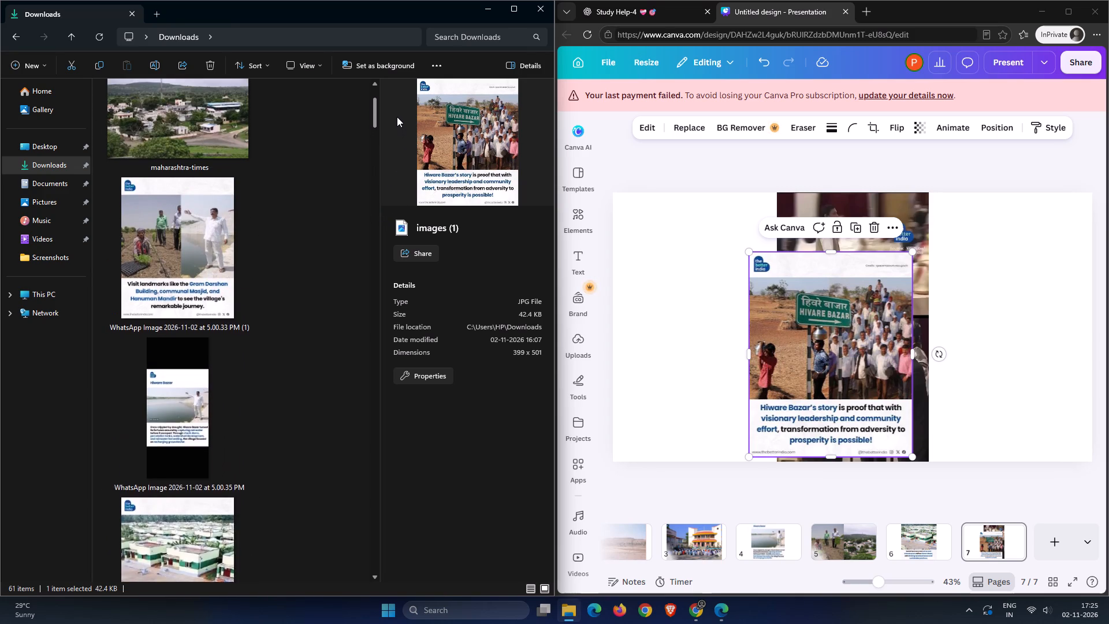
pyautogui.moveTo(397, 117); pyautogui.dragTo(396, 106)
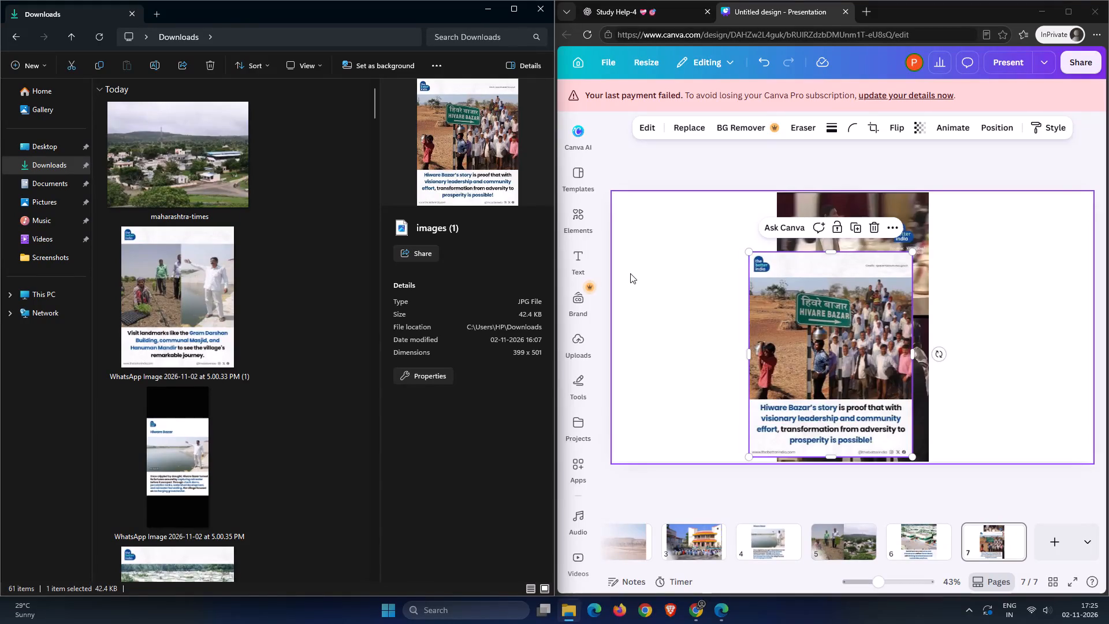
# Crop the Hivare Bazar sign poster's caption and logo header away, leaving only the group photo about 511 px high.
pyautogui.moveTo(834, 459); pyautogui.dragTo(836, 439)
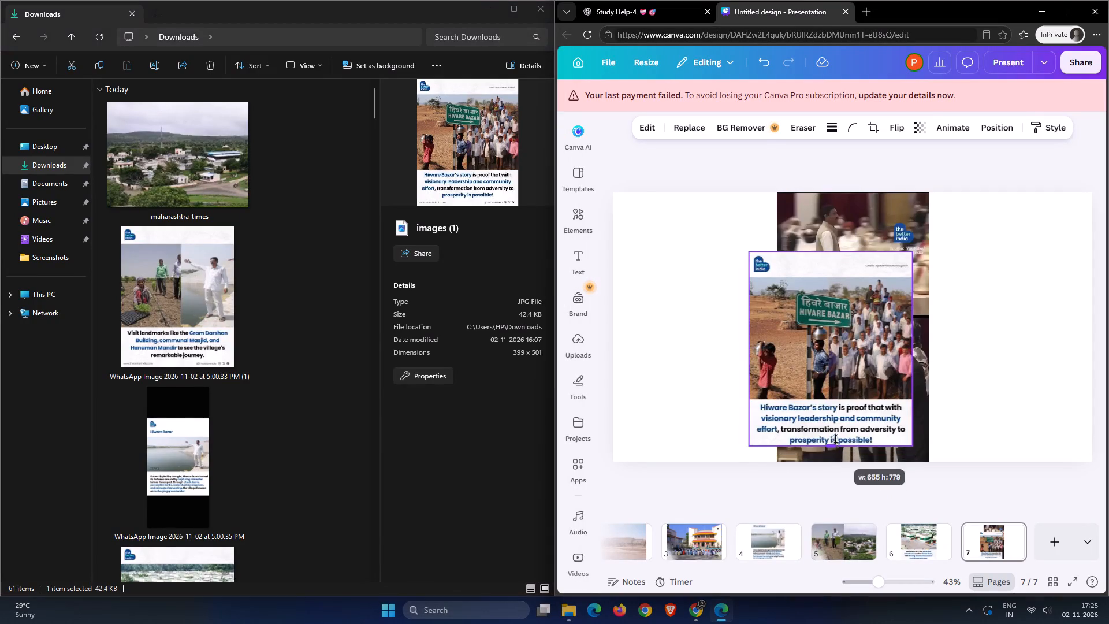
pyautogui.moveTo(836, 439); pyautogui.dragTo(836, 404)
pyautogui.moveTo(835, 252); pyautogui.dragTo(831, 257)
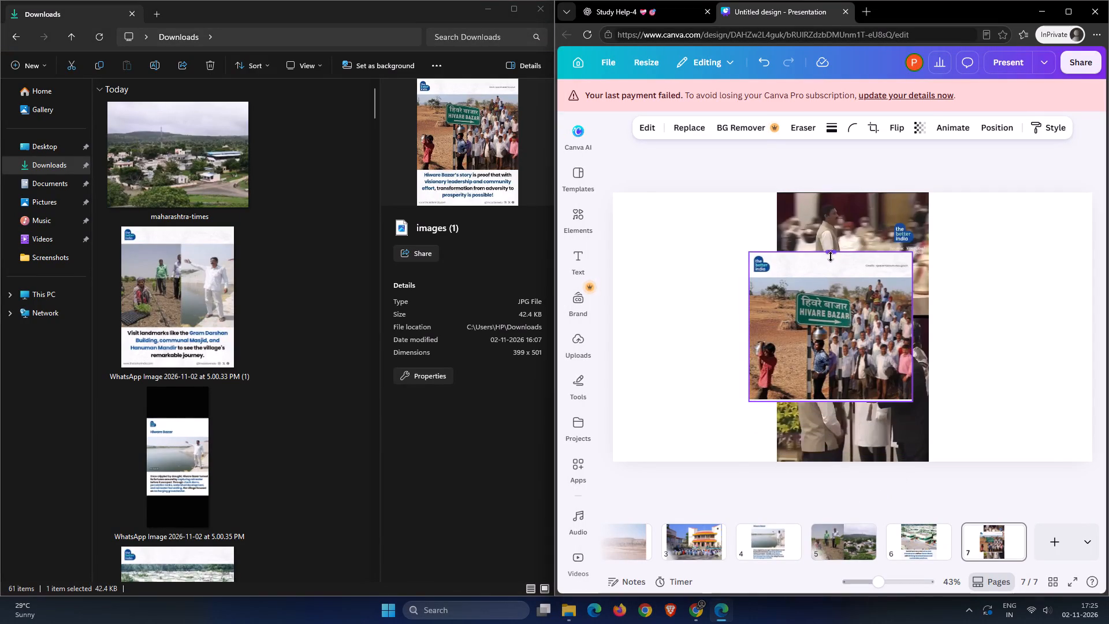
pyautogui.moveTo(831, 257); pyautogui.dragTo(824, 275)
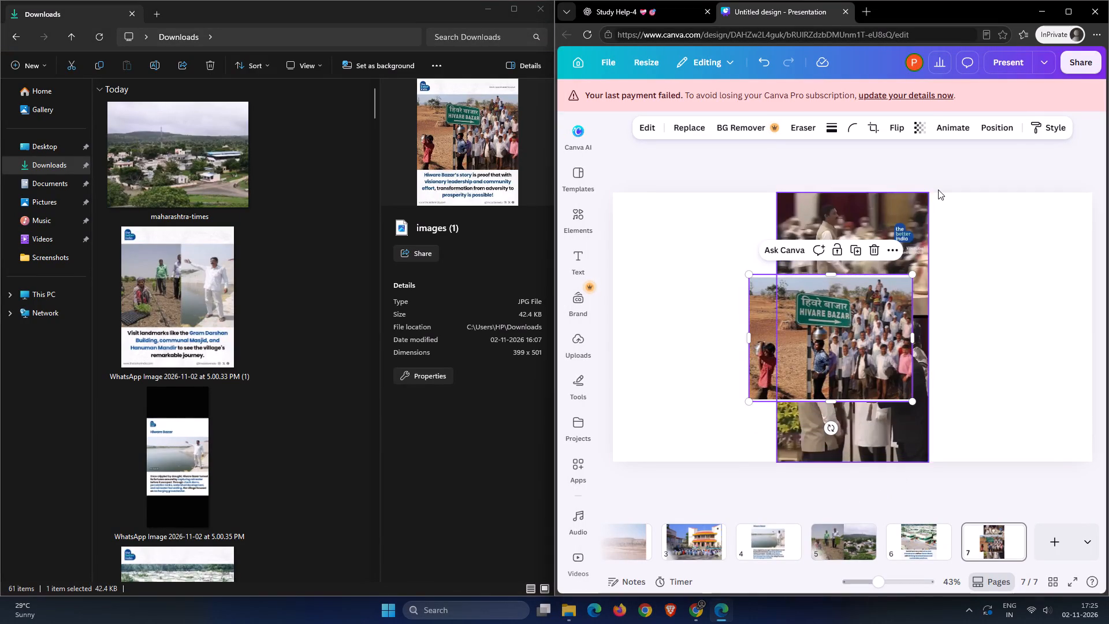
# Send the Hivare Bazar group photo backward so it sits behind the video on page 7.
pyautogui.click(984, 129)
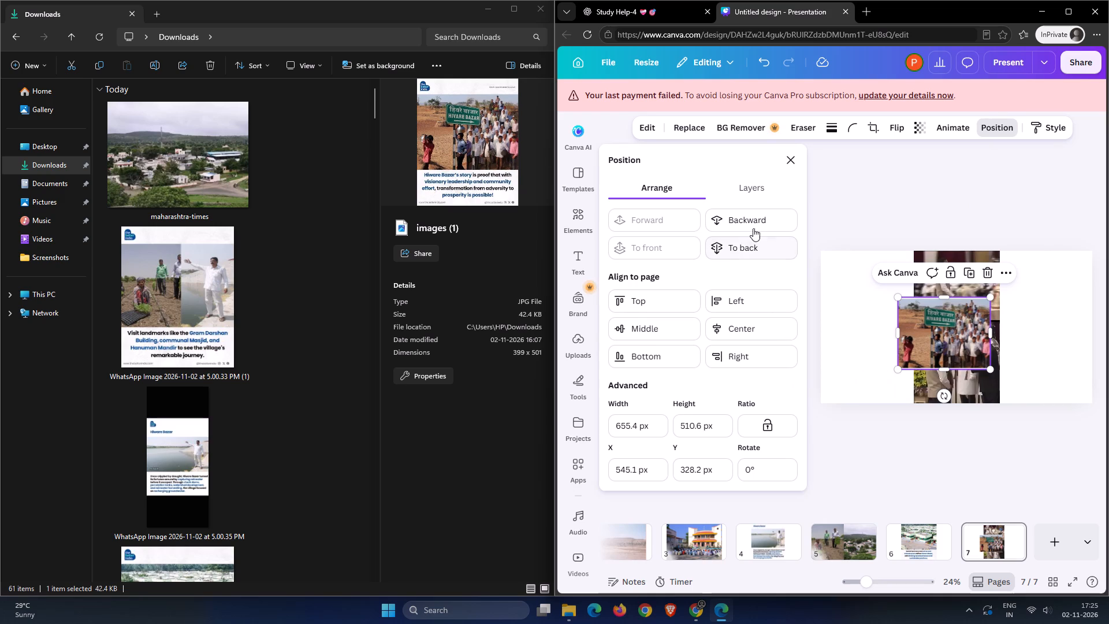
pyautogui.click(756, 224)
pyautogui.click(791, 157)
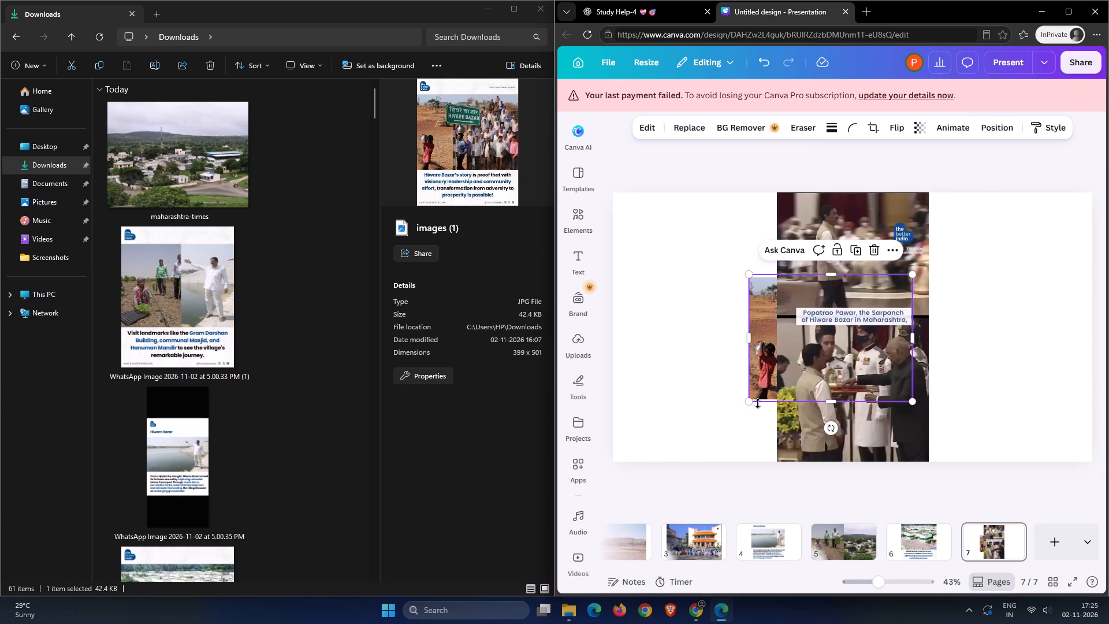
# Enlarge the group photo behind the video proportionally outward from its upper corner, reaching page 7's bottom edge.
pyautogui.moveTo(751, 400); pyautogui.dragTo(650, 439)
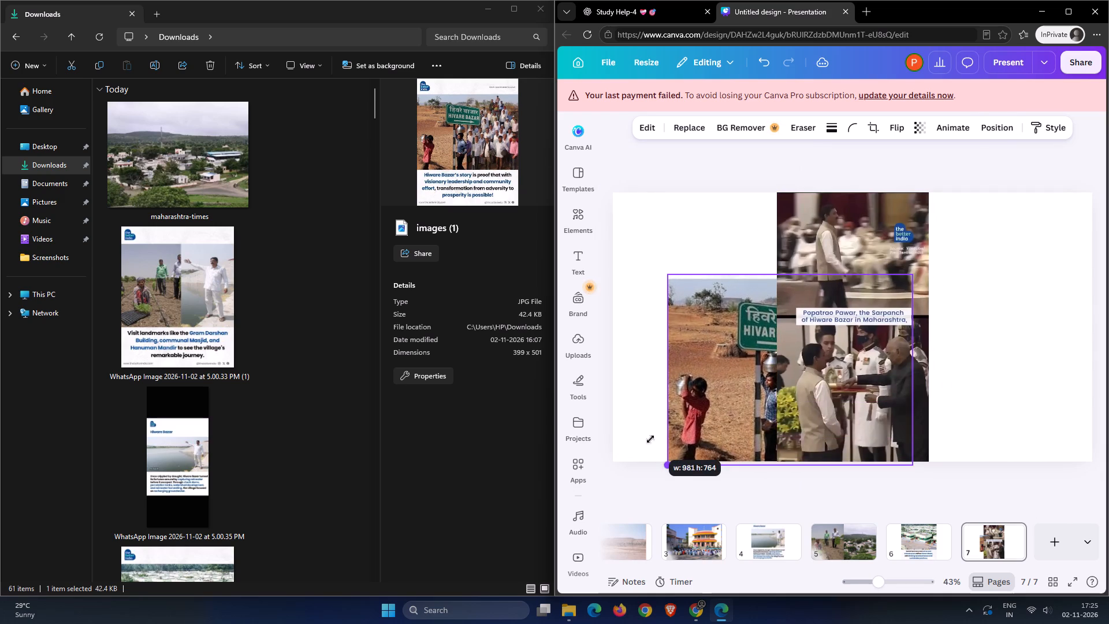
pyautogui.moveTo(650, 439); pyautogui.dragTo(653, 435)
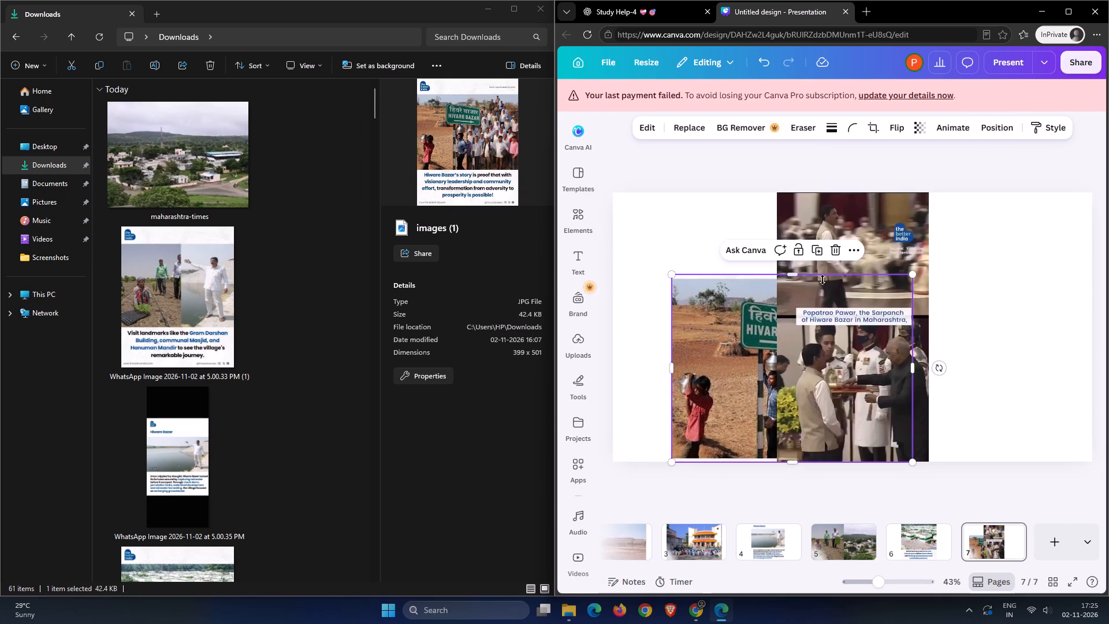
# Set page 7's background colour to black.
pyautogui.click(979, 292)
pyautogui.click(849, 129)
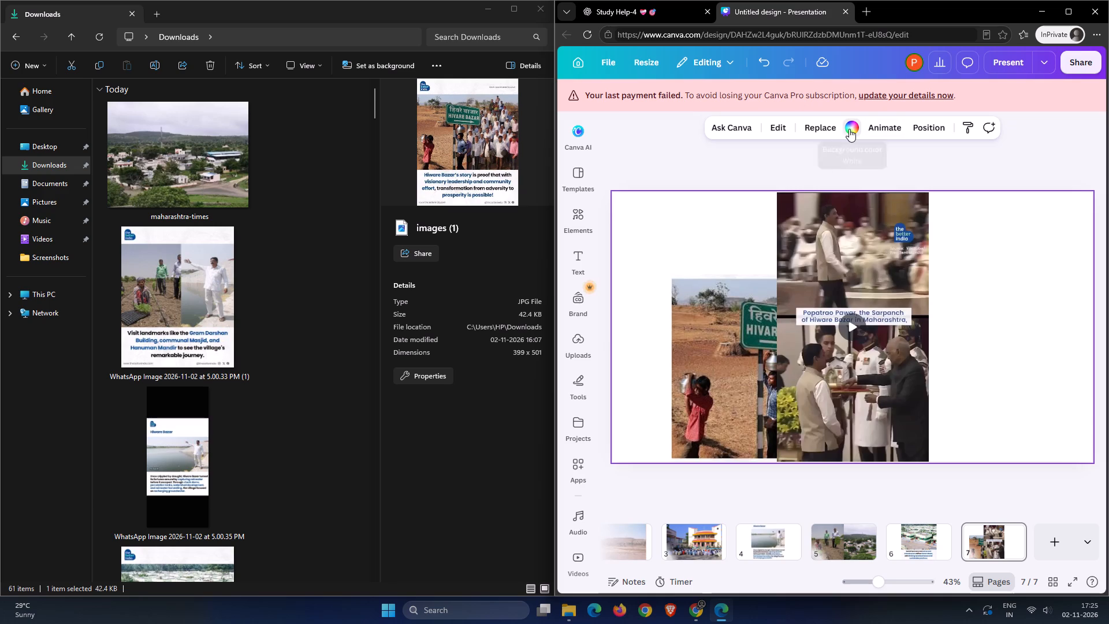
pyautogui.click(619, 481)
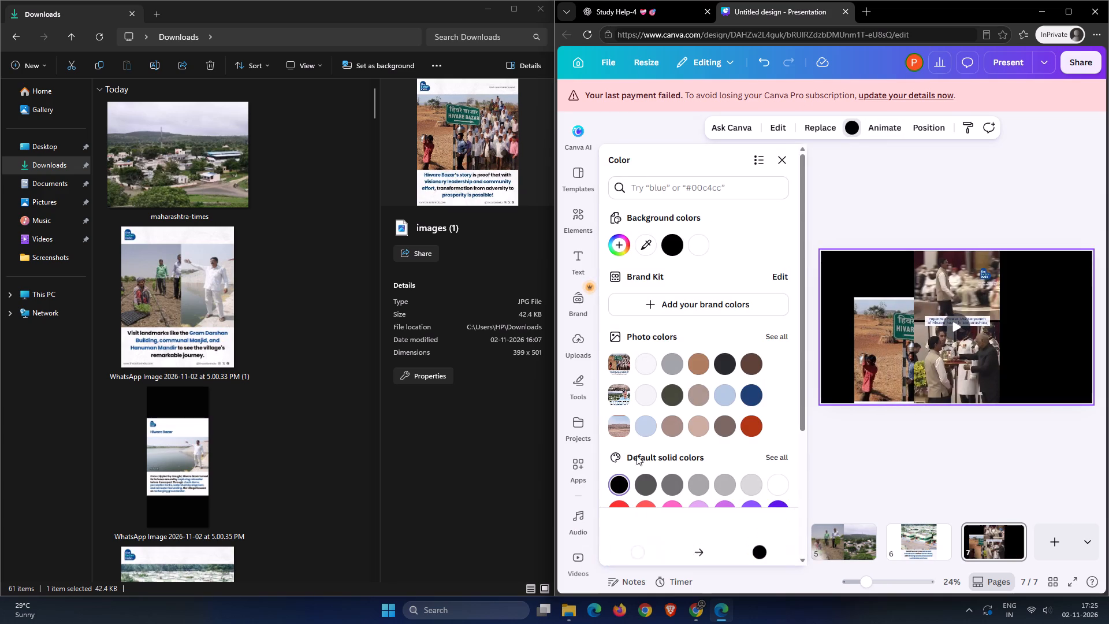
pyautogui.click(786, 158)
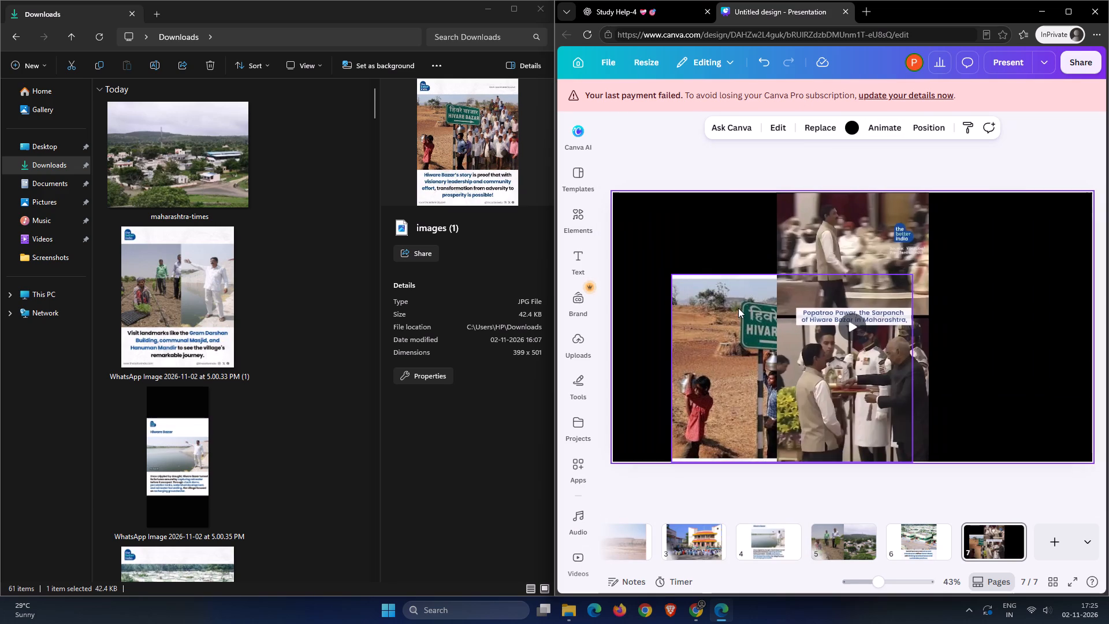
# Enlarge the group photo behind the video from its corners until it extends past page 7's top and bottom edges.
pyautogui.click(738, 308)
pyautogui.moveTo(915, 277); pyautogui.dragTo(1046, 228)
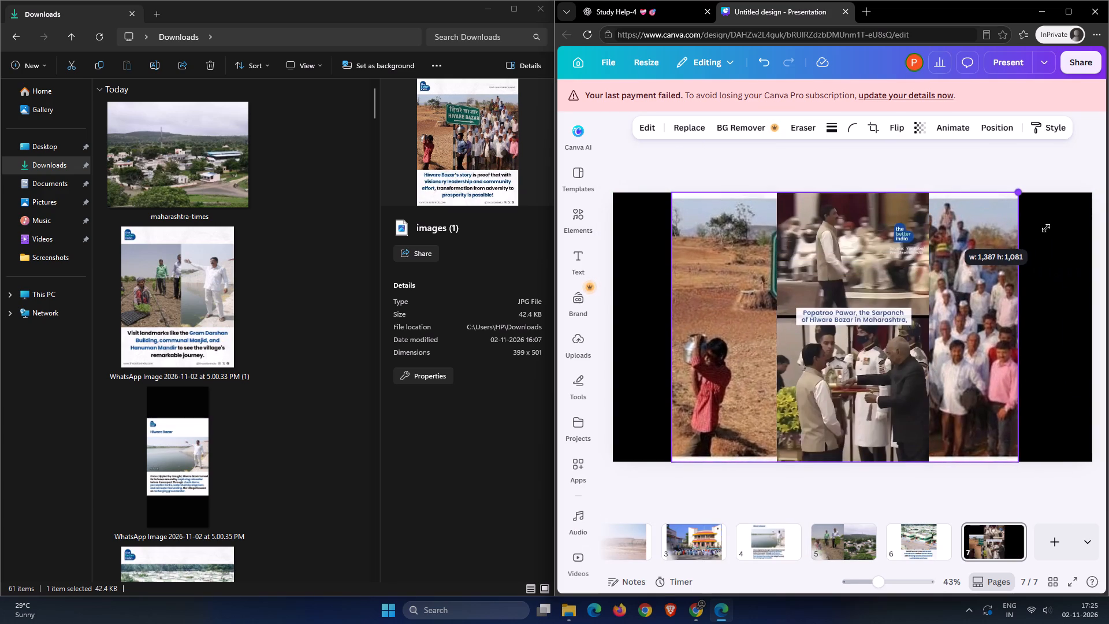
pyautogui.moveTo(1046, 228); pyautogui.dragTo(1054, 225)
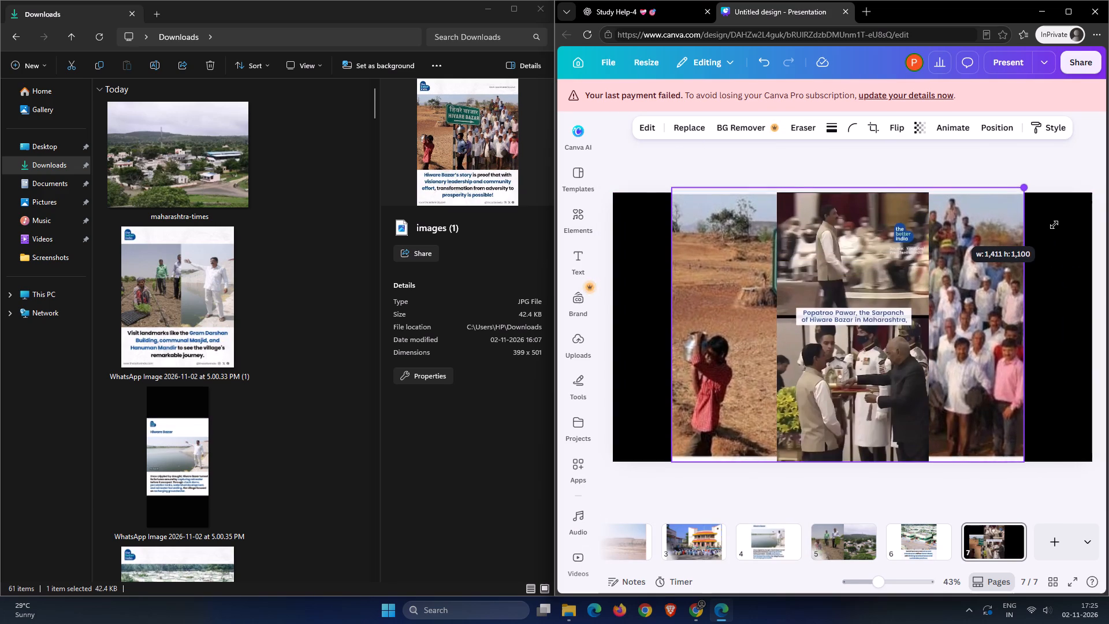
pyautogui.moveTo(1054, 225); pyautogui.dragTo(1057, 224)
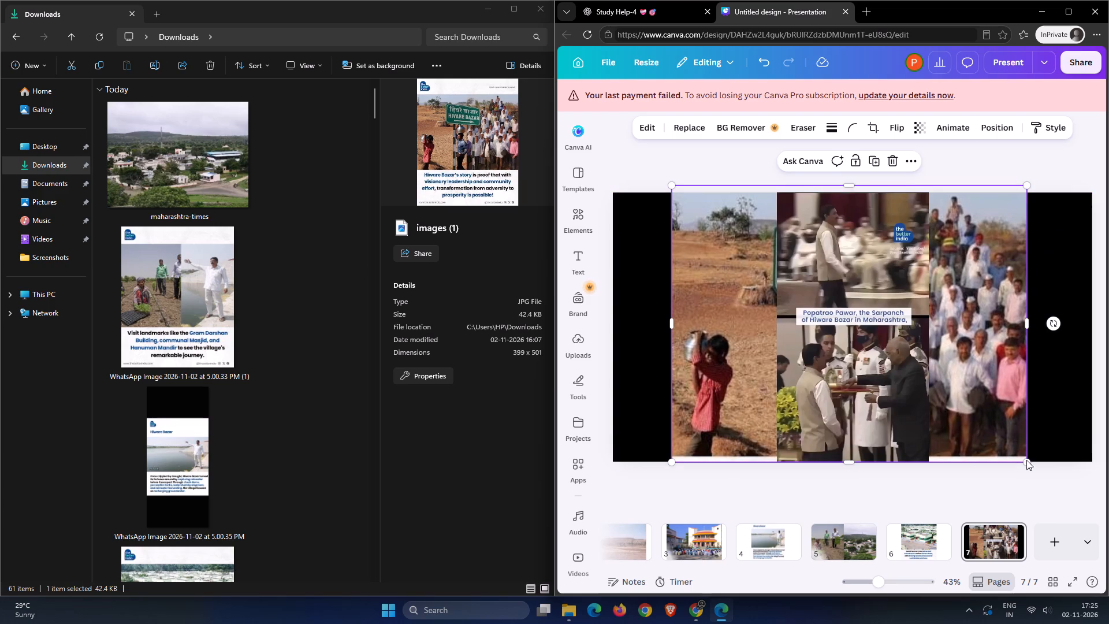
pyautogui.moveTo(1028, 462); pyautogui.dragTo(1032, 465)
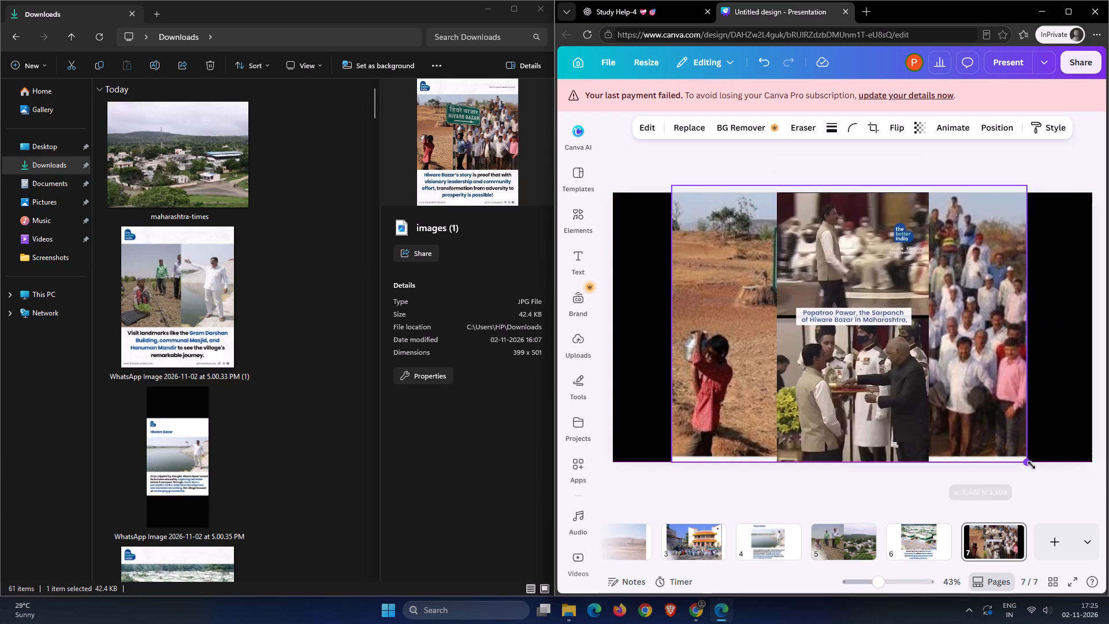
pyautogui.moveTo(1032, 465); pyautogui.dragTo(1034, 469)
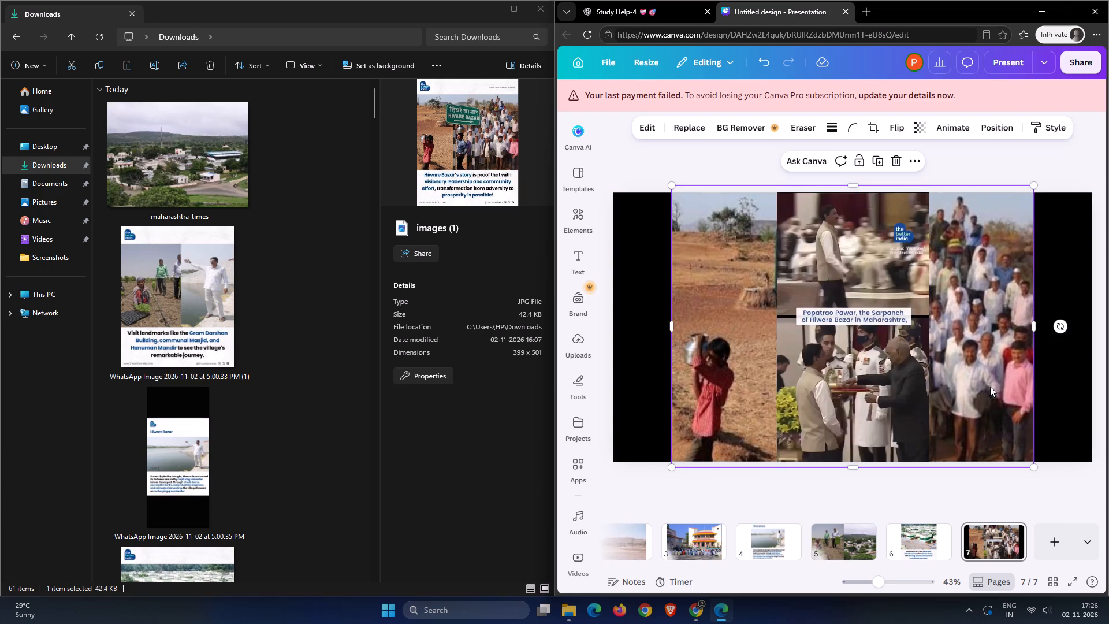
# Delete the Hivare Bazar group photo from page 7.
pyautogui.click(1003, 332)
pyautogui.click(967, 250)
pyautogui.click(890, 163)
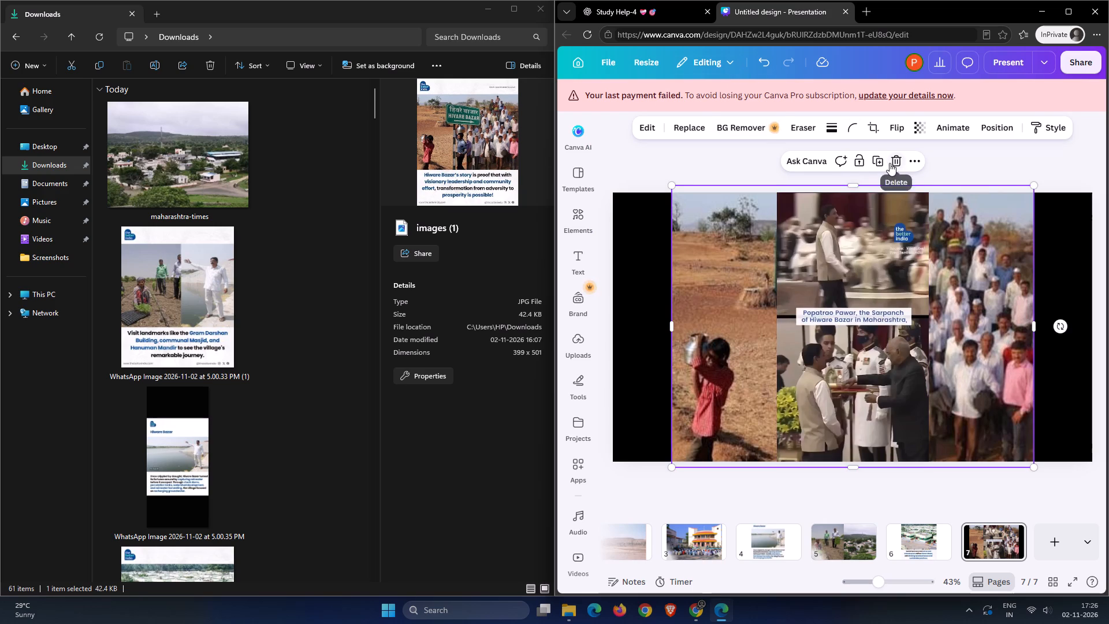
# Set page 7's background colour to white.
pyautogui.click(978, 260)
pyautogui.click(847, 129)
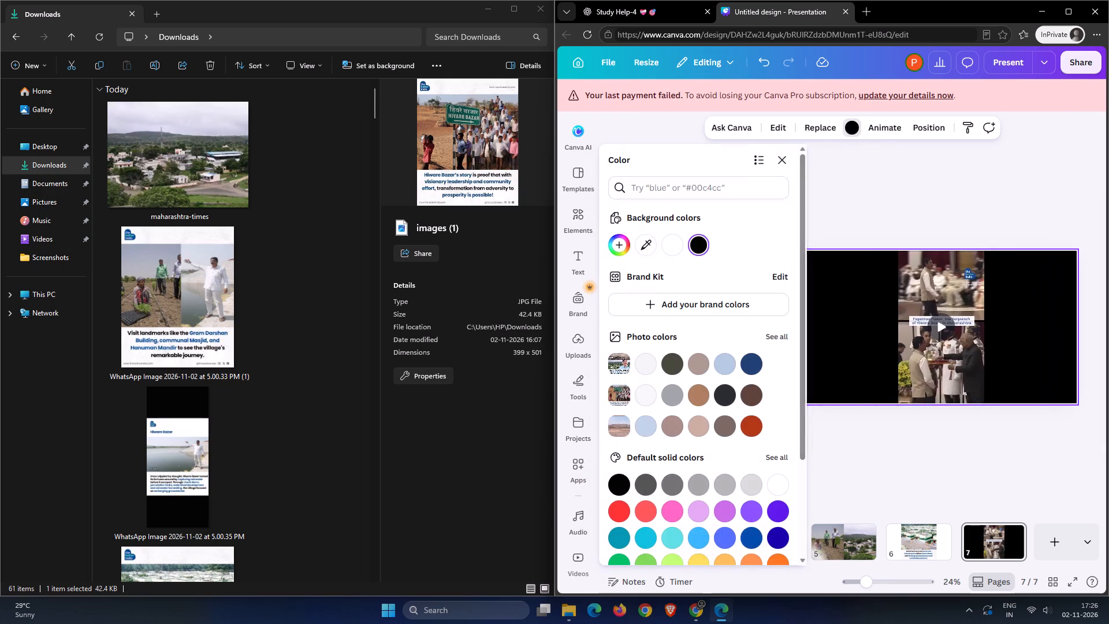
pyautogui.click(669, 239)
pyautogui.click(779, 164)
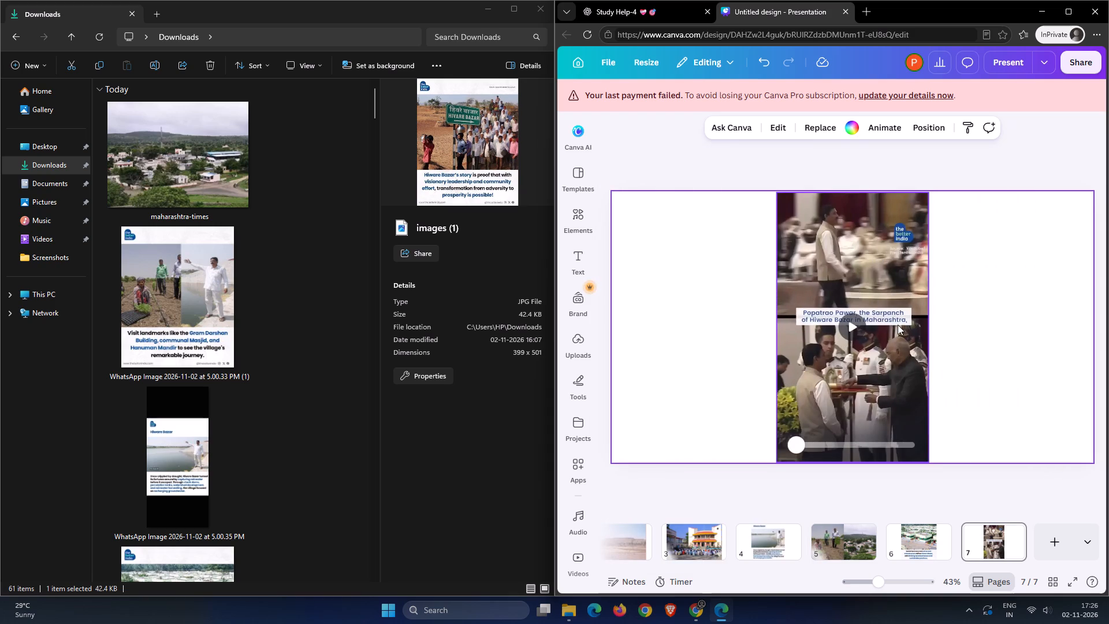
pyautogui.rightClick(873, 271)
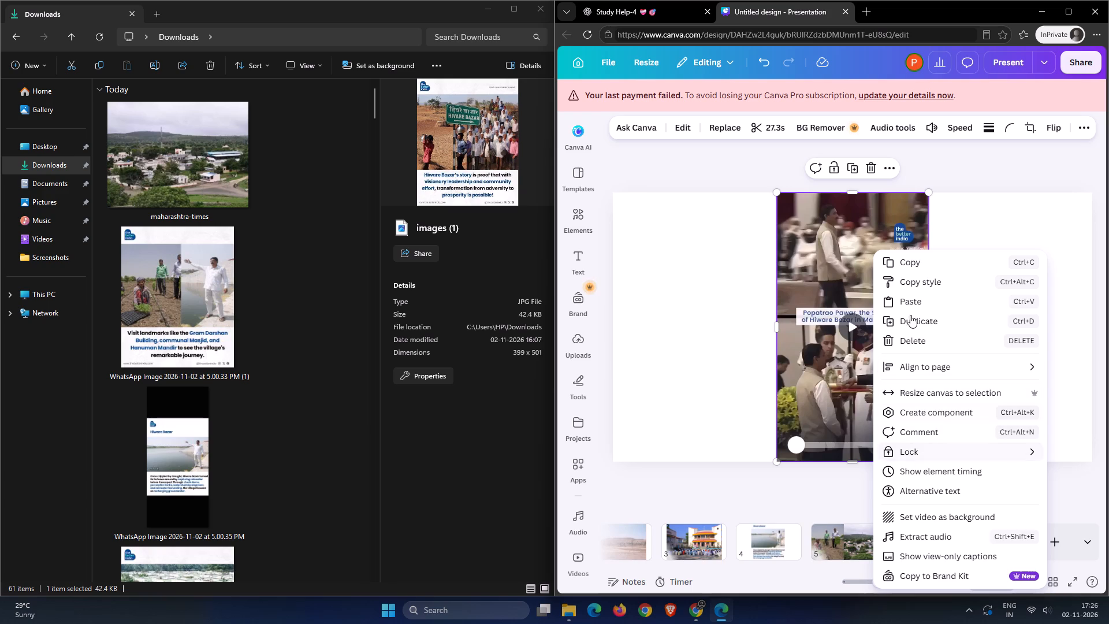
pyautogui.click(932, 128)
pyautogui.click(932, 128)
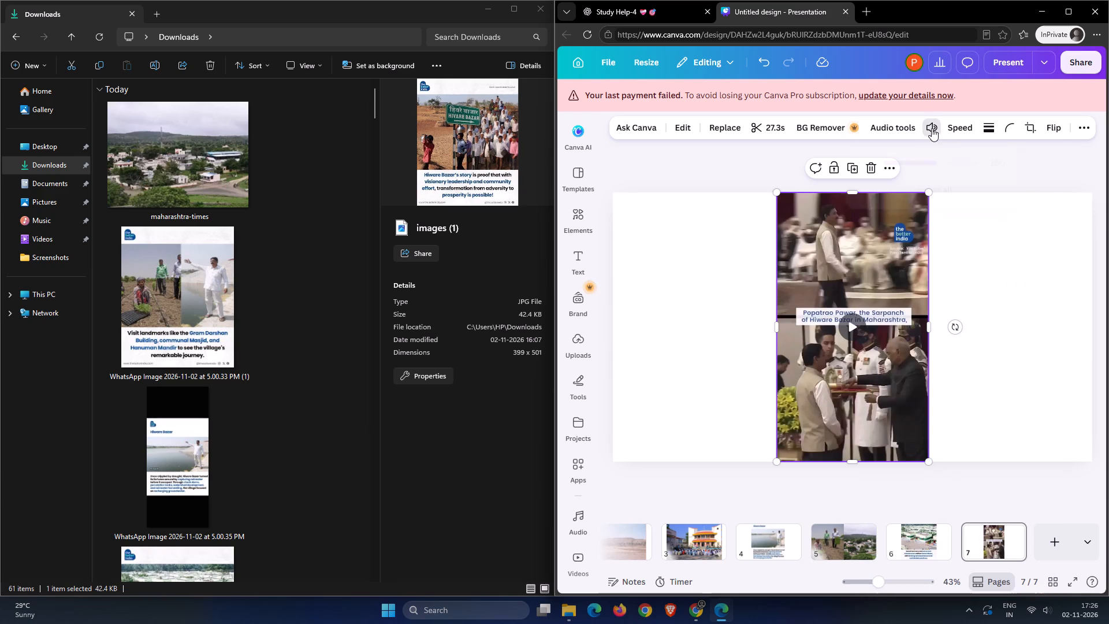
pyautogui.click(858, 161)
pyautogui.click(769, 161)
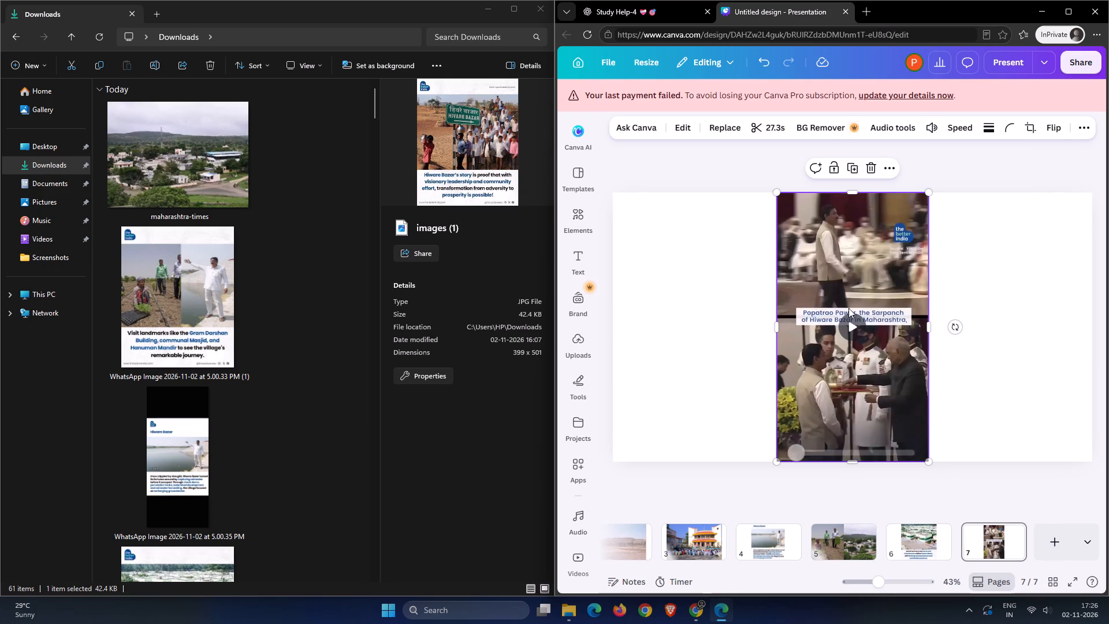
# Preview the award video on page 7 and trim its end to 23.8 s, cutting off the closing credits.
pyautogui.click(848, 329)
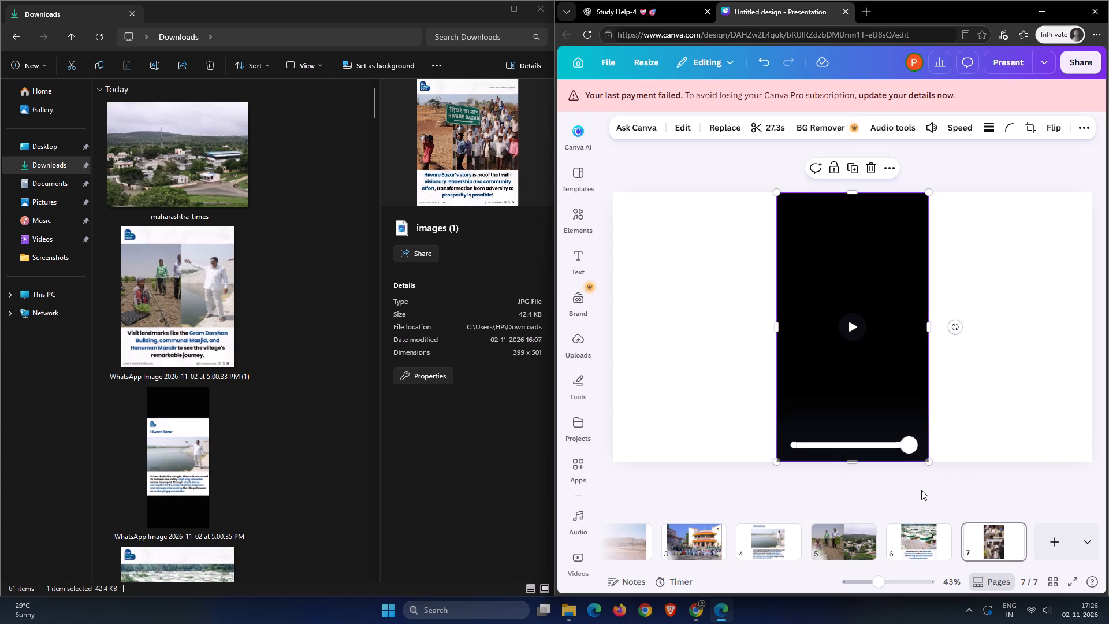
pyautogui.moveTo(903, 442); pyautogui.dragTo(896, 445)
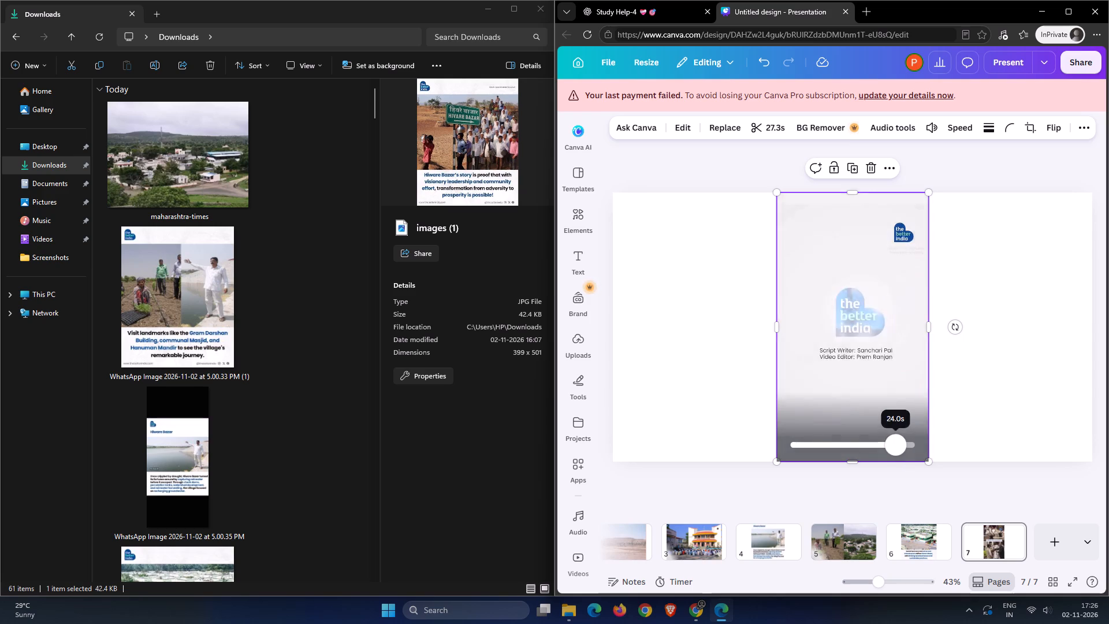
pyautogui.moveTo(896, 445); pyautogui.dragTo(890, 446)
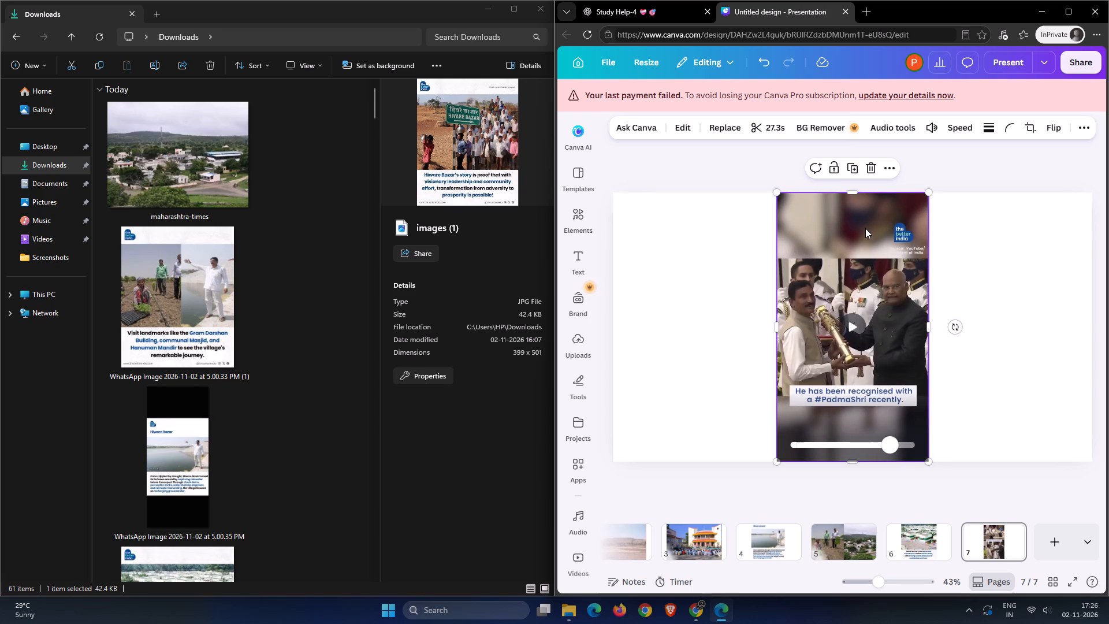
pyautogui.rightClick(863, 237)
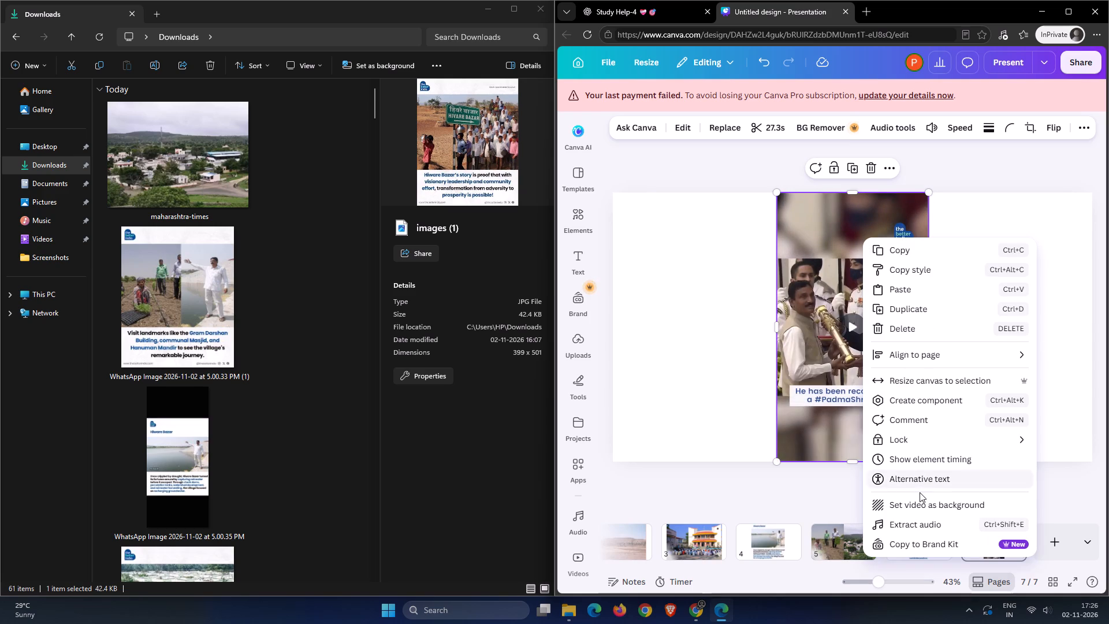
pyautogui.click(826, 499)
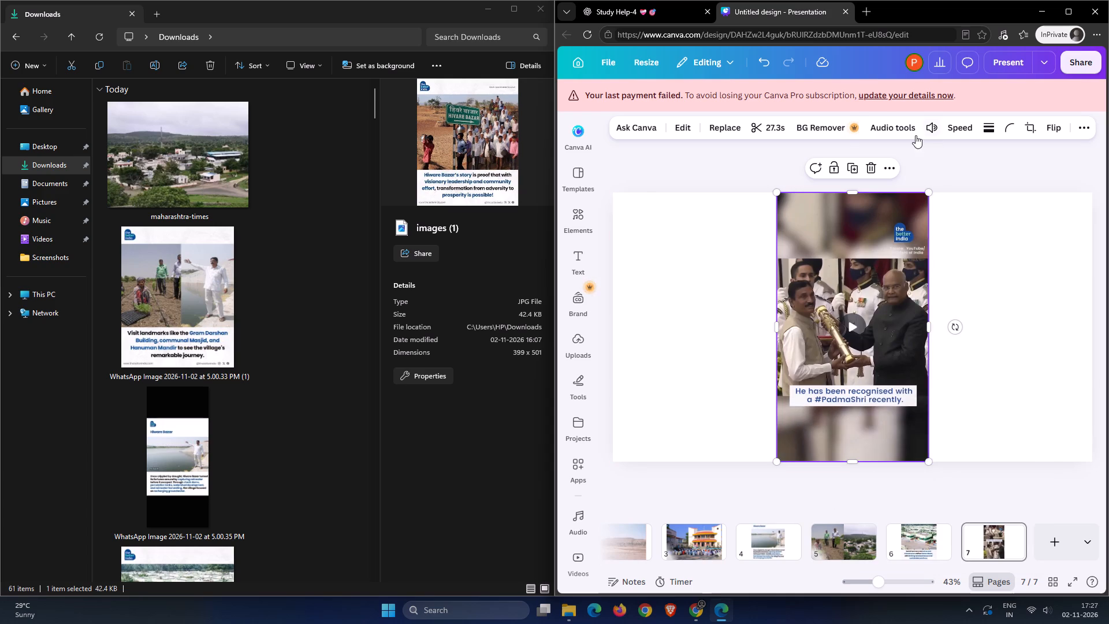
pyautogui.click(767, 125)
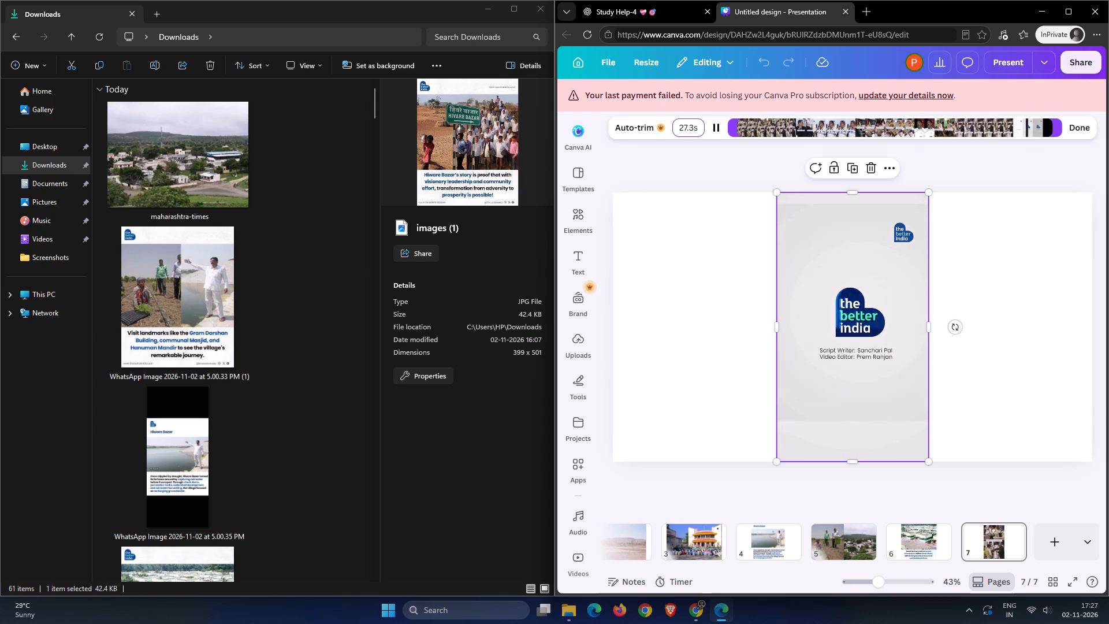
pyautogui.moveTo(1054, 127); pyautogui.dragTo(1037, 136)
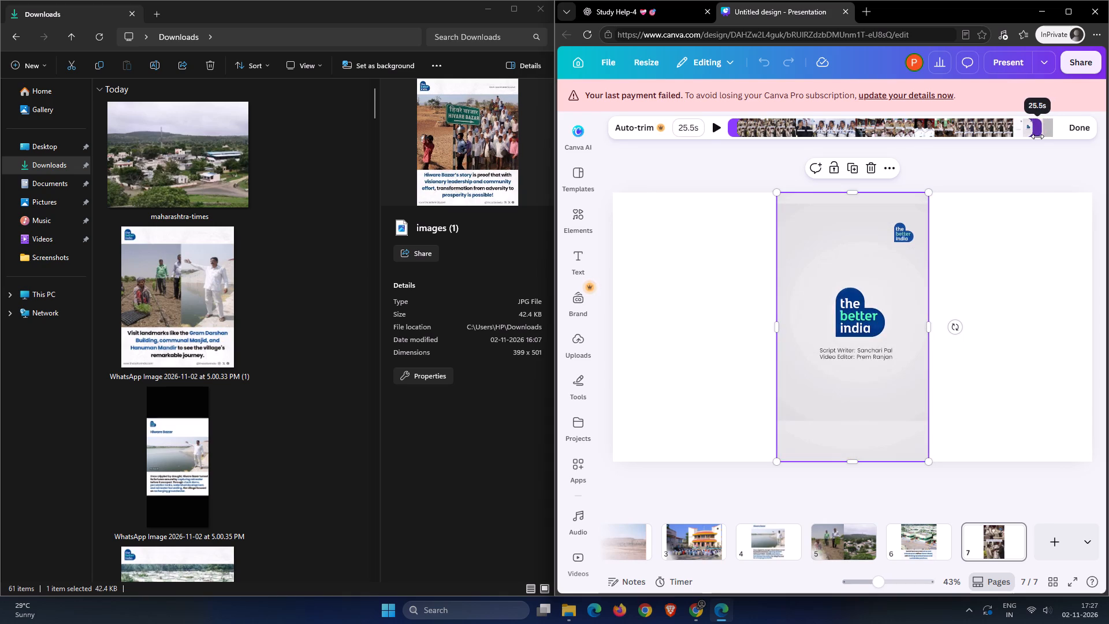
pyautogui.moveTo(1037, 136); pyautogui.dragTo(1017, 146)
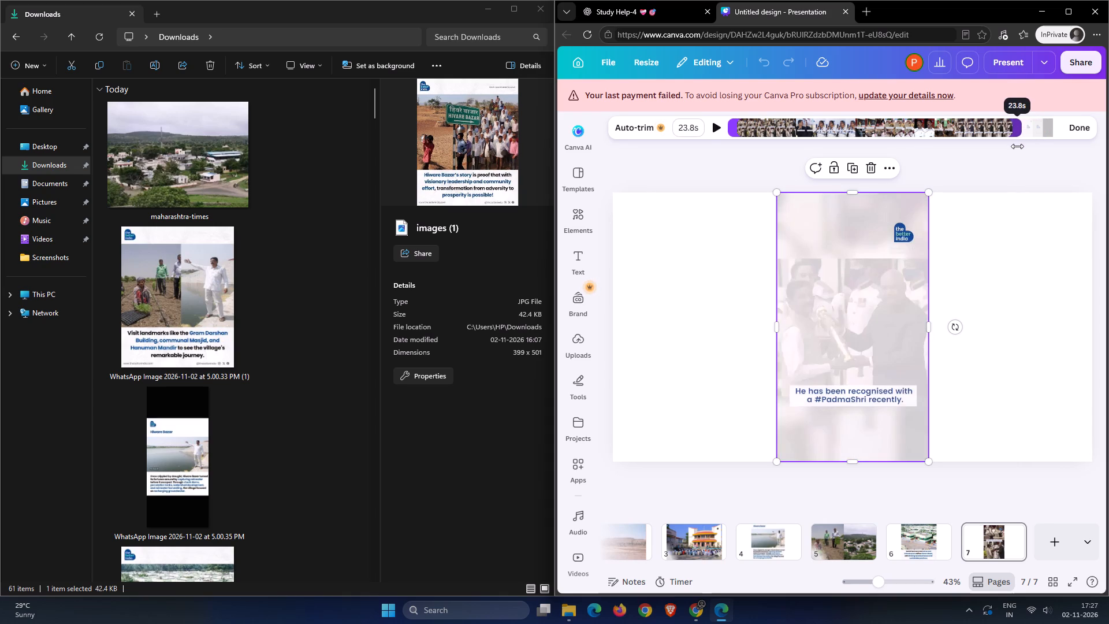
pyautogui.moveTo(1017, 146); pyautogui.dragTo(1018, 146)
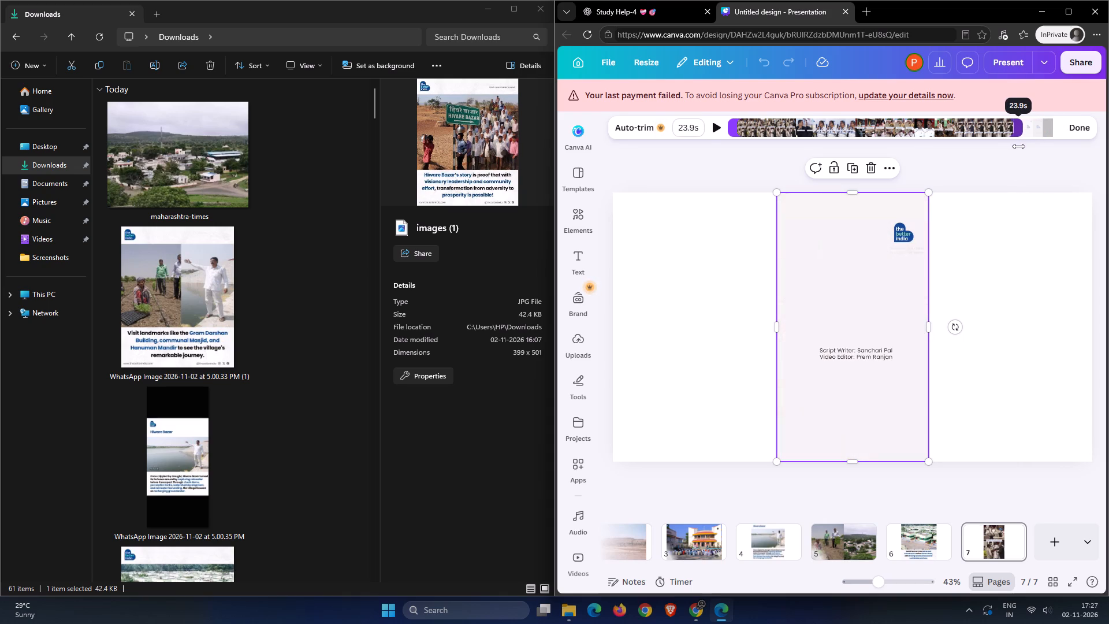
pyautogui.moveTo(1018, 146); pyautogui.dragTo(1015, 148)
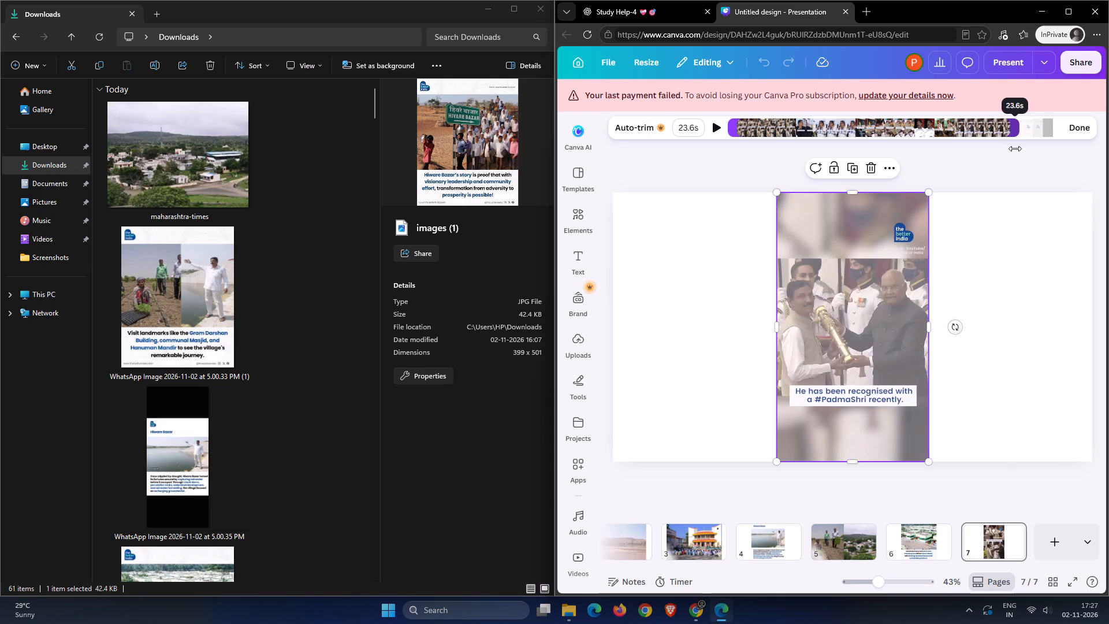
pyautogui.moveTo(1015, 148); pyautogui.dragTo(1016, 148)
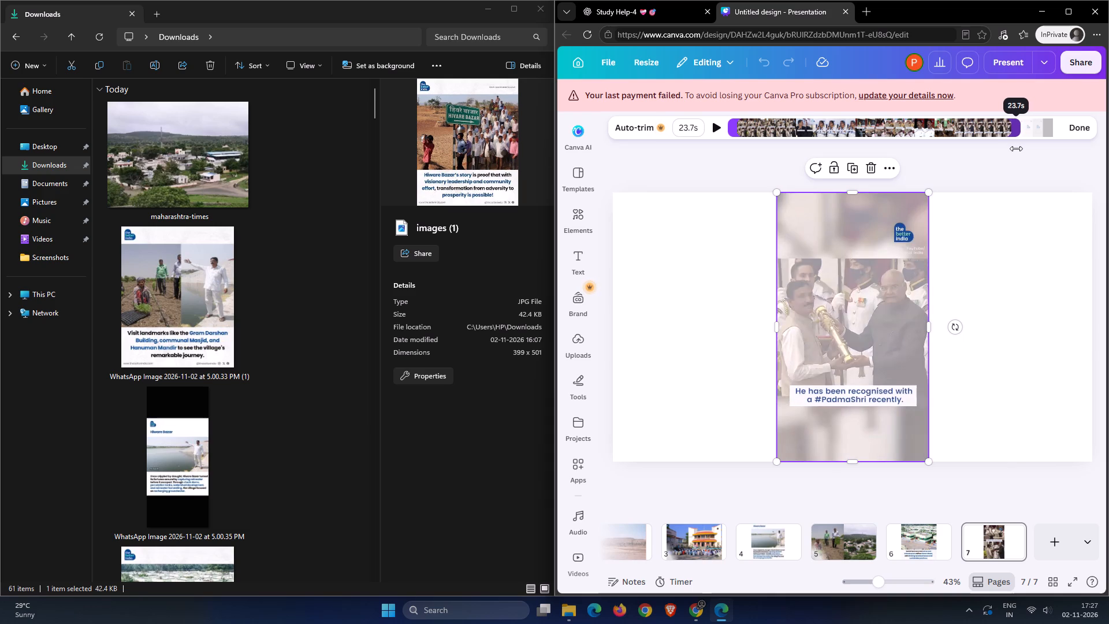
pyautogui.moveTo(1016, 148); pyautogui.dragTo(1018, 148)
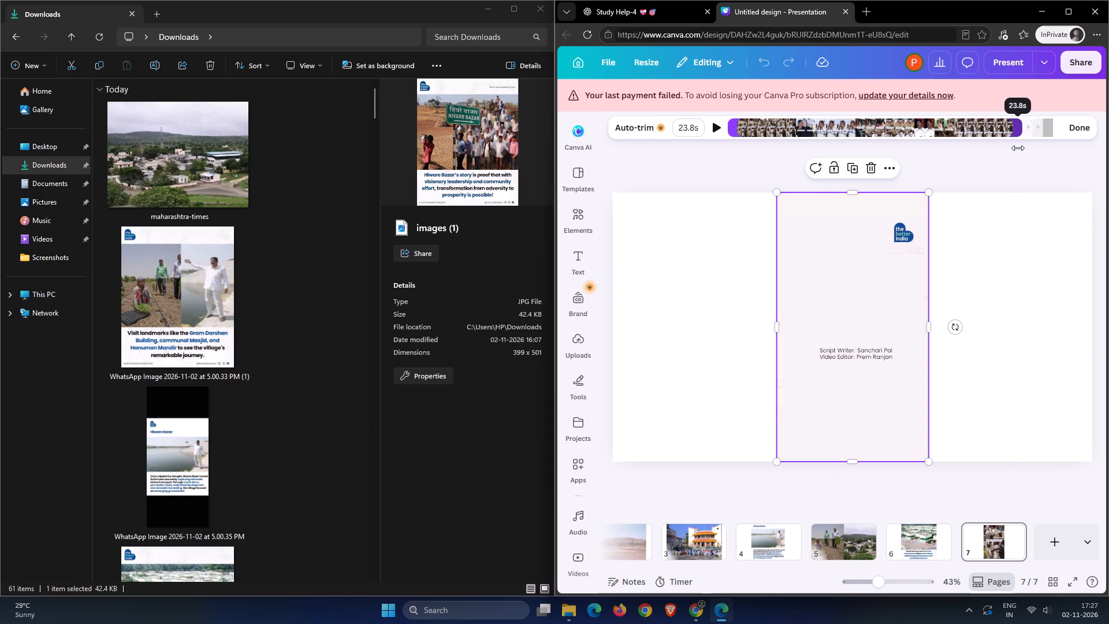
pyautogui.moveTo(1018, 148); pyautogui.dragTo(1018, 149)
pyautogui.moveTo(1018, 149); pyautogui.dragTo(1017, 150)
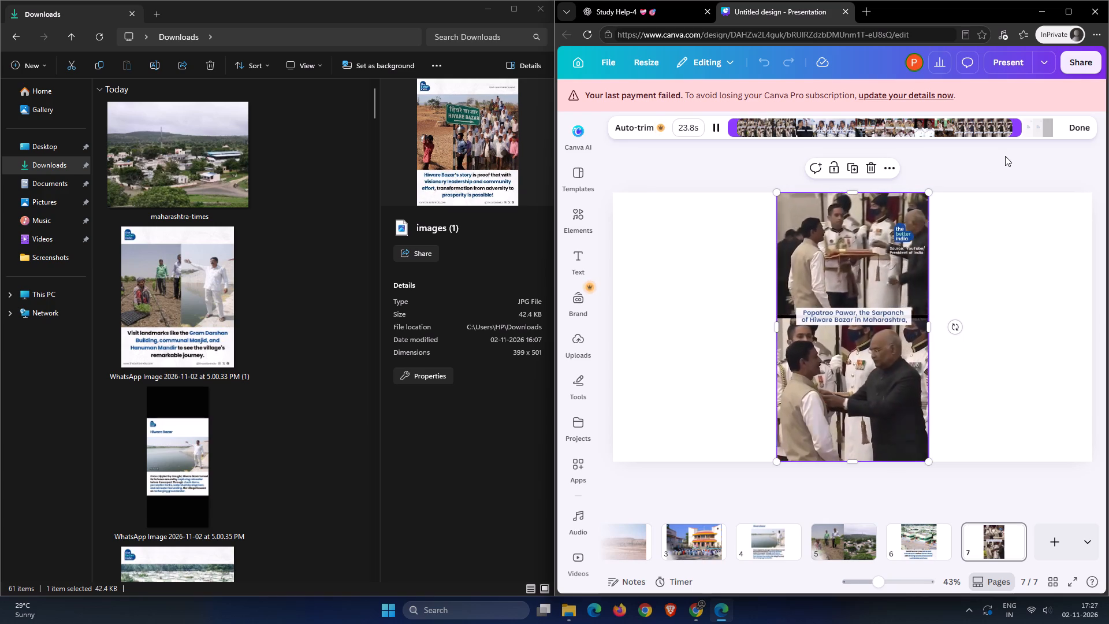
pyautogui.click(1073, 127)
pyautogui.click(1034, 163)
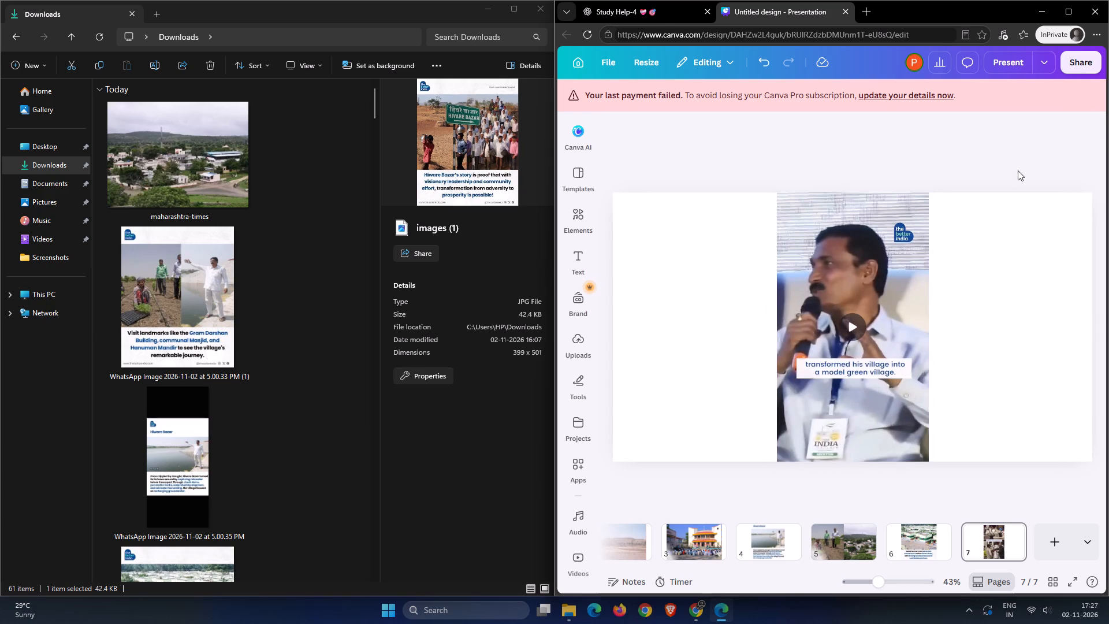
# Review presentation pages 1, 4, 3, 2 and 5 one by one, checking their images and layout.
pyautogui.moveTo(868, 569); pyautogui.dragTo(794, 573)
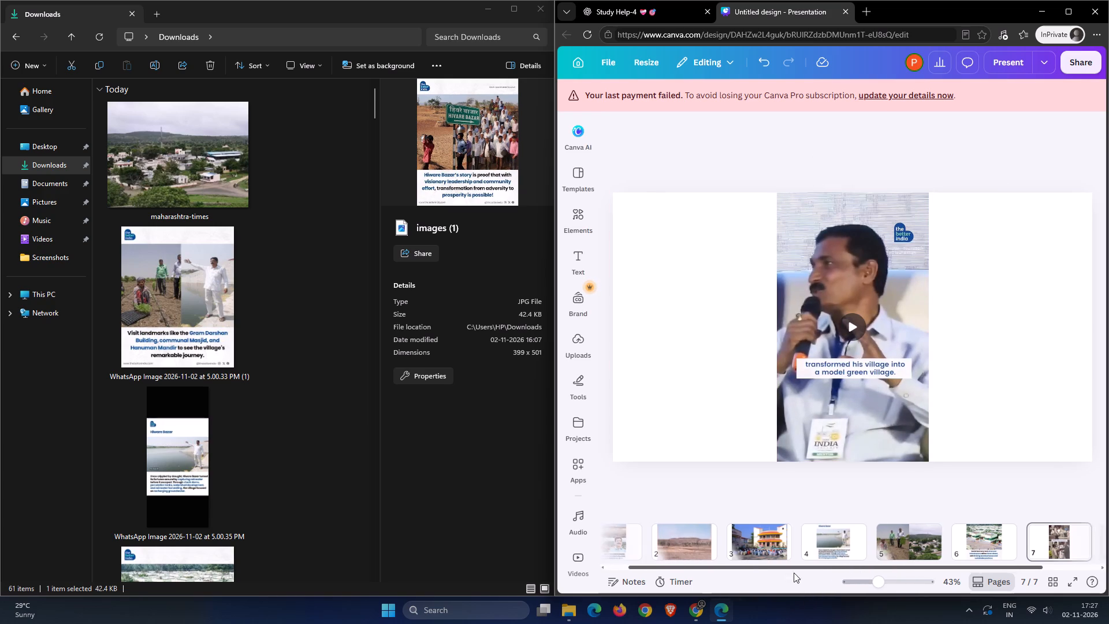
pyautogui.moveTo(794, 573); pyautogui.dragTo(701, 574)
pyautogui.click(642, 538)
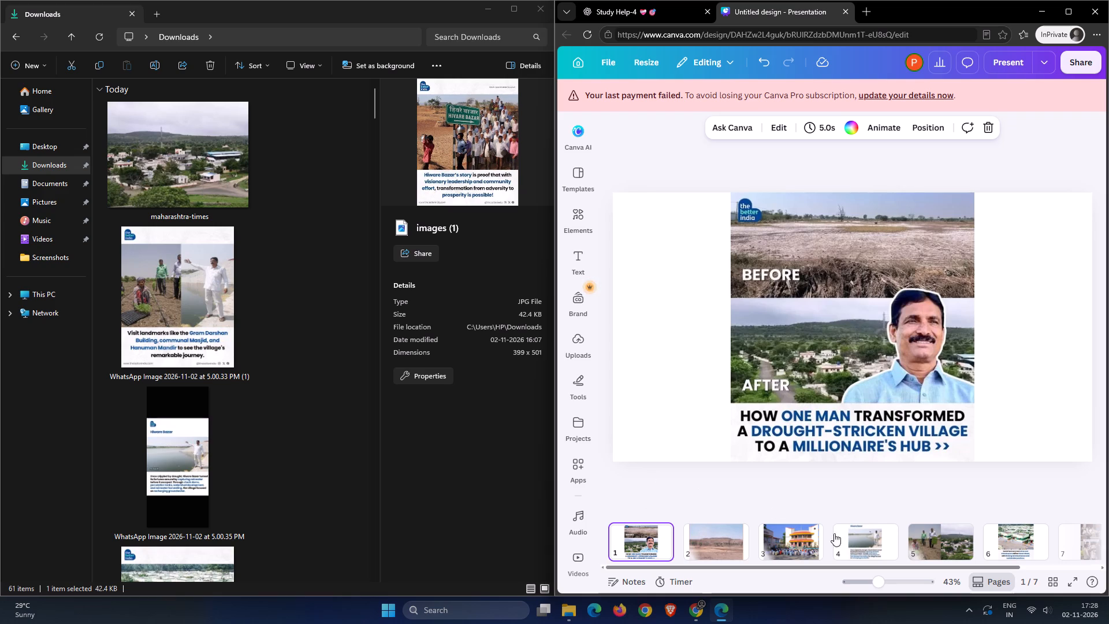
pyautogui.click(849, 534)
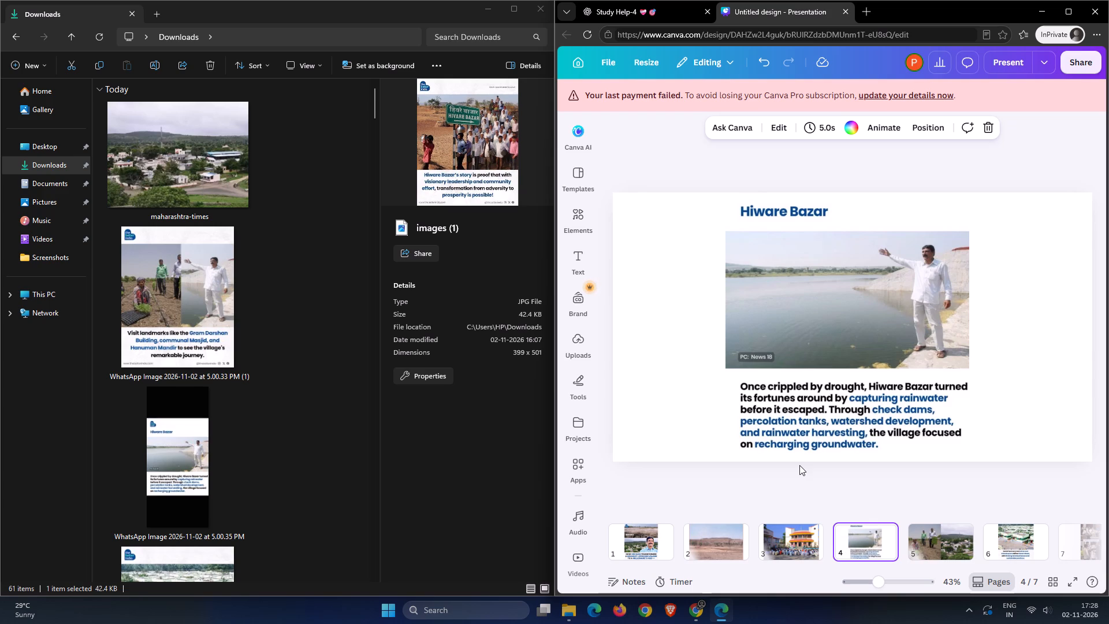
pyautogui.click(773, 546)
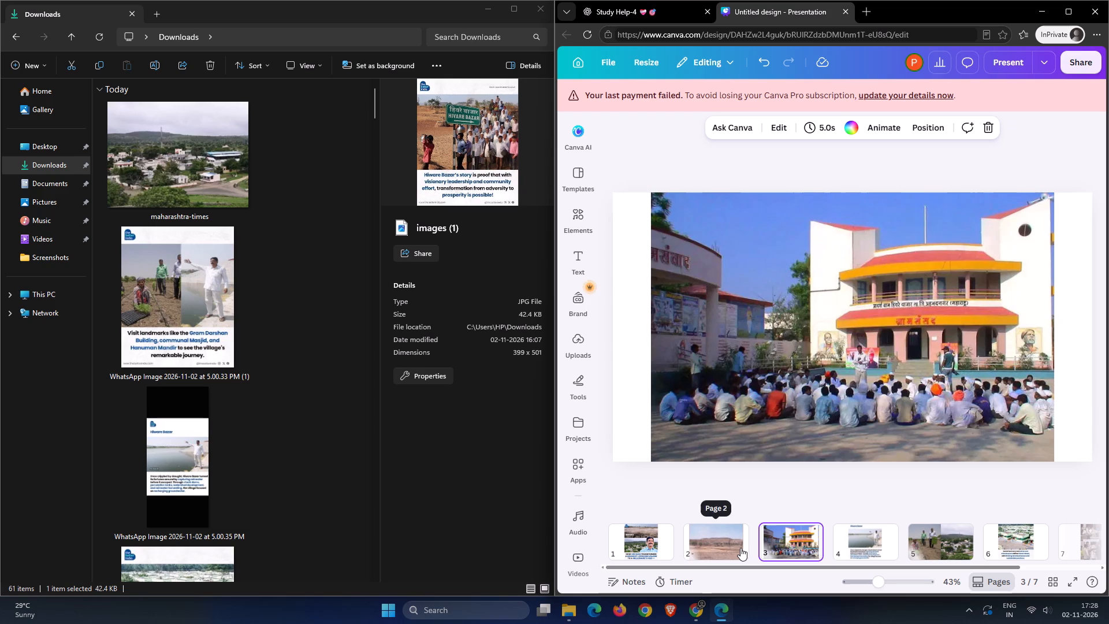
pyautogui.click(738, 547)
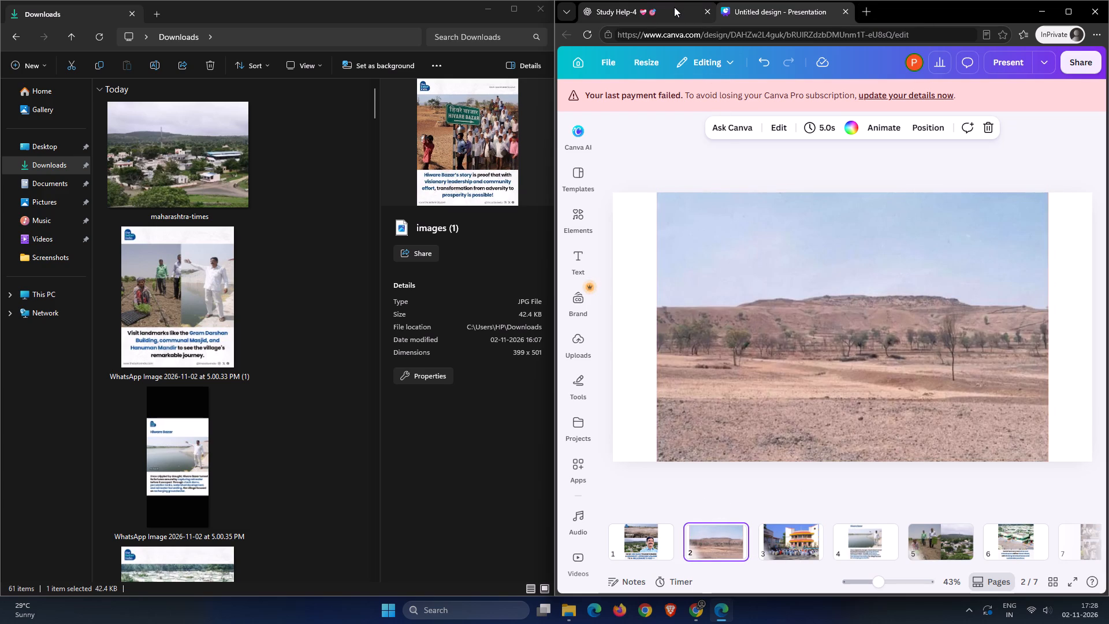
pyautogui.click(918, 547)
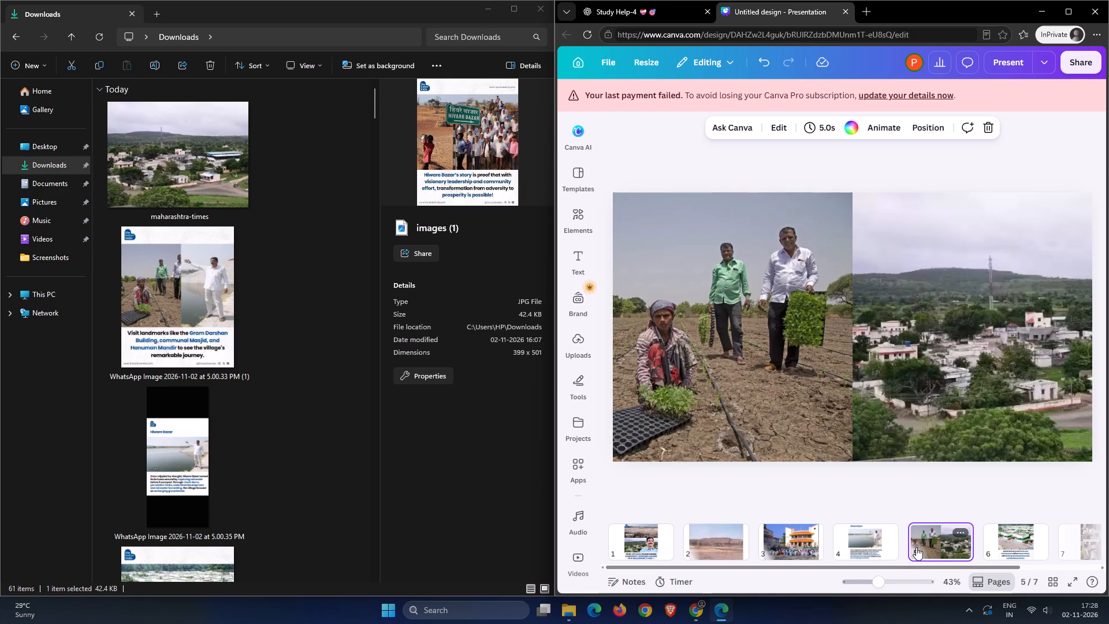
pyautogui.moveTo(964, 567); pyautogui.dragTo(1013, 567)
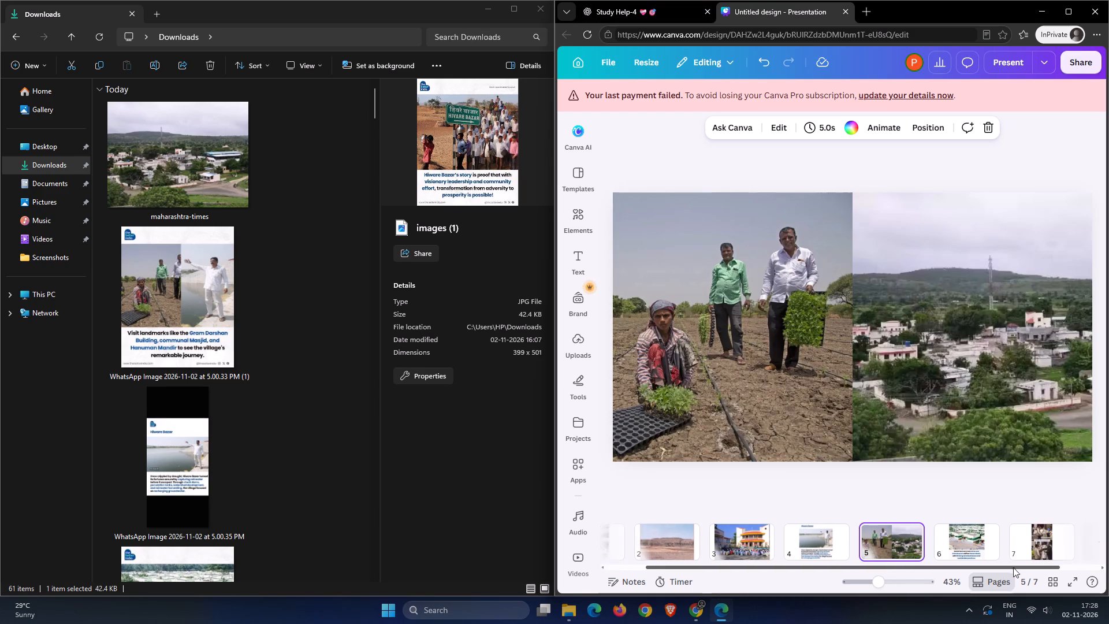
pyautogui.moveTo(1013, 567); pyautogui.dragTo(1017, 567)
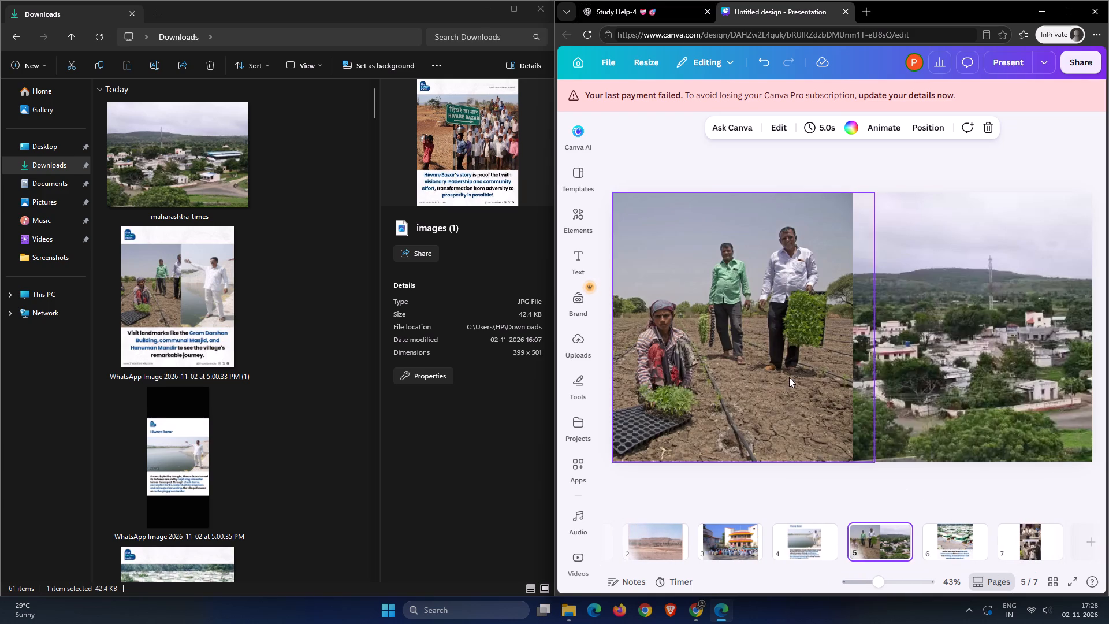
# Review presentation pages 6, 7, 3, 4 and 2, checking the images and captions on each.
pyautogui.click(951, 550)
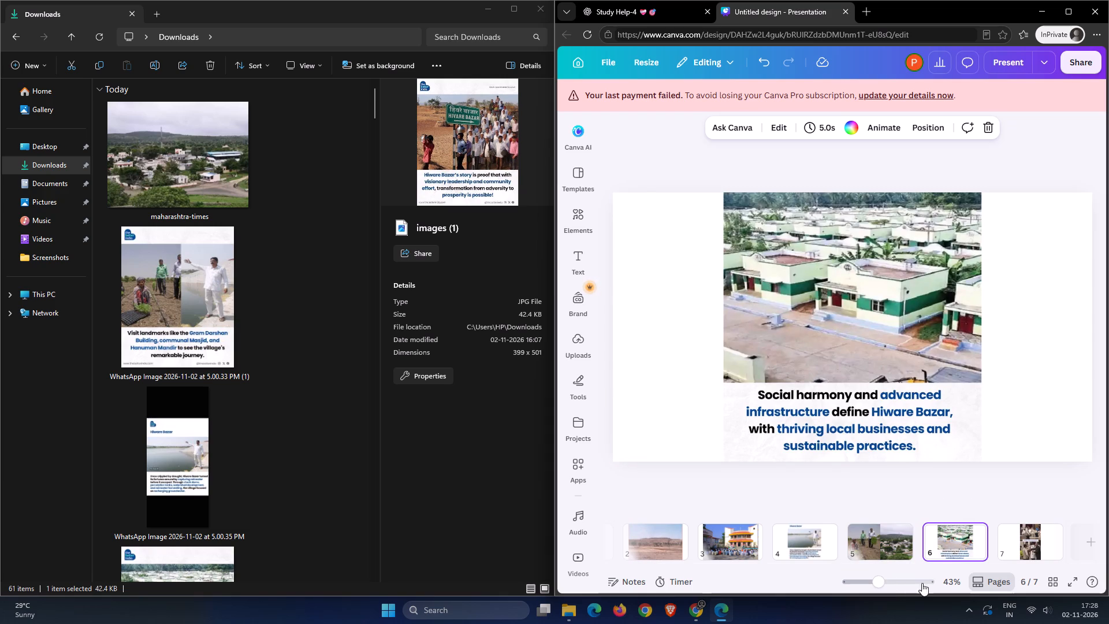
pyautogui.click(1015, 539)
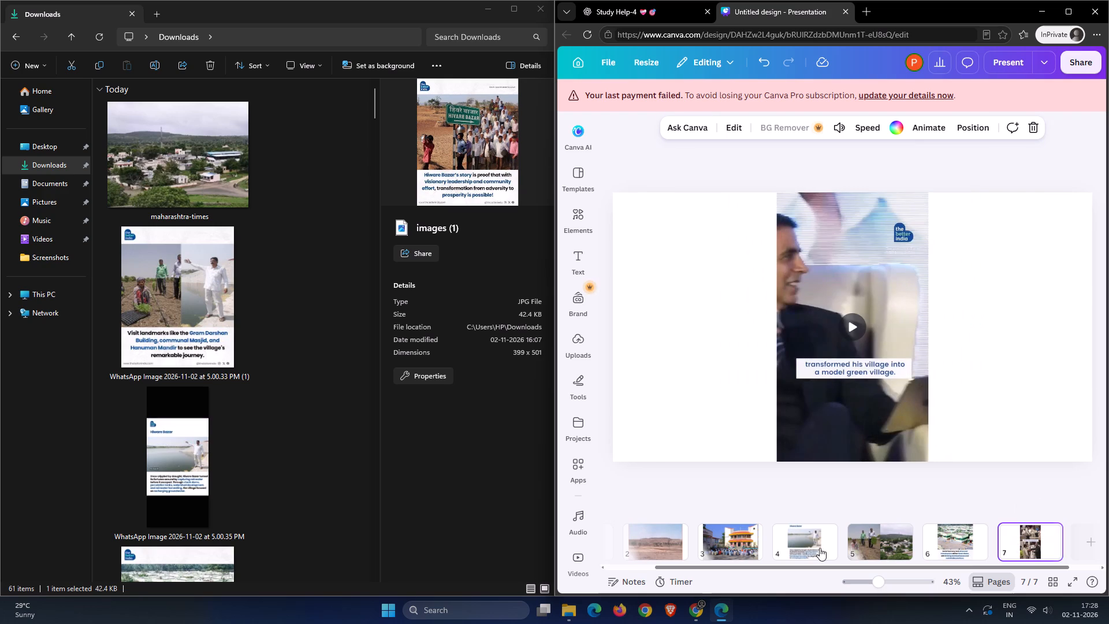
pyautogui.moveTo(771, 566); pyautogui.dragTo(697, 565)
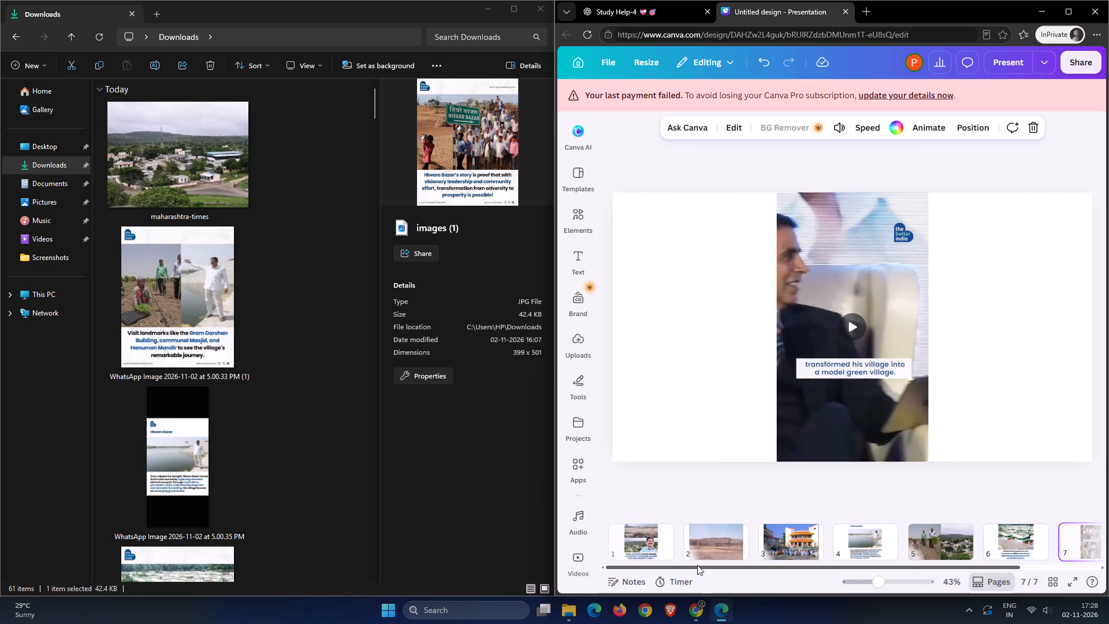
pyautogui.moveTo(697, 565); pyautogui.dragTo(689, 565)
pyautogui.click(802, 541)
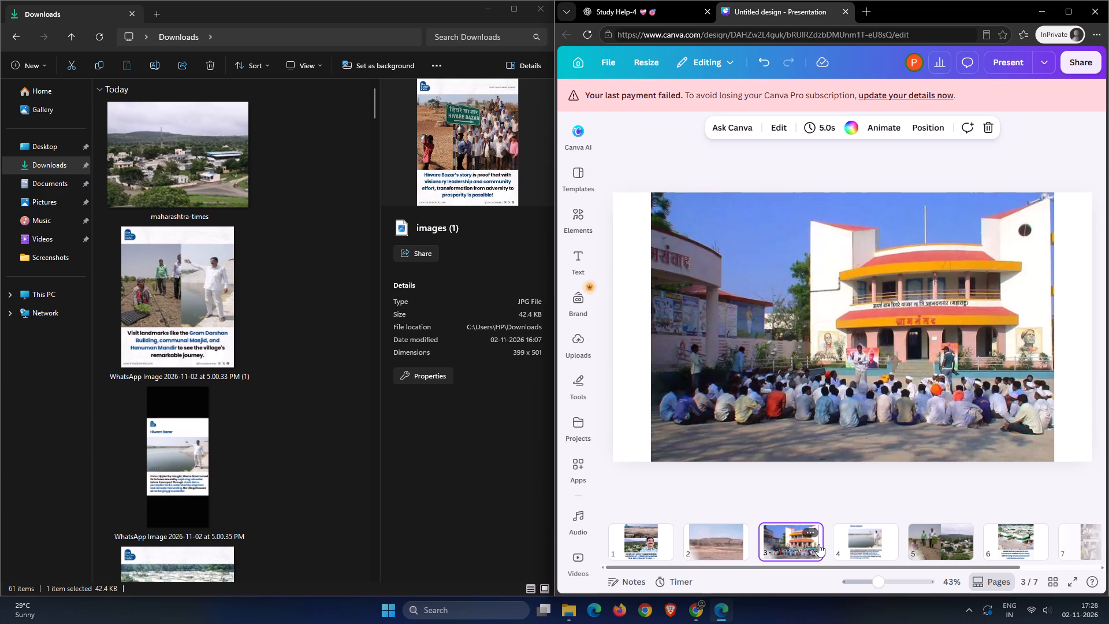
pyautogui.click(850, 545)
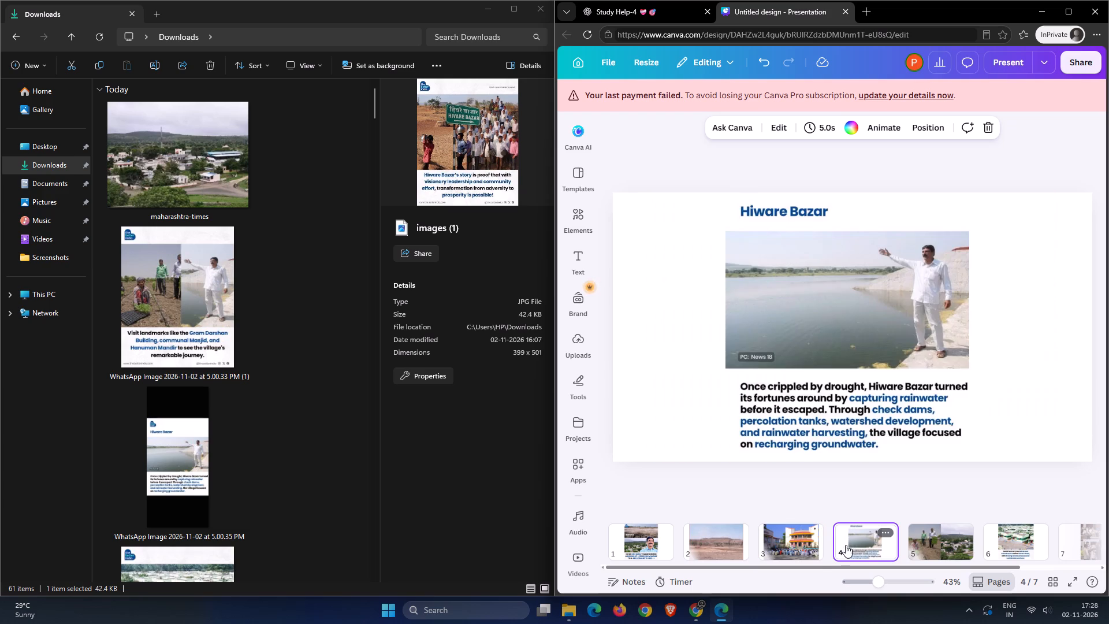
pyautogui.click(718, 541)
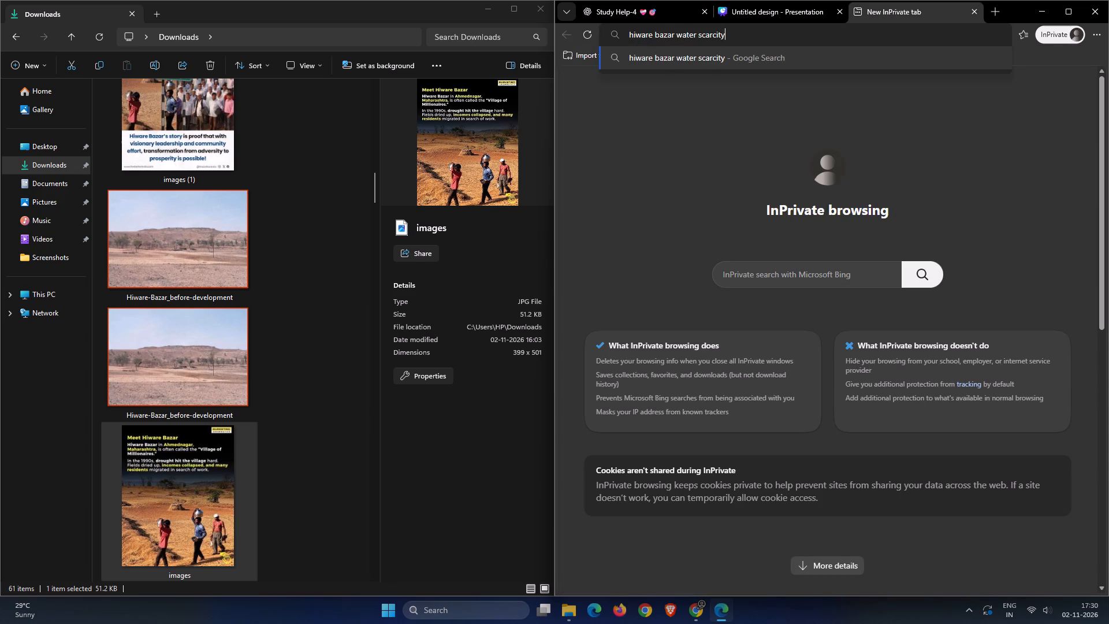
pyautogui.press('Return')
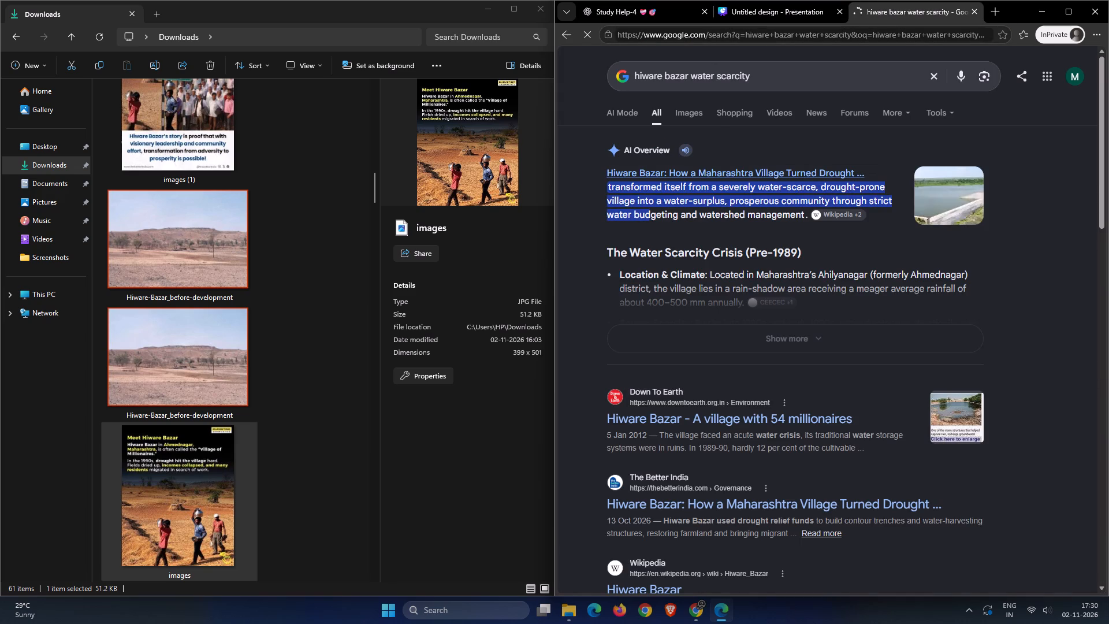
pyautogui.click(680, 111)
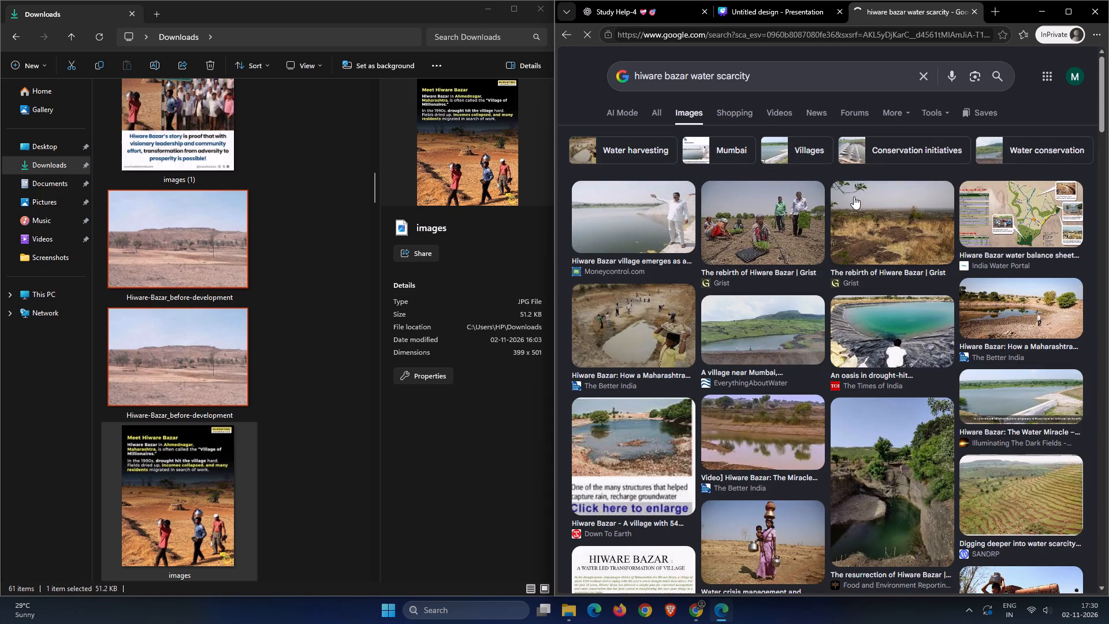
# Preview the Tech With Love photo of a girl carrying water near a tanker and browse the remaining water scarcity image results.
pyautogui.scroll(-3, 964, 276)
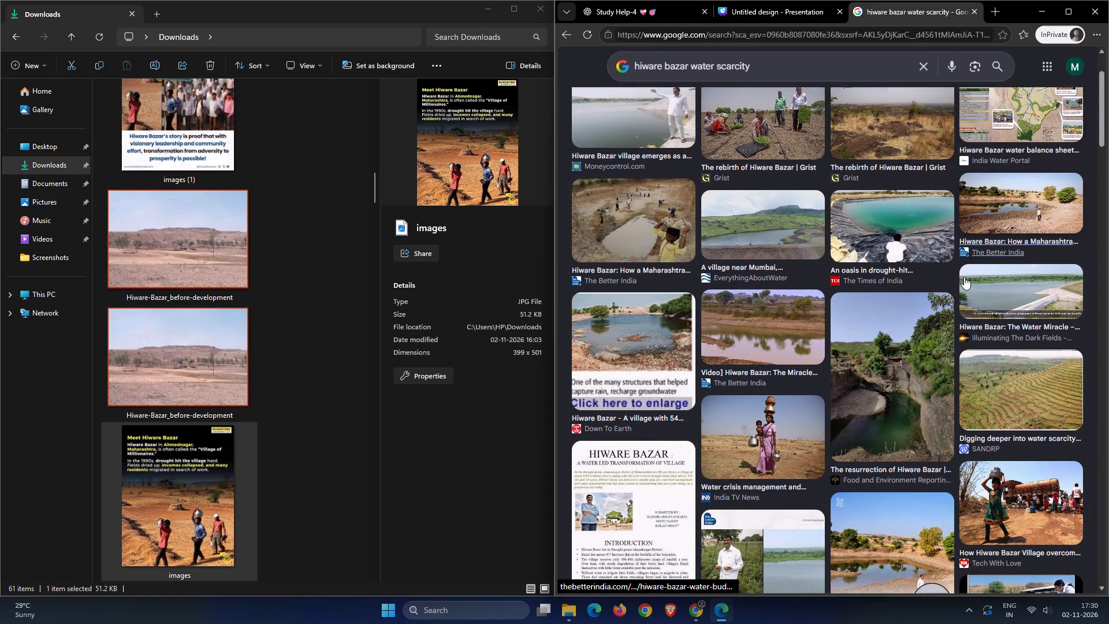
pyautogui.scroll(-1, 964, 277)
pyautogui.click(1013, 344)
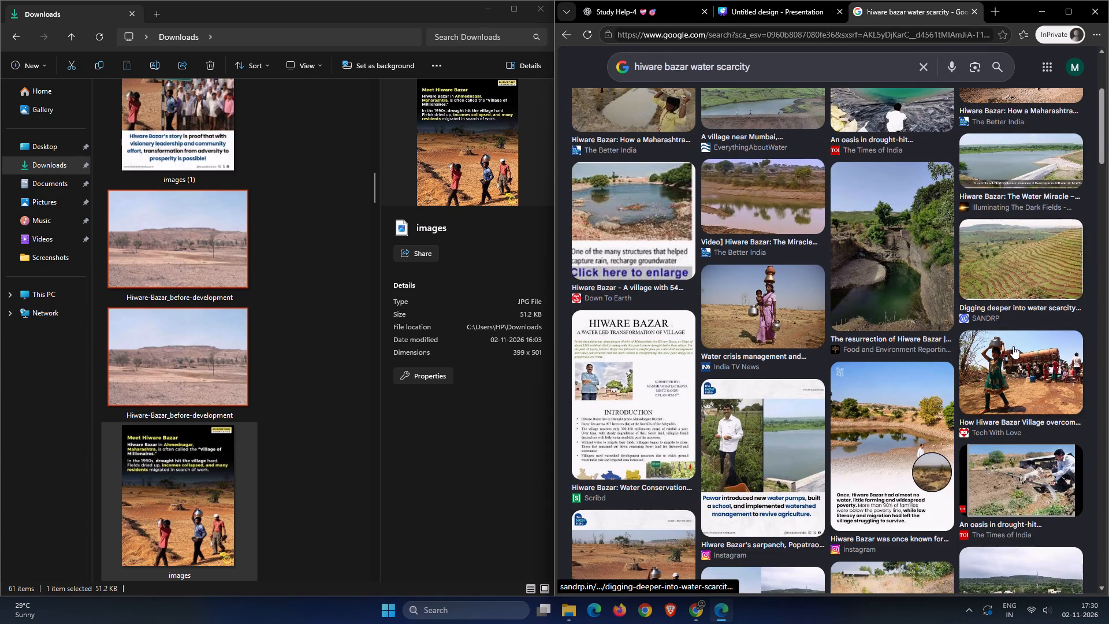
pyautogui.click(1016, 372)
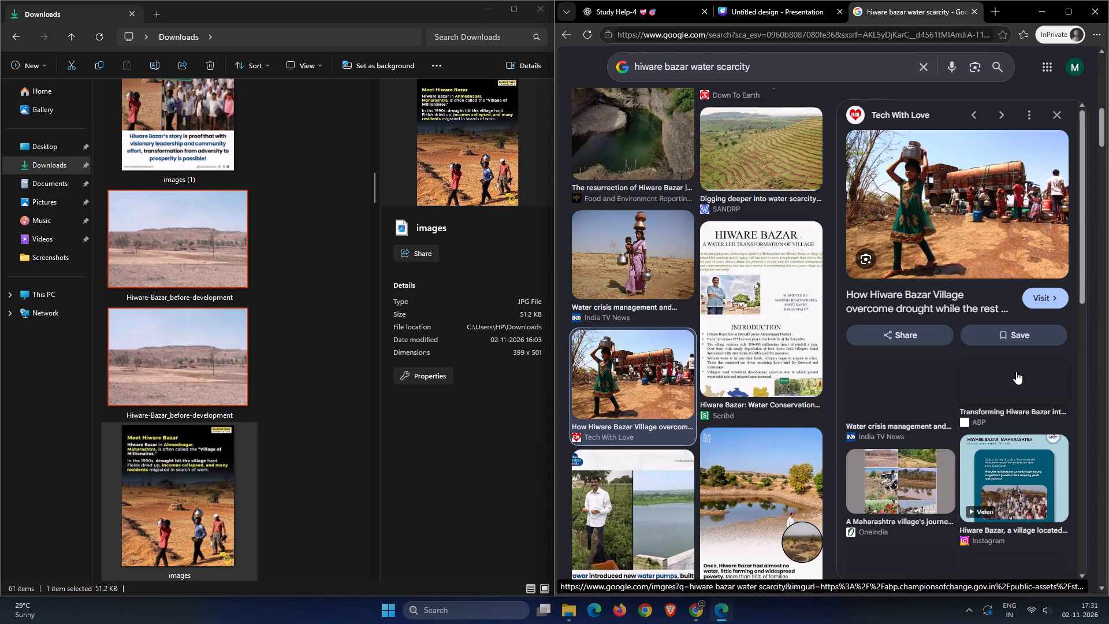
pyautogui.scroll(-2, 758, 336)
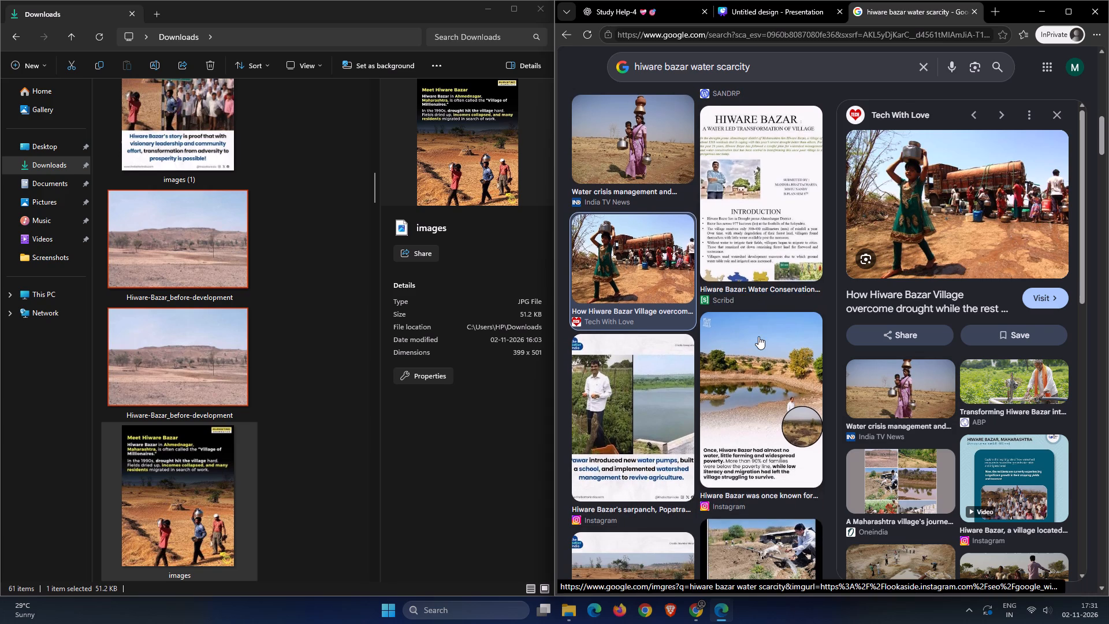
pyautogui.scroll(-2, 758, 337)
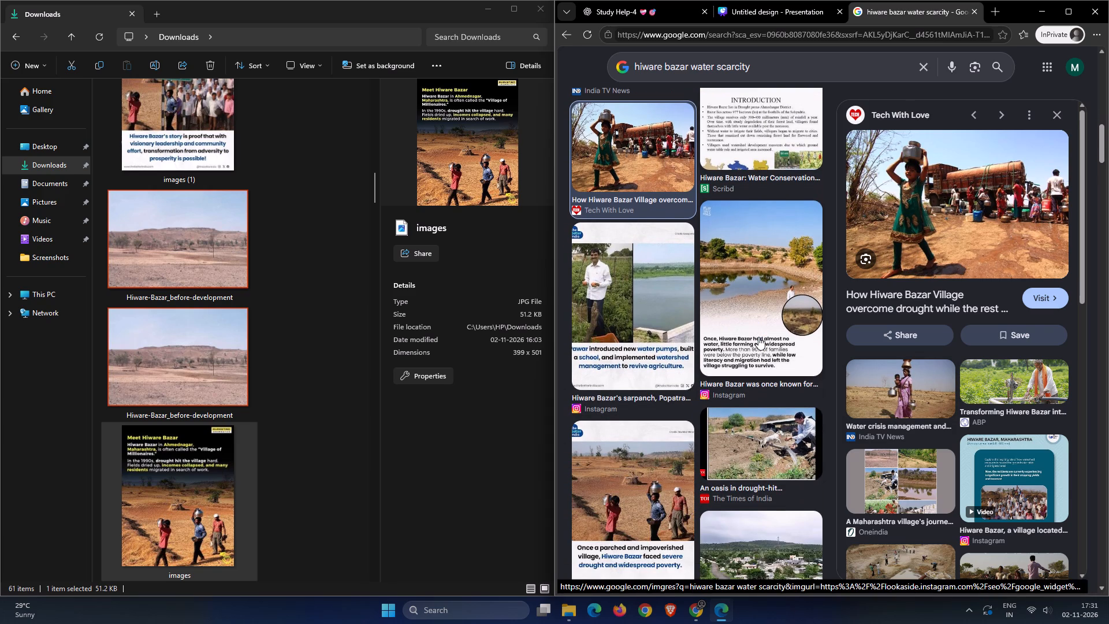
pyautogui.scroll(-1, 758, 337)
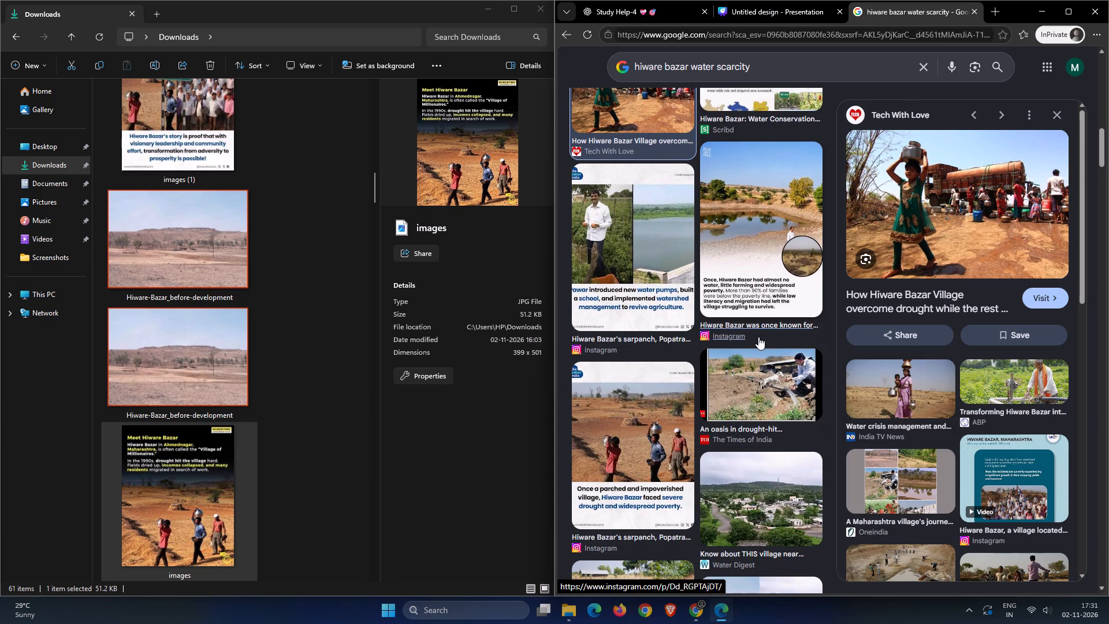
pyautogui.scroll(-1, 758, 337)
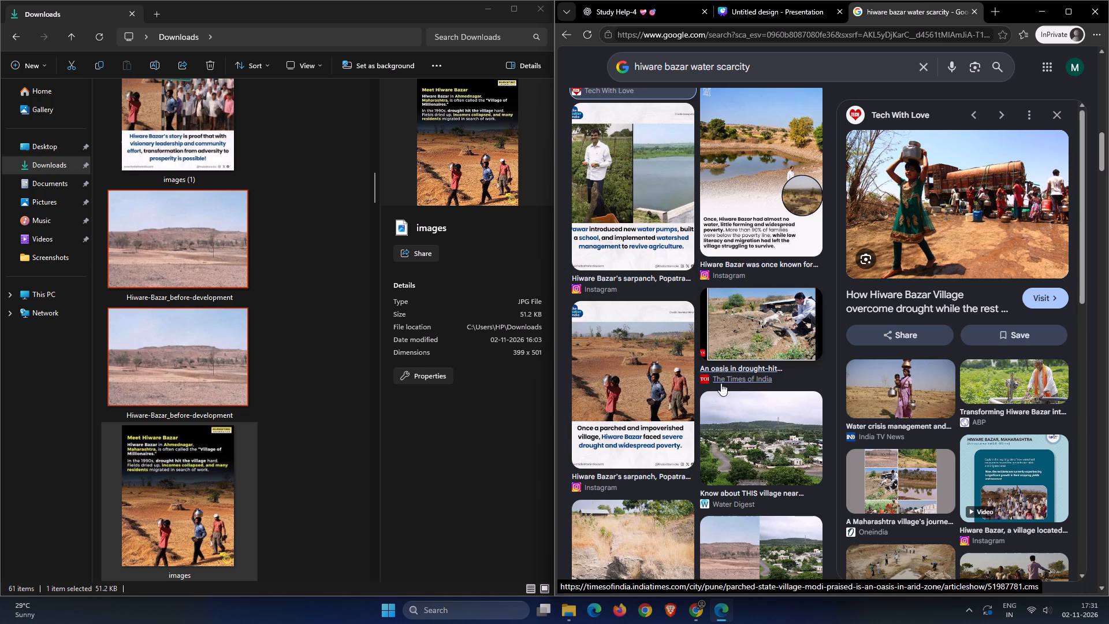
pyautogui.scroll(-6, 709, 379)
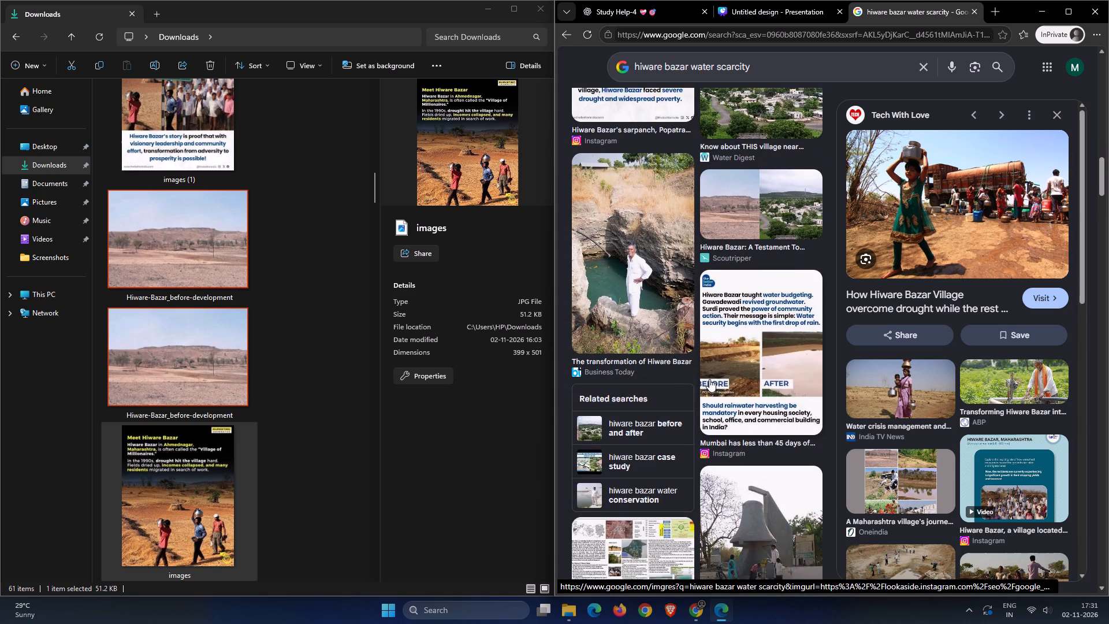
pyautogui.scroll(-8, 709, 379)
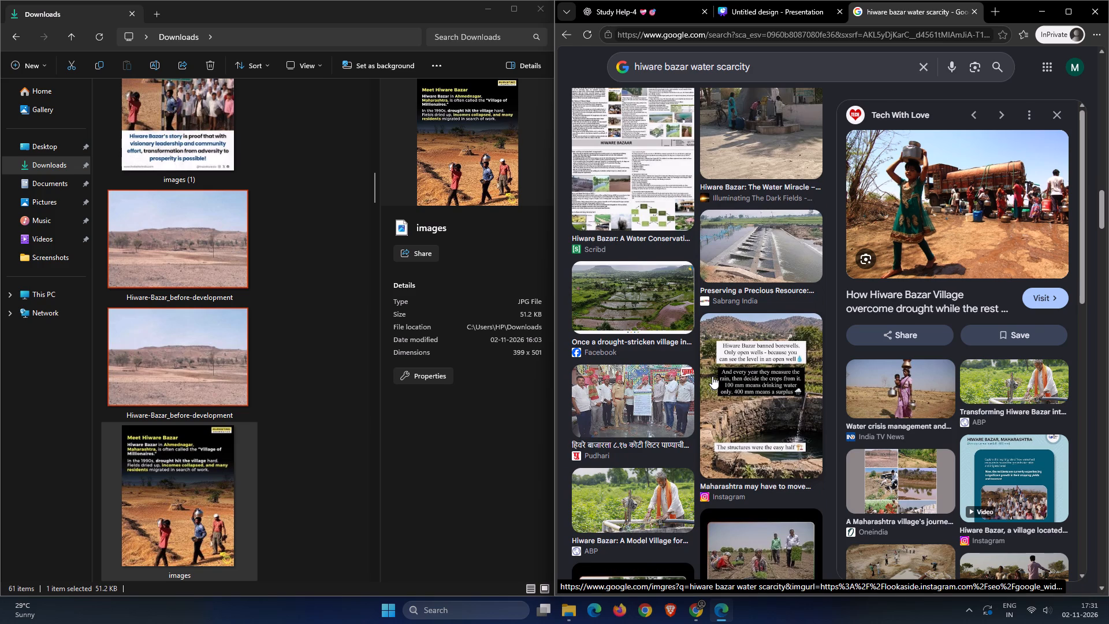
pyautogui.scroll(-1, 720, 363)
# Find the Tech With Love photo of the girl carrying water again in the water scarcity results and open its source article.
pyautogui.scroll(5, 719, 363)
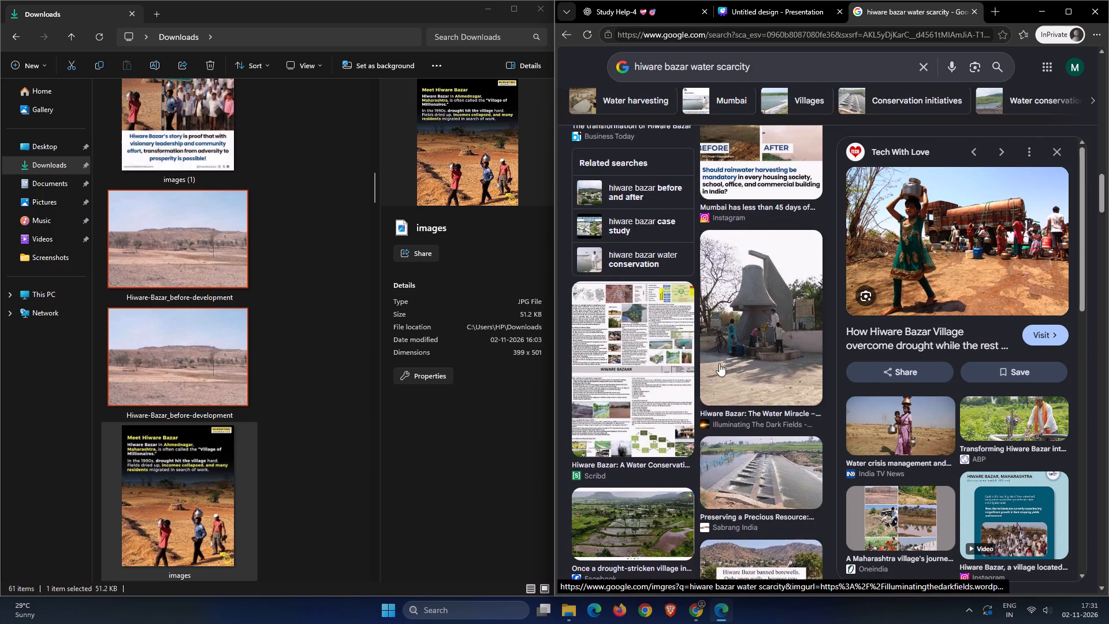
pyautogui.scroll(10, 719, 363)
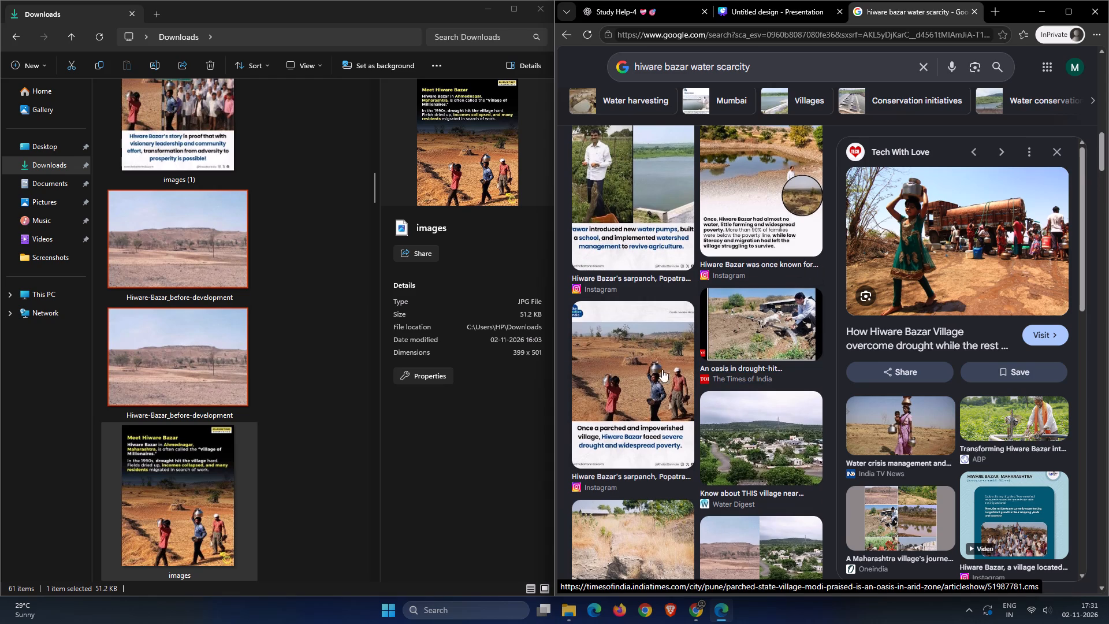
pyautogui.click(630, 371)
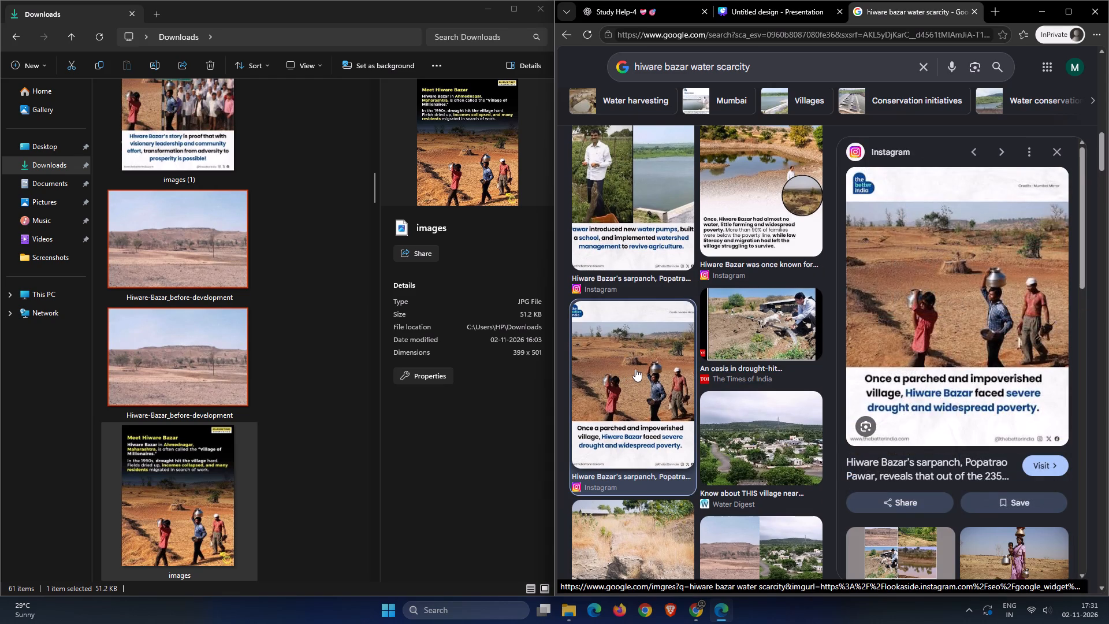
pyautogui.scroll(6, 655, 367)
pyautogui.click(656, 364)
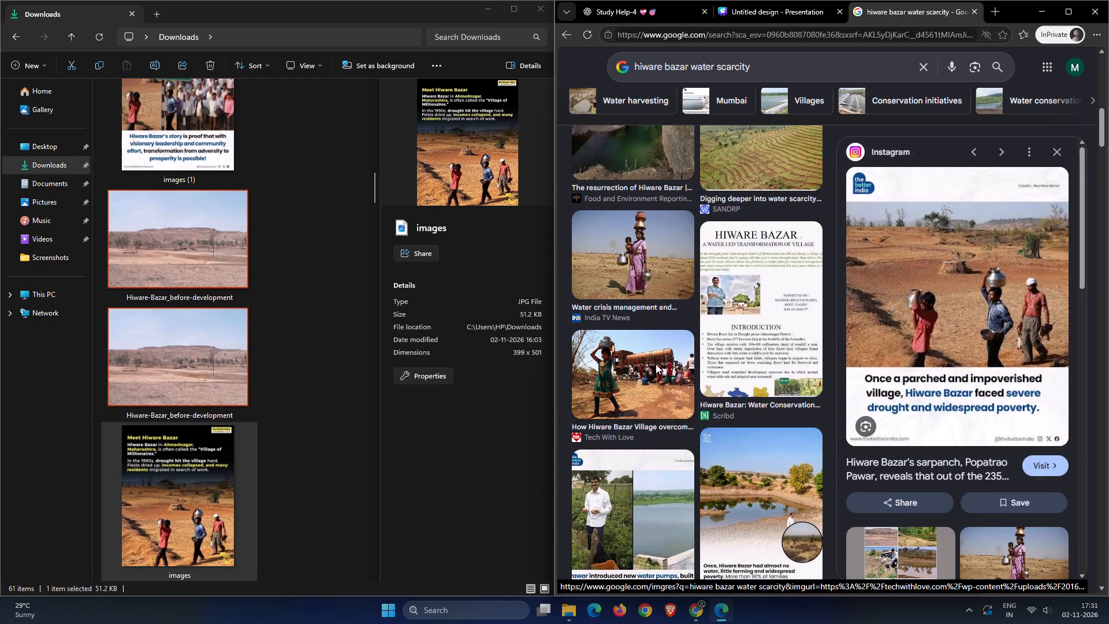
pyautogui.click(1044, 336)
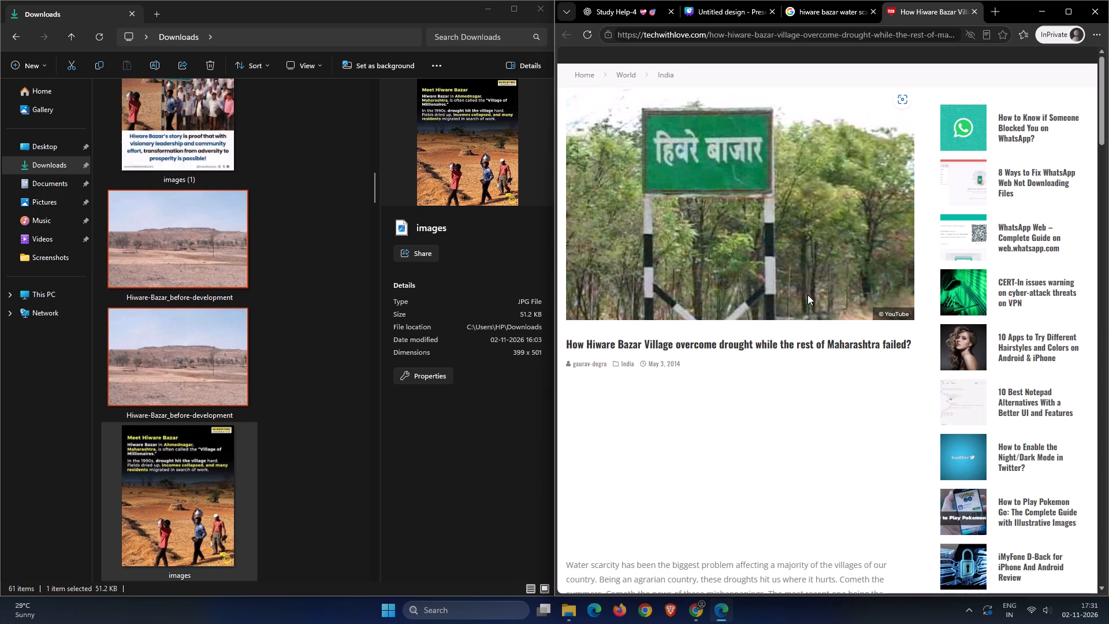
# Save the article's photo of the girl carrying water to Downloads as children-carrying-water, and close the article.
pyautogui.scroll(-16, 792, 319)
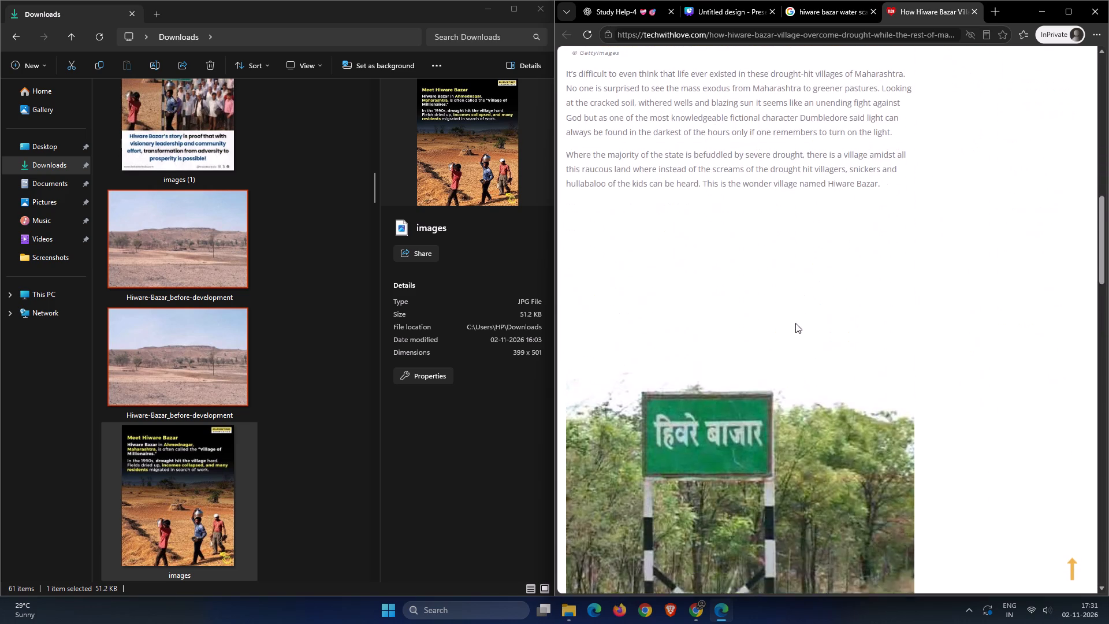
pyautogui.scroll(-7, 795, 323)
pyautogui.rightClick(764, 328)
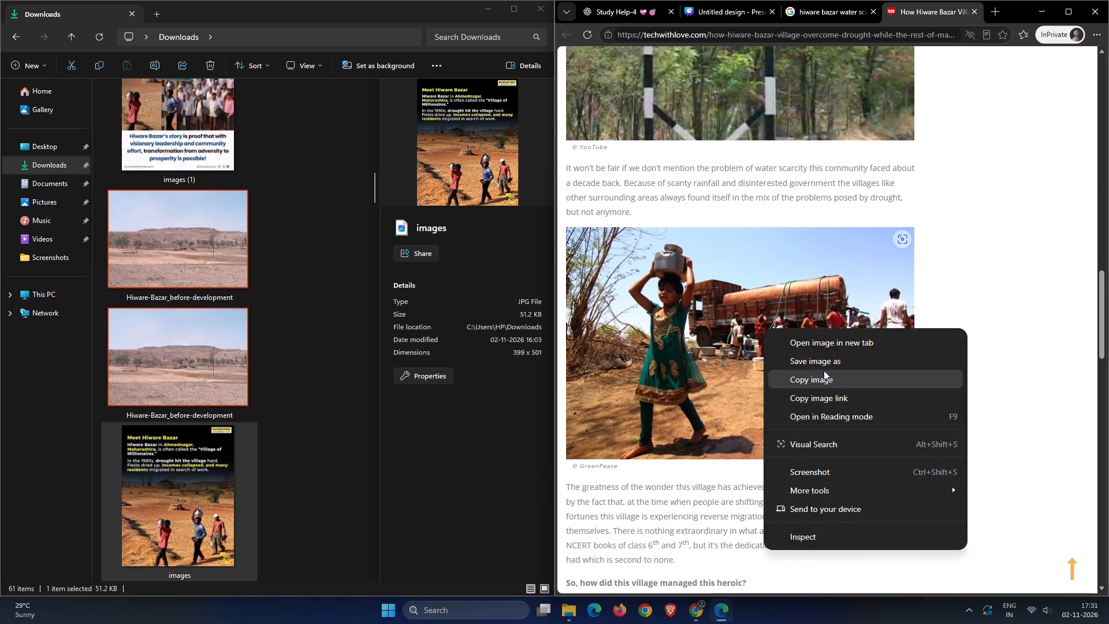
pyautogui.click(828, 362)
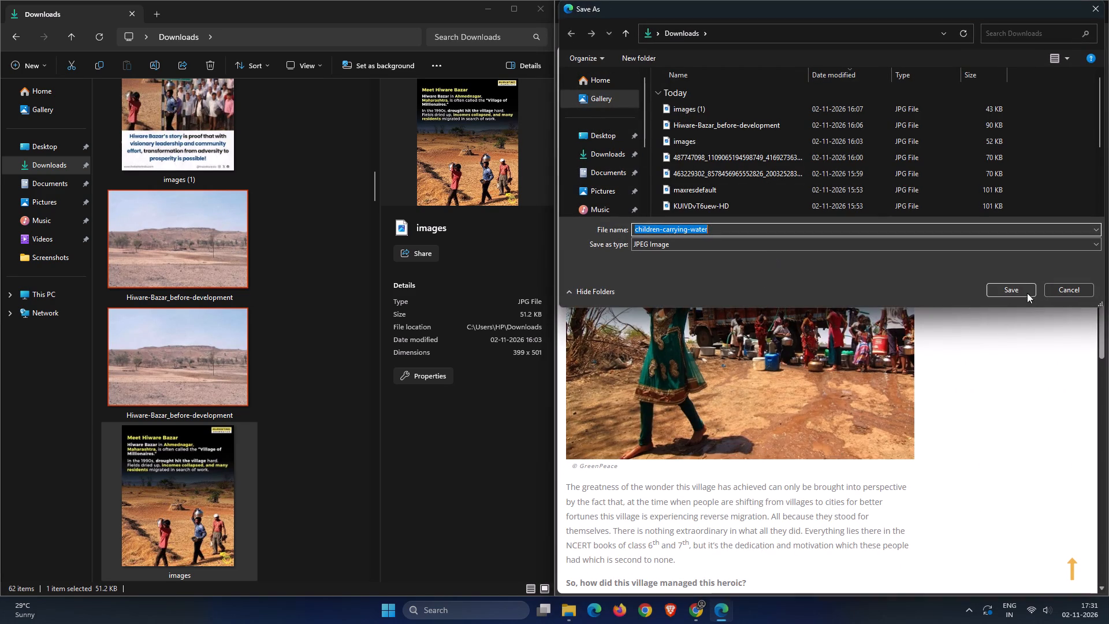
pyautogui.click(1024, 291)
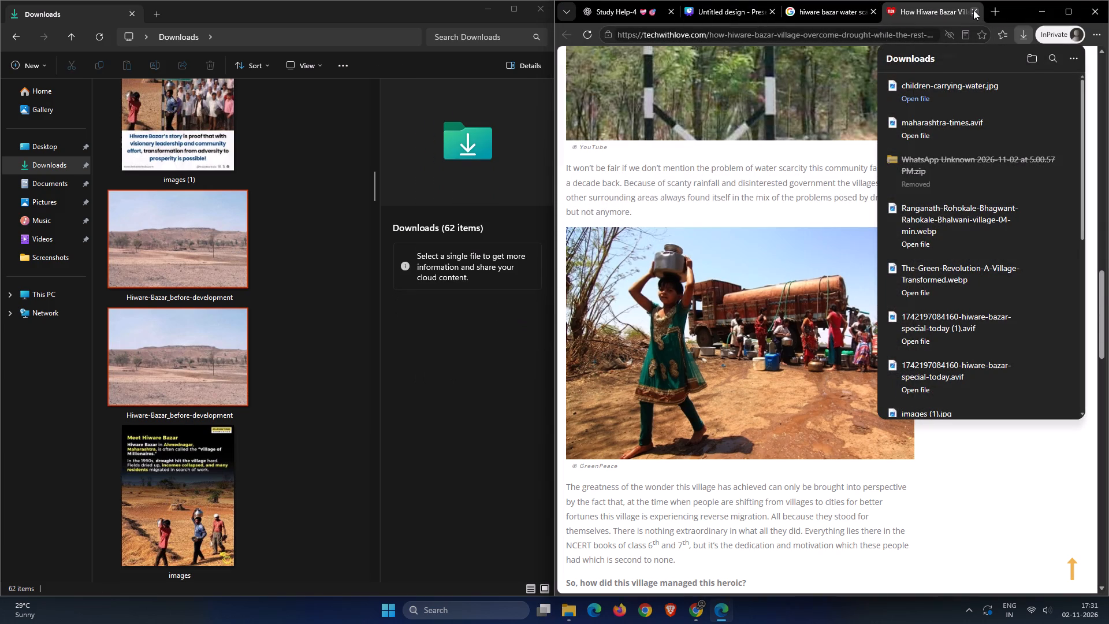
pyautogui.click(973, 10)
# Add the children-carrying-water image from the Downloads folder to slide 2 of the Canva presentation.
pyautogui.click(810, 19)
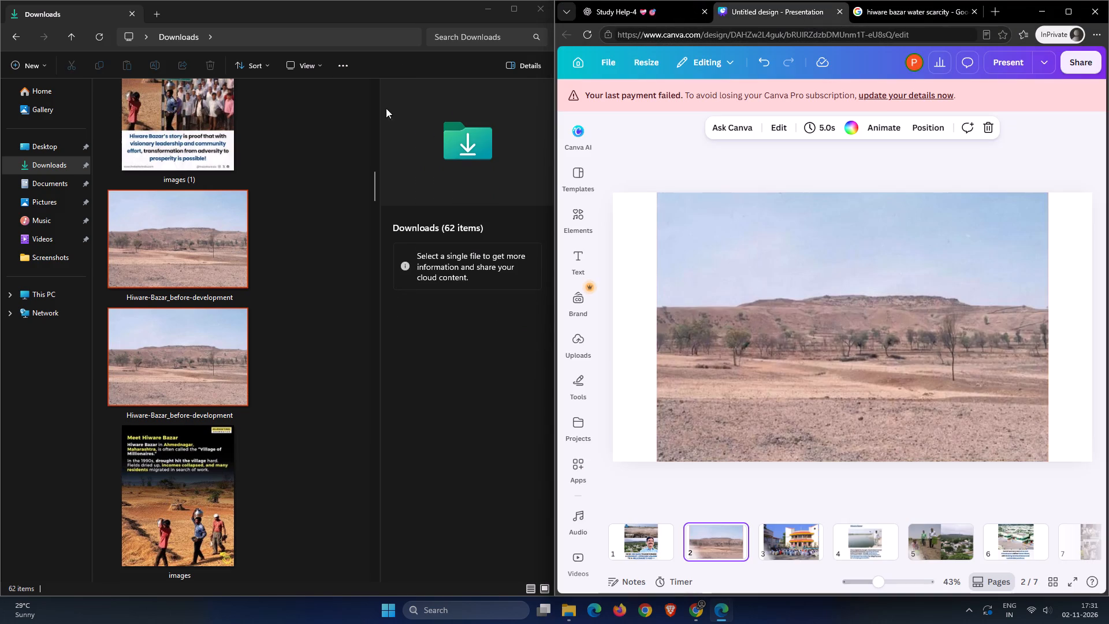
pyautogui.scroll(17, 163, 274)
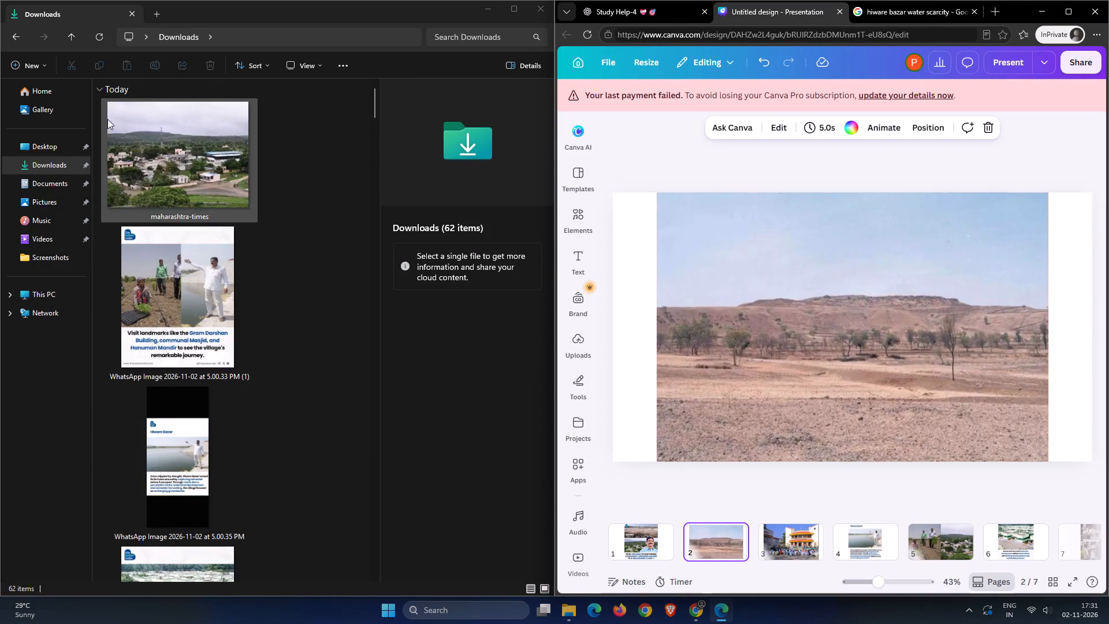
pyautogui.click(95, 29)
pyautogui.moveTo(160, 191); pyautogui.dragTo(530, 296)
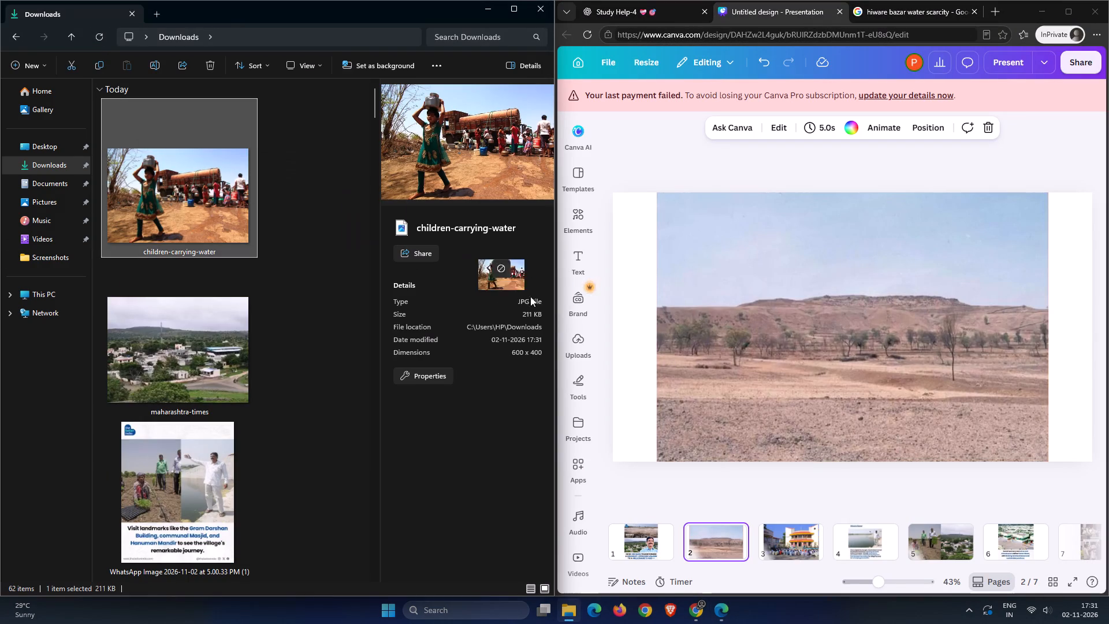
pyautogui.moveTo(530, 296); pyautogui.dragTo(686, 338)
# Align the girl's photo with the lower-left corner of slide 2 and enlarge it to the full slide height.
pyautogui.moveTo(819, 344); pyautogui.dragTo(754, 354)
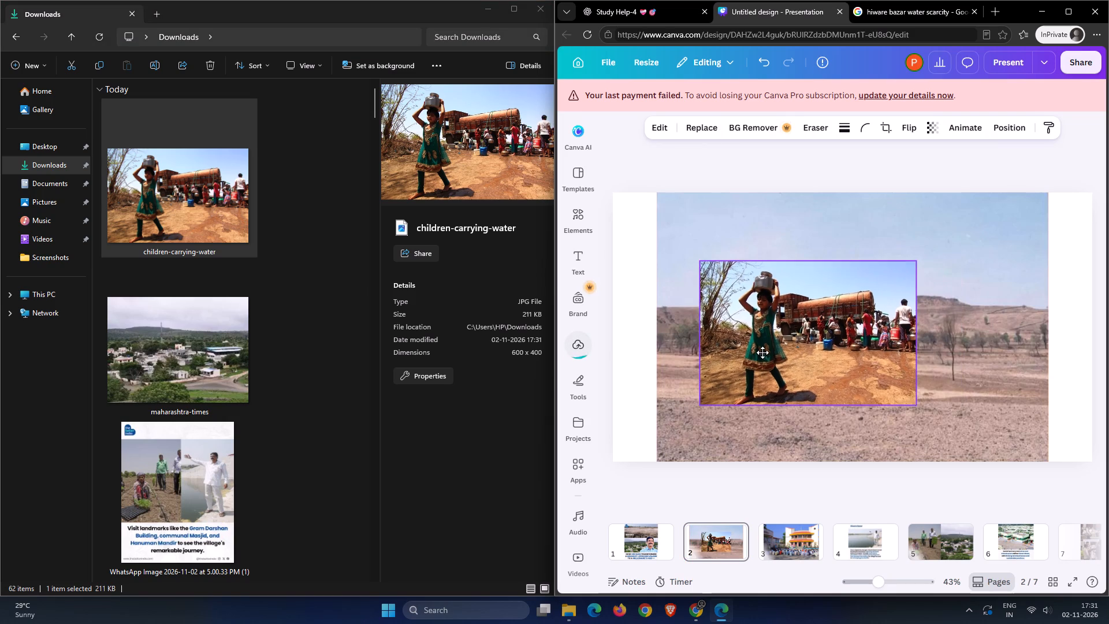
pyautogui.moveTo(754, 354); pyautogui.dragTo(660, 410)
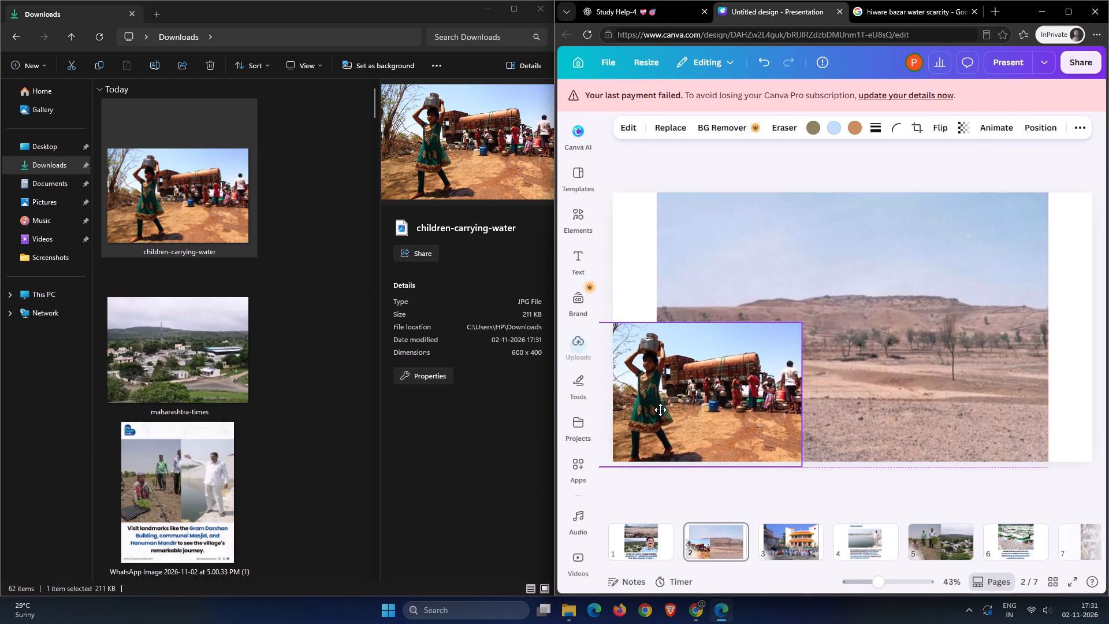
pyautogui.moveTo(660, 410); pyautogui.dragTo(658, 406)
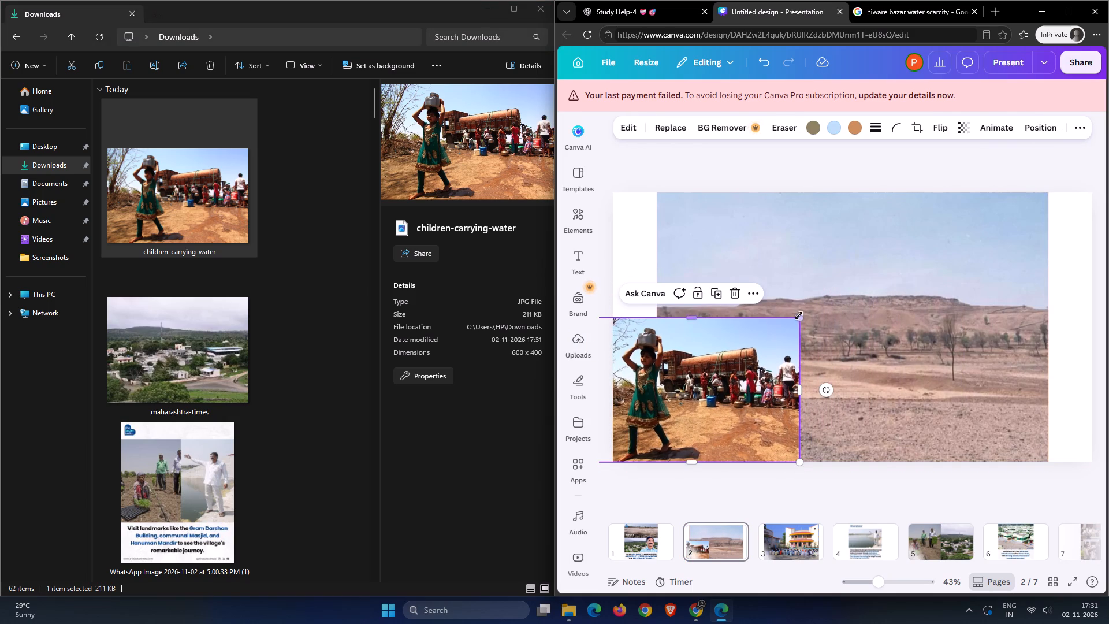
pyautogui.moveTo(801, 317); pyautogui.dragTo(972, 212)
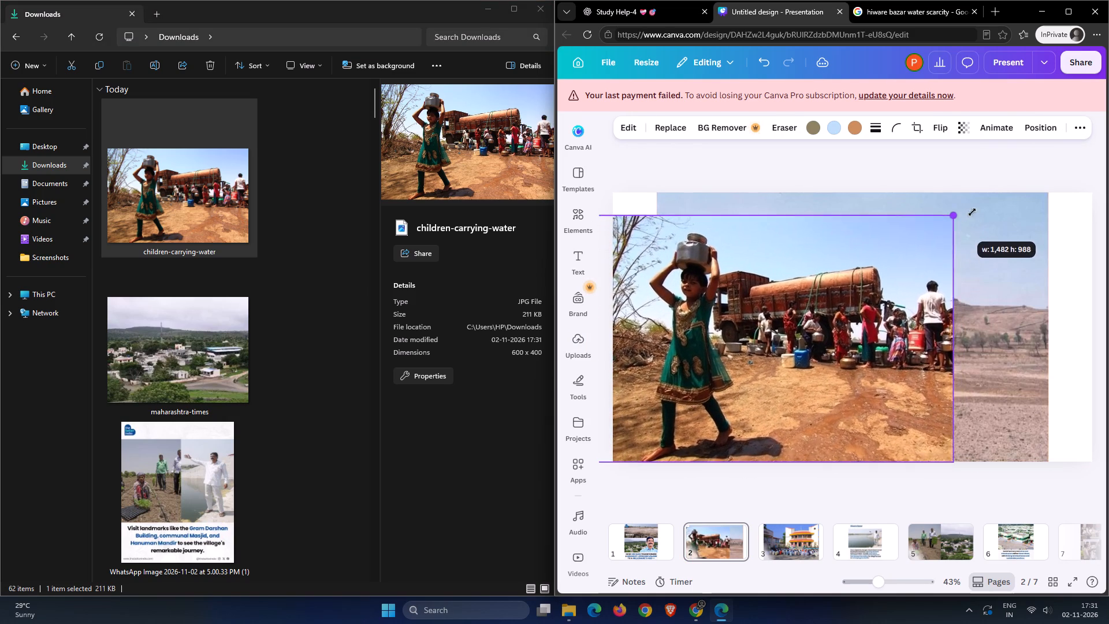
pyautogui.moveTo(972, 212); pyautogui.dragTo(997, 202)
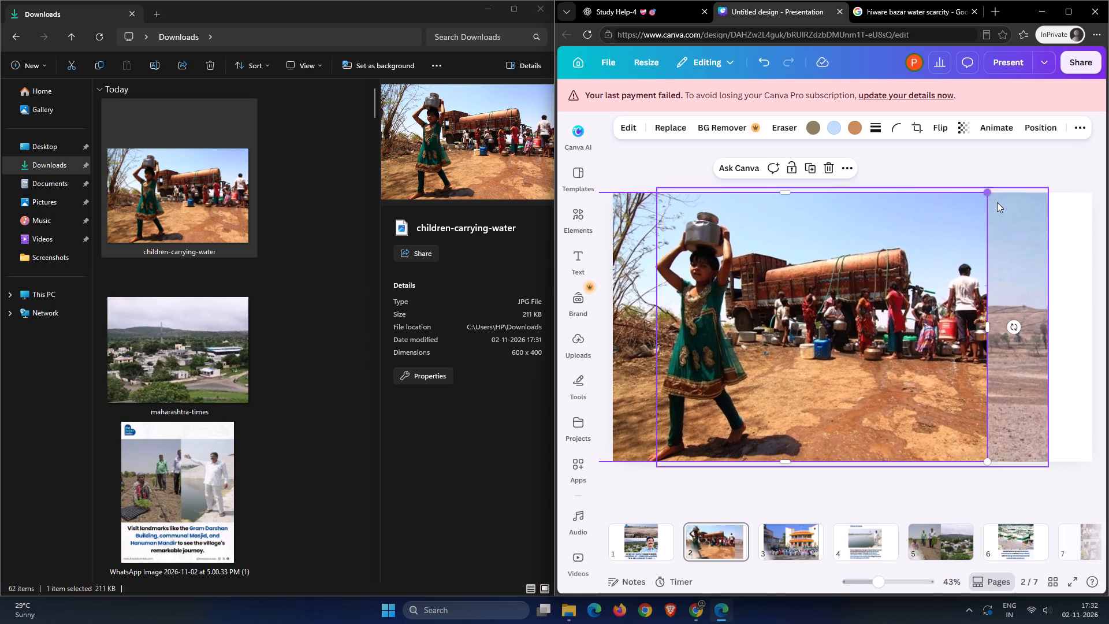
# Shift the girl's photo slightly left and crop its right side back to the middle of slide 2.
pyautogui.moveTo(847, 321); pyautogui.dragTo(828, 322)
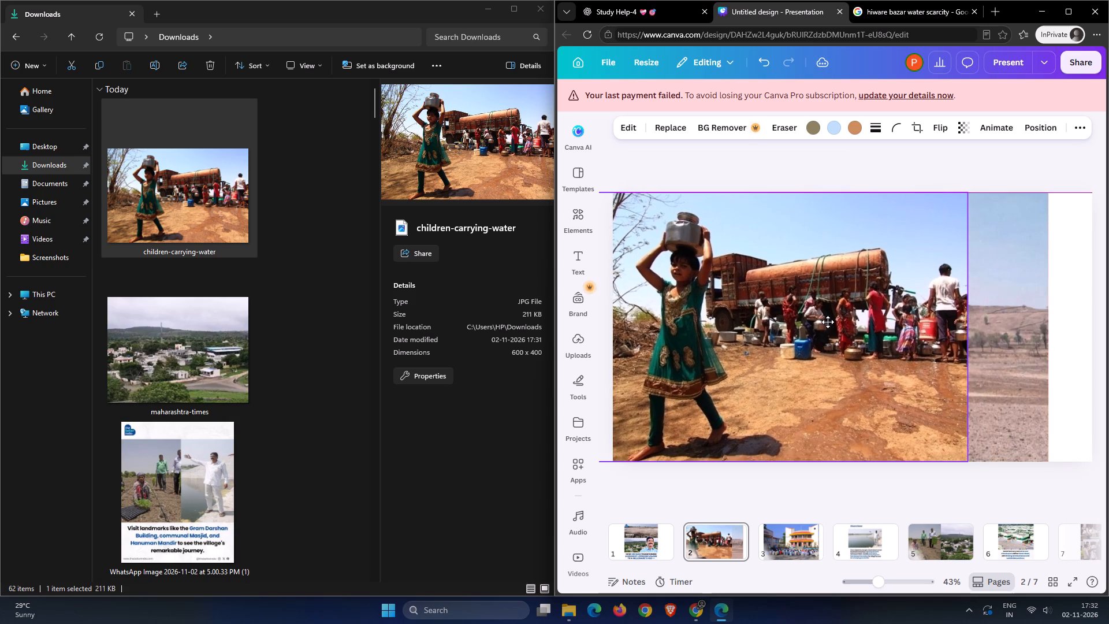
pyautogui.moveTo(828, 322); pyautogui.dragTo(831, 322)
pyautogui.moveTo(971, 323); pyautogui.dragTo(860, 340)
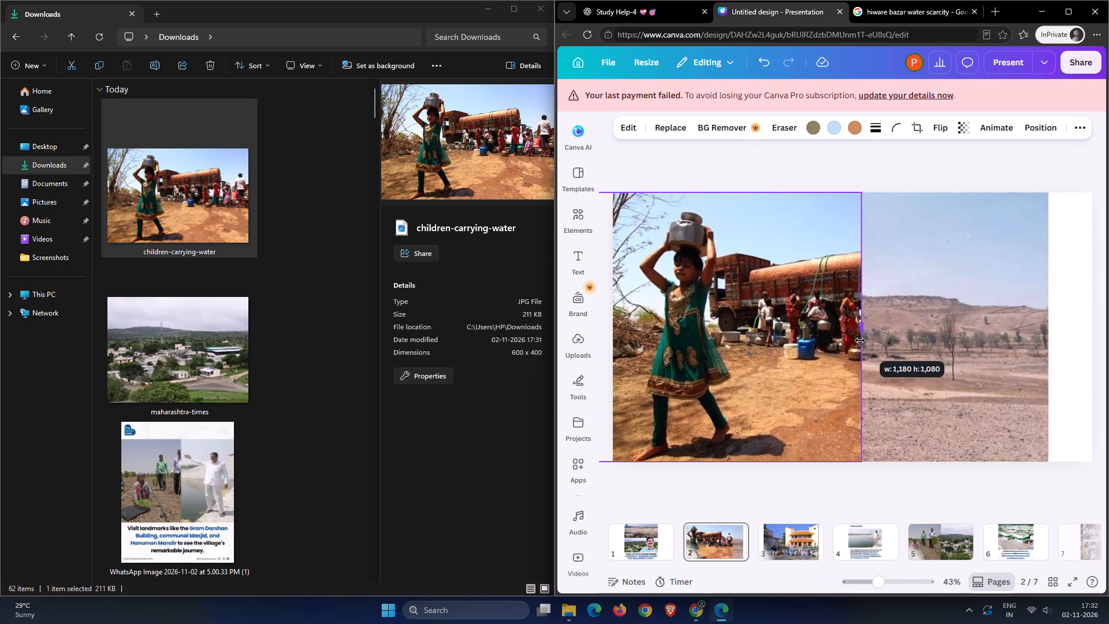
pyautogui.moveTo(860, 340); pyautogui.dragTo(849, 343)
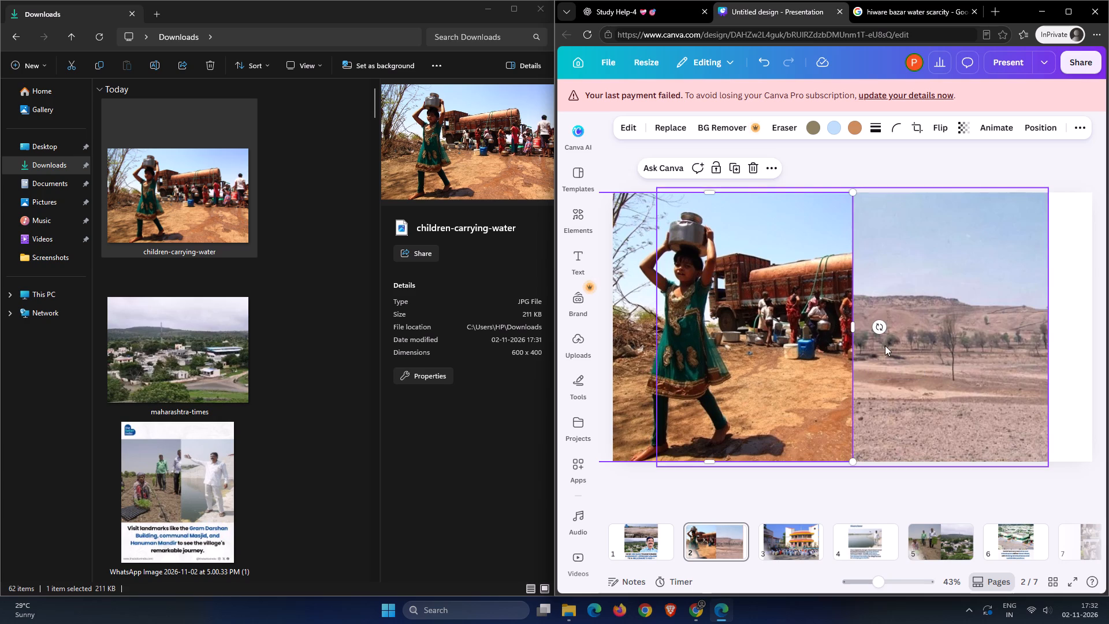
# Move the dry landscape photo right so it fills the right half of slide 2 beside the girl's photo.
pyautogui.click(885, 347)
pyautogui.moveTo(884, 357); pyautogui.dragTo(966, 356)
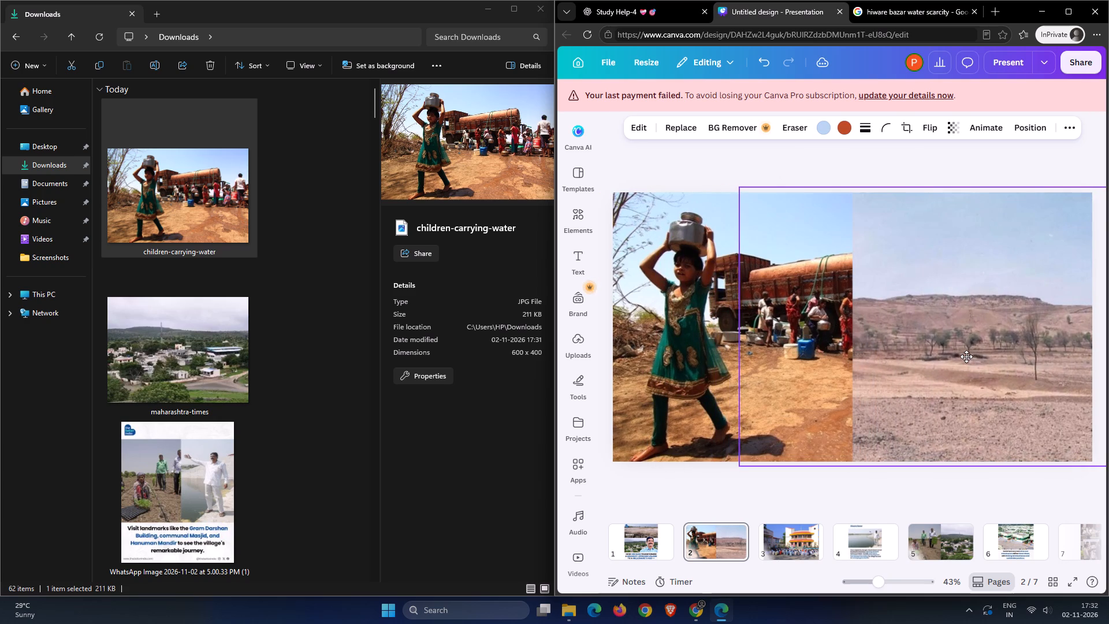
pyautogui.moveTo(966, 356); pyautogui.dragTo(966, 354)
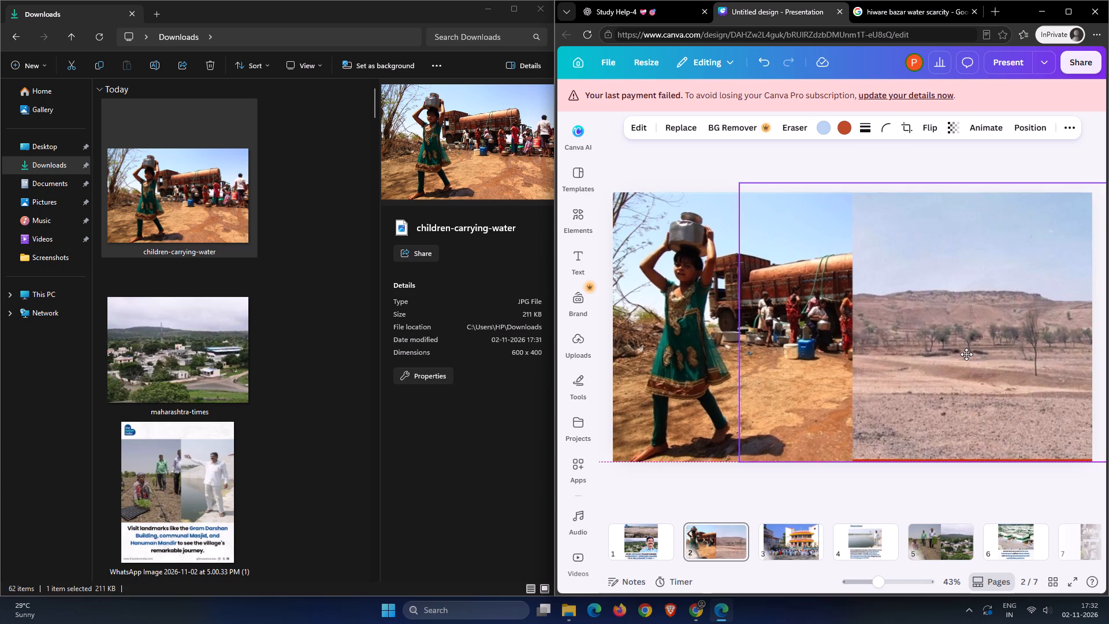
pyautogui.moveTo(966, 354); pyautogui.dragTo(966, 357)
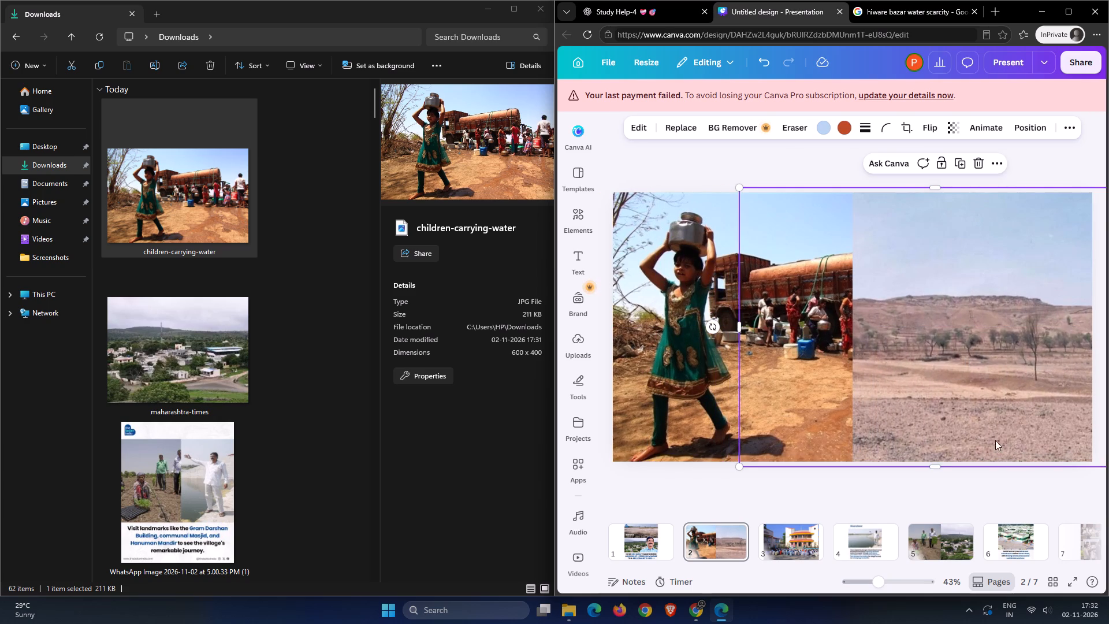
pyautogui.click(1042, 484)
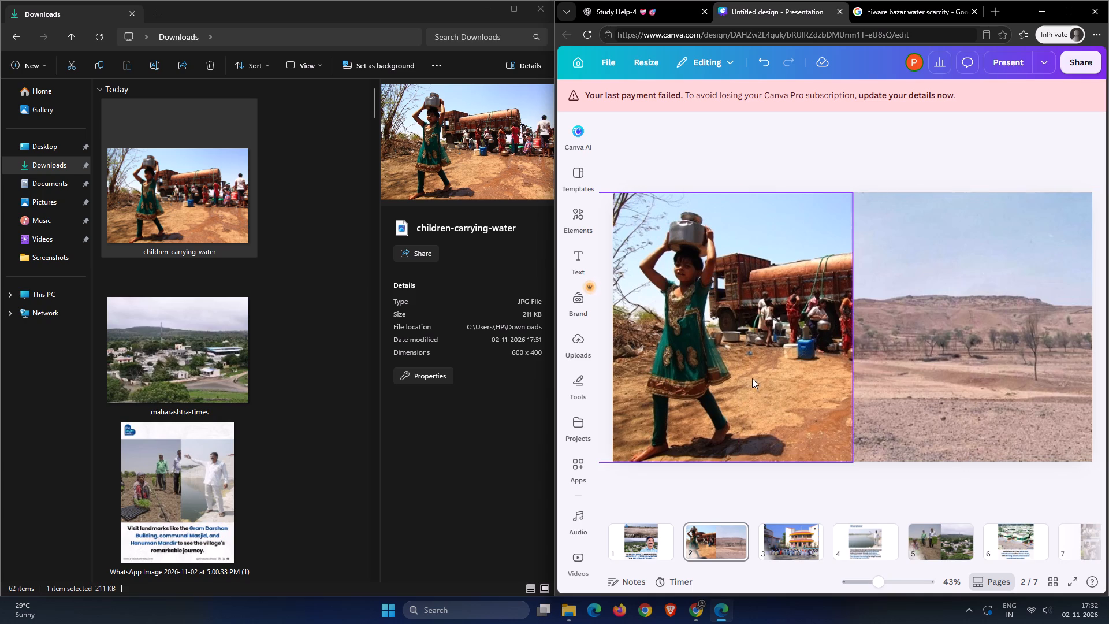
# Nudge the girl's photo further left and extend its cropped right edge back to the middle of slide 2.
pyautogui.moveTo(744, 372); pyautogui.dragTo(732, 370)
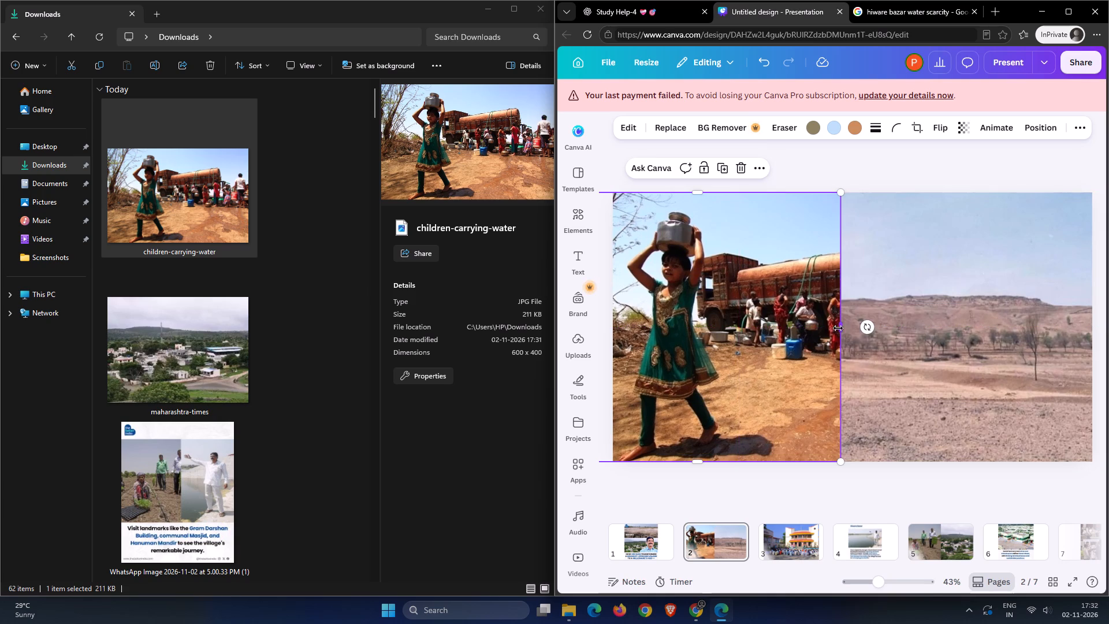
pyautogui.moveTo(839, 329); pyautogui.dragTo(863, 336)
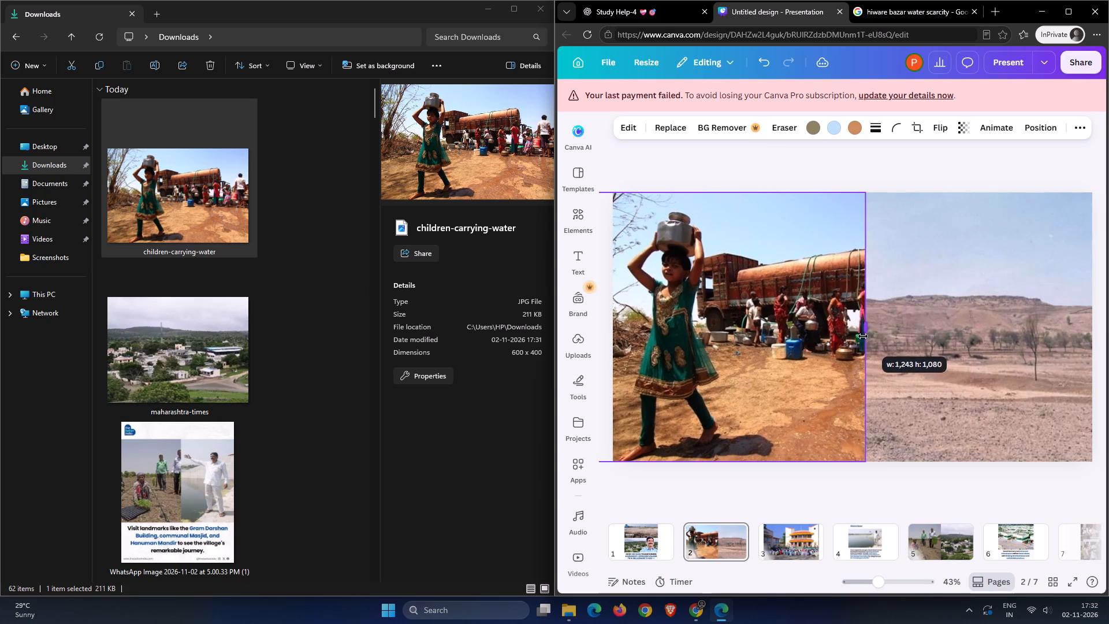
pyautogui.moveTo(863, 336); pyautogui.dragTo(850, 344)
pyautogui.click(932, 491)
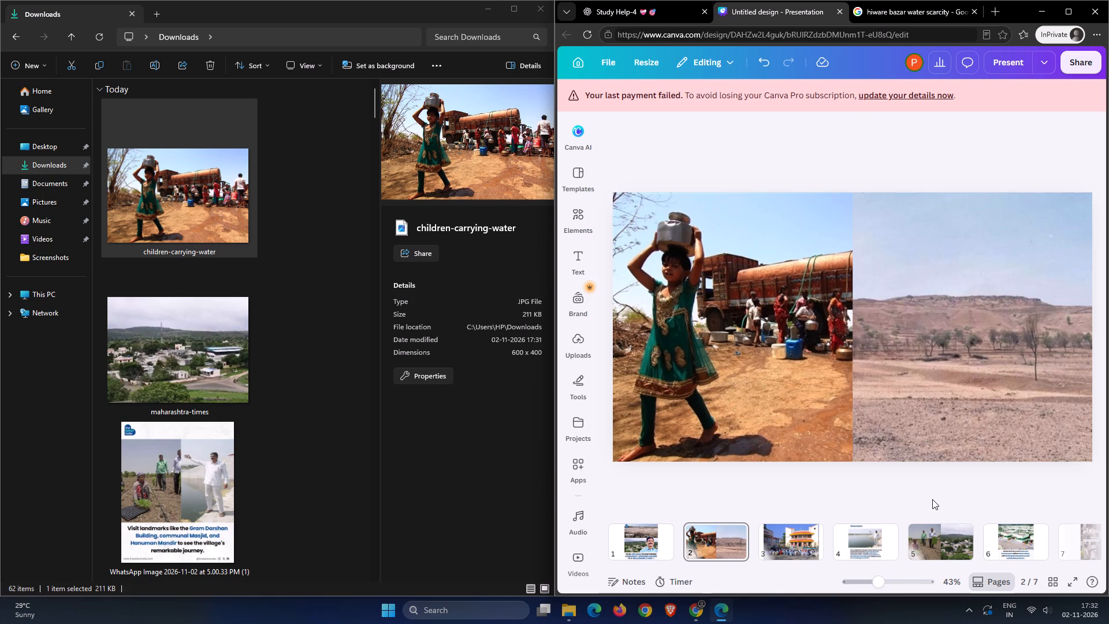
pyautogui.click(648, 534)
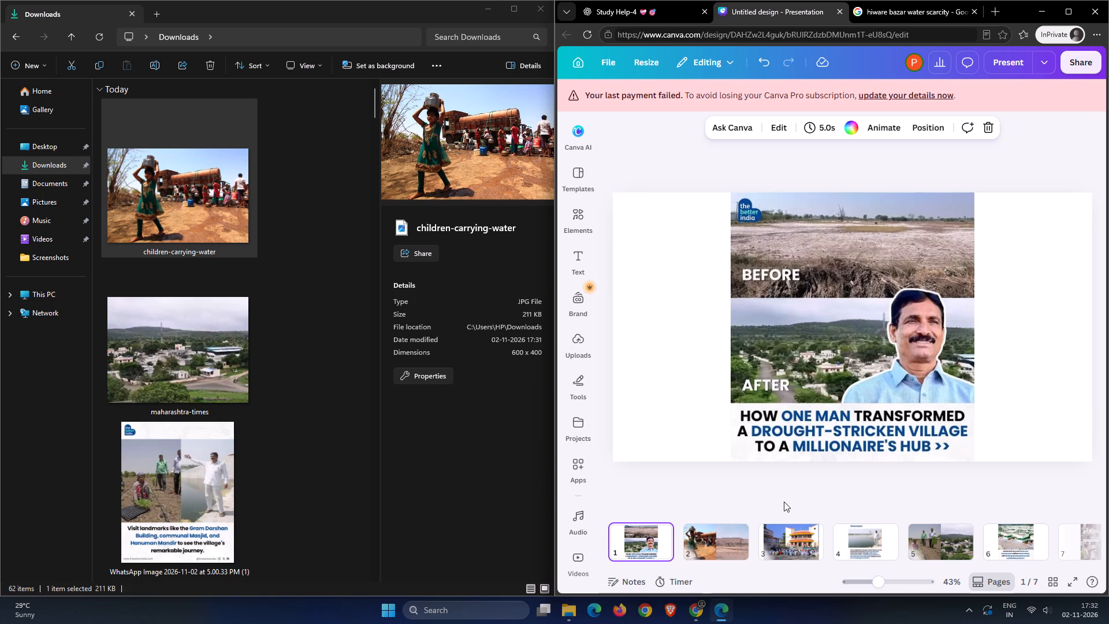
pyautogui.click(717, 538)
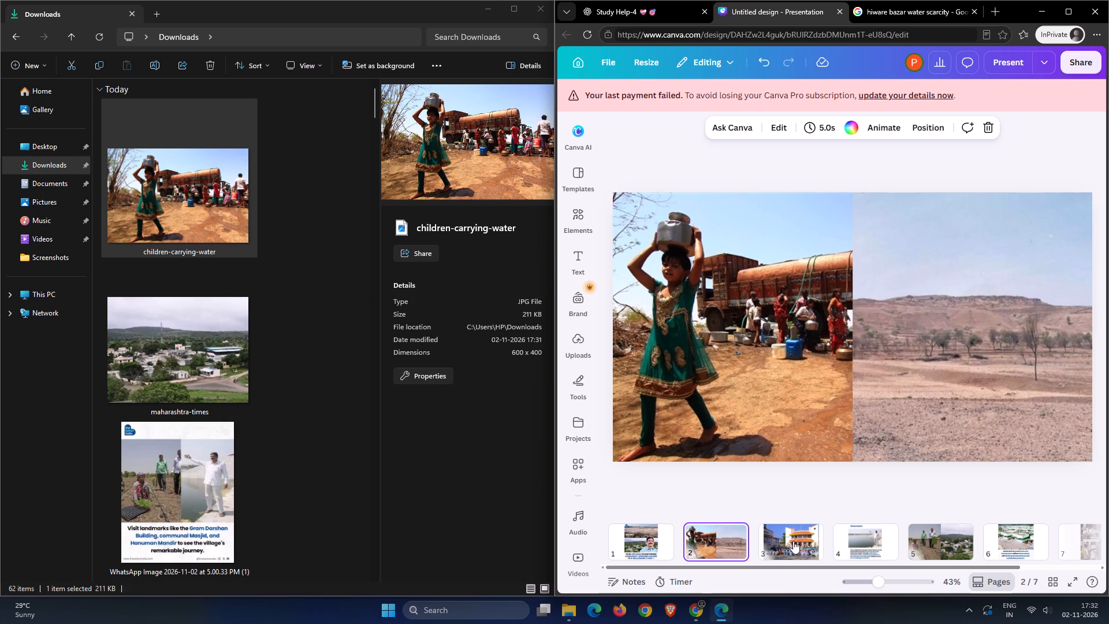
pyautogui.click(792, 541)
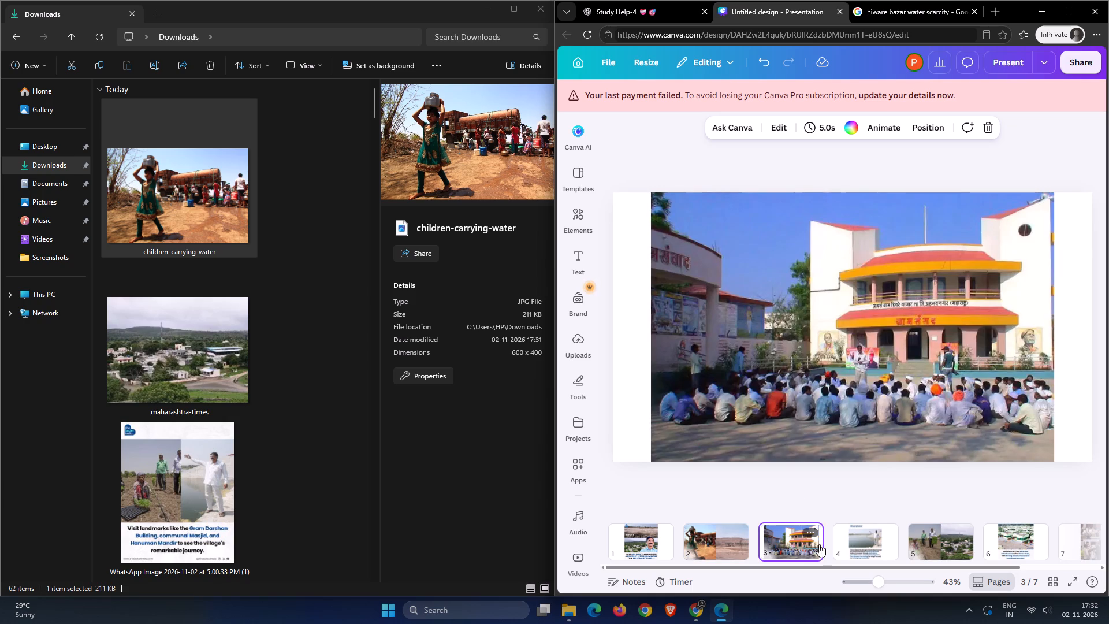
pyautogui.click(845, 540)
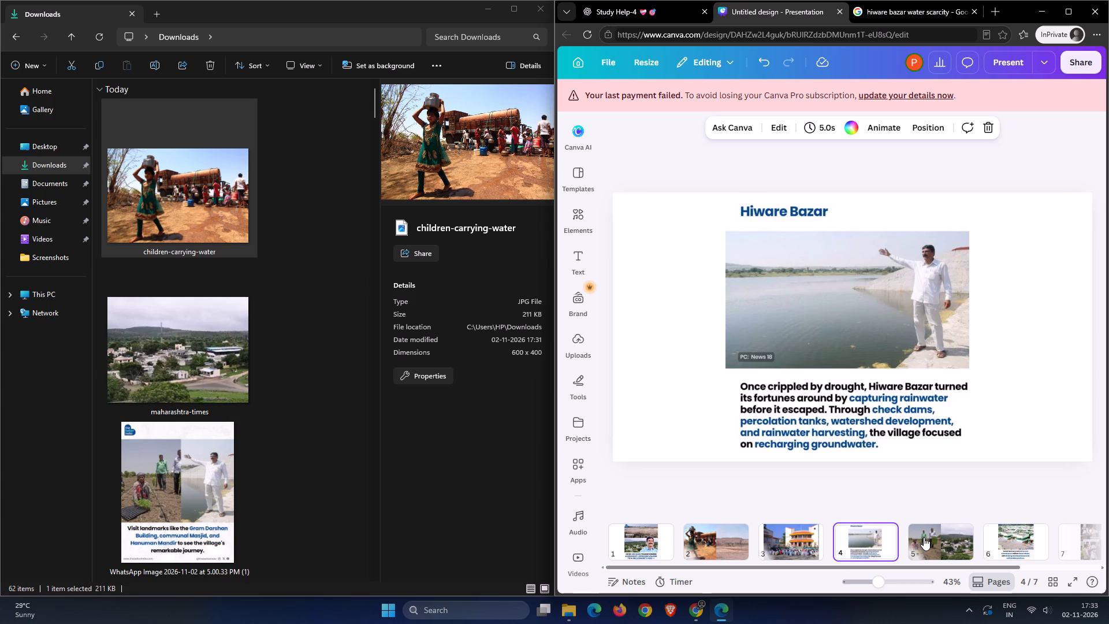
pyautogui.click(922, 538)
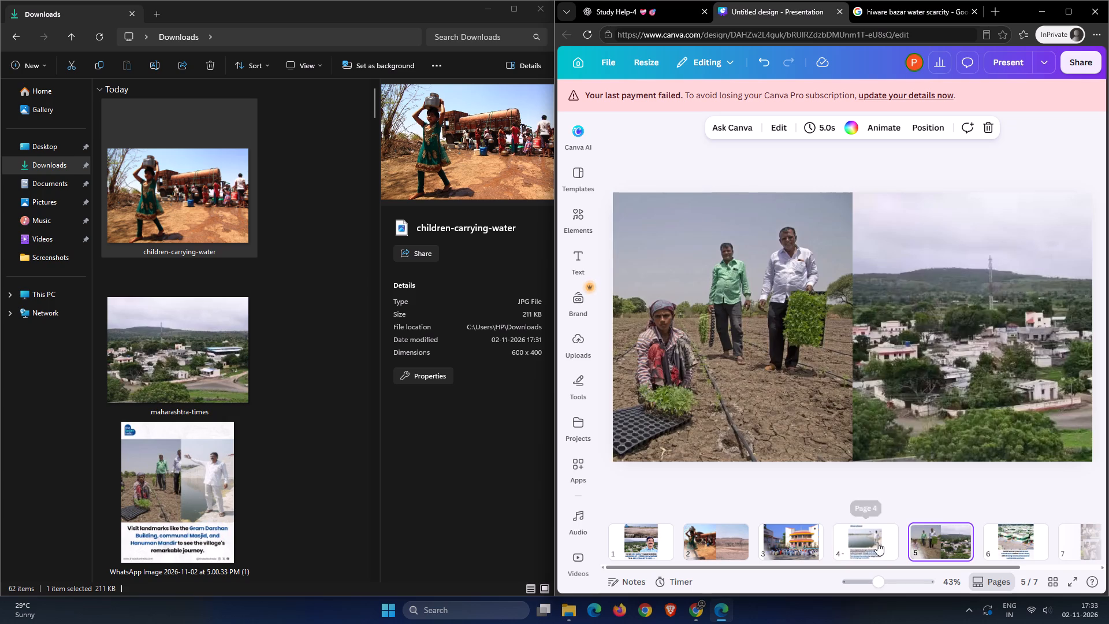
pyautogui.click(998, 536)
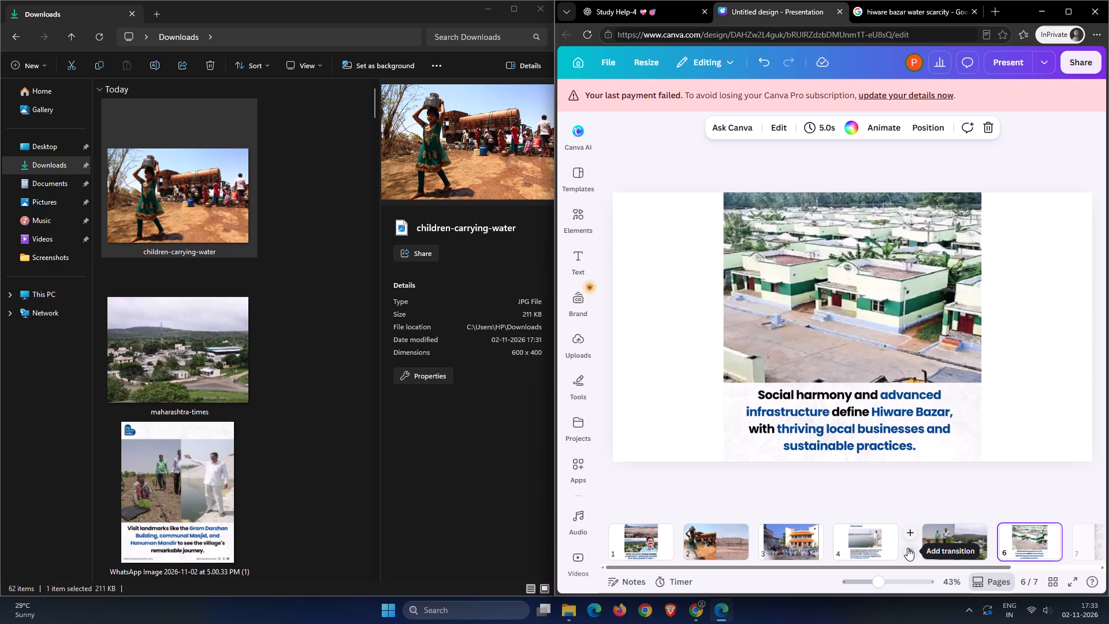
pyautogui.click(842, 548)
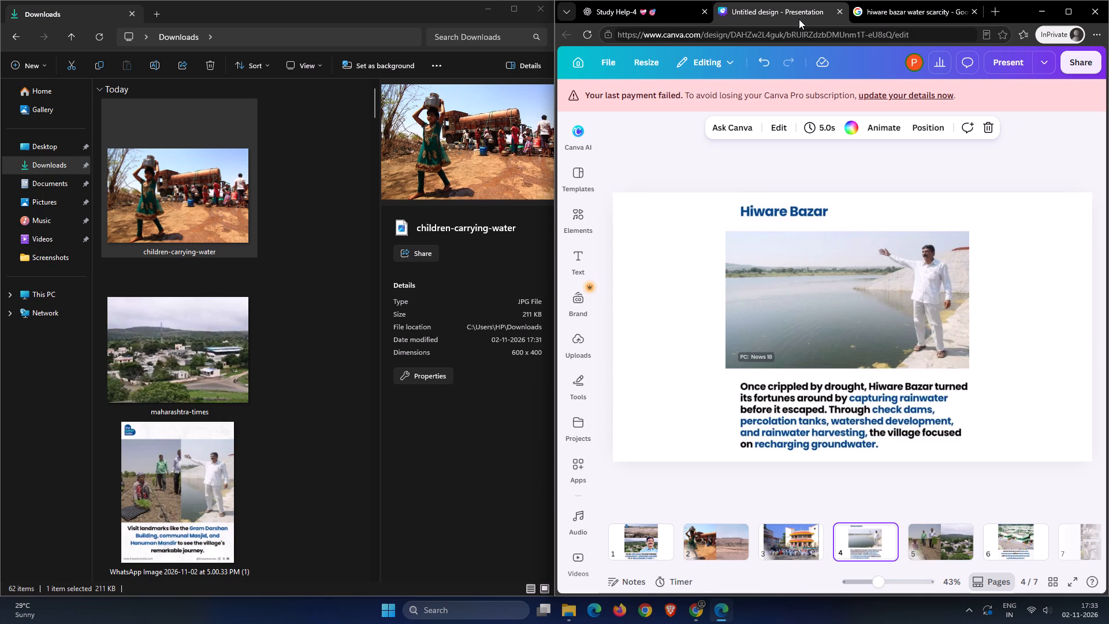
pyautogui.click(658, 539)
pyautogui.click(865, 529)
pyautogui.click(933, 534)
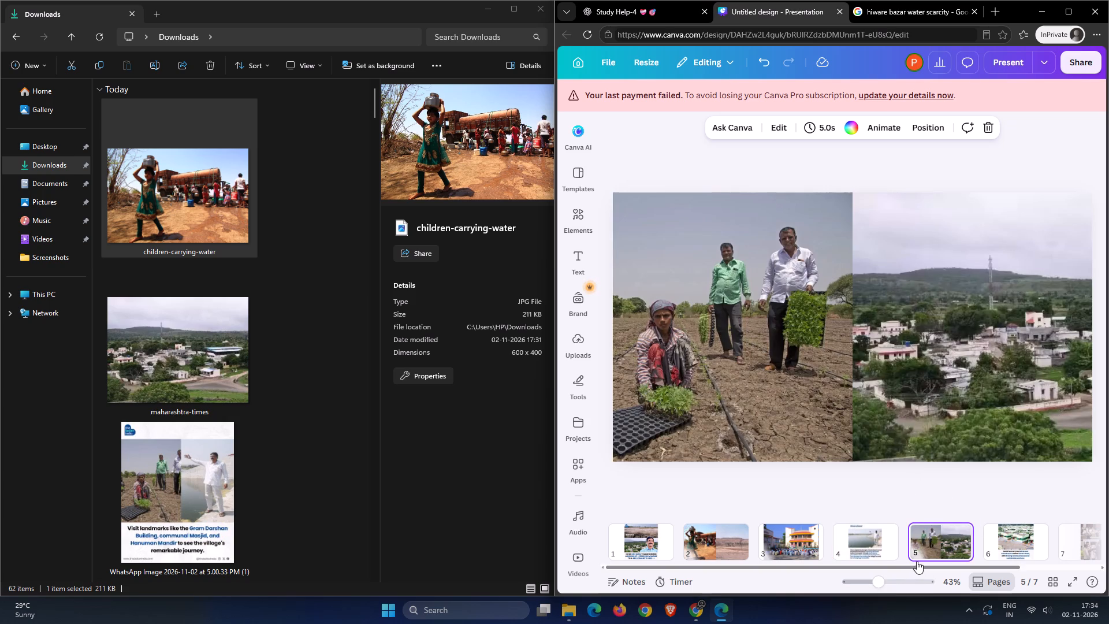
pyautogui.moveTo(918, 565); pyautogui.dragTo(970, 562)
pyautogui.click(957, 547)
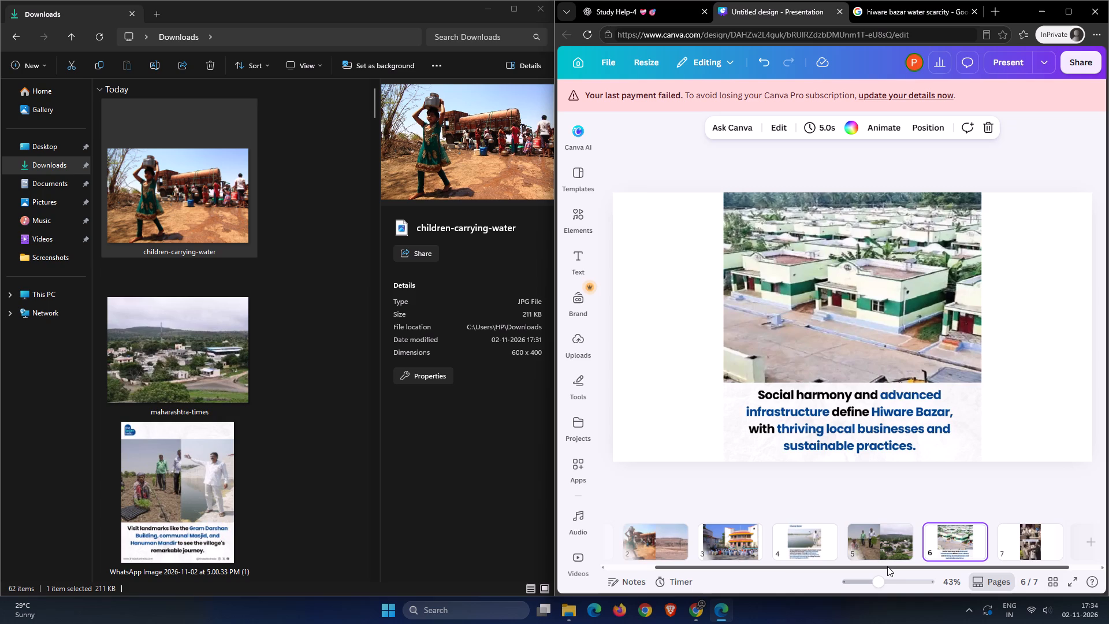
pyautogui.moveTo(887, 566); pyautogui.dragTo(936, 569)
pyautogui.click(979, 529)
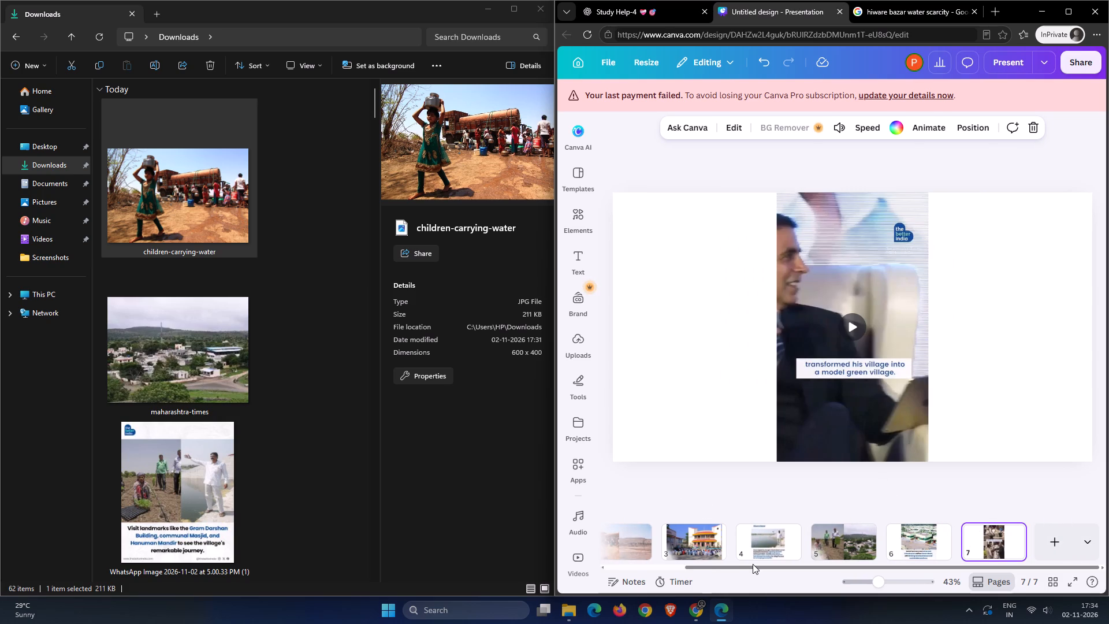
pyautogui.moveTo(753, 566); pyautogui.dragTo(658, 554)
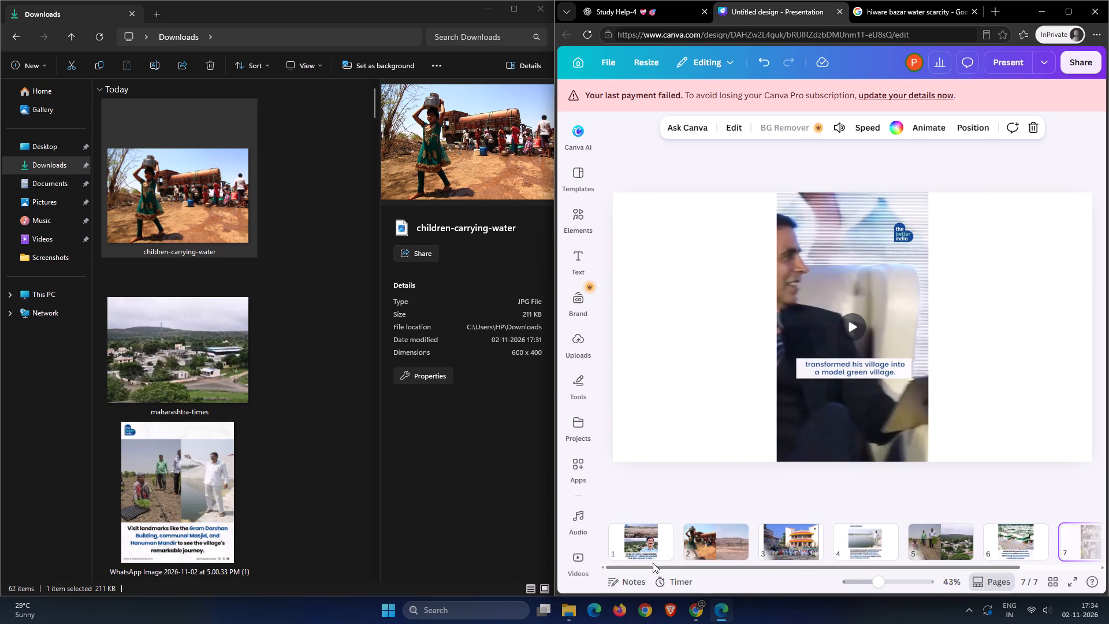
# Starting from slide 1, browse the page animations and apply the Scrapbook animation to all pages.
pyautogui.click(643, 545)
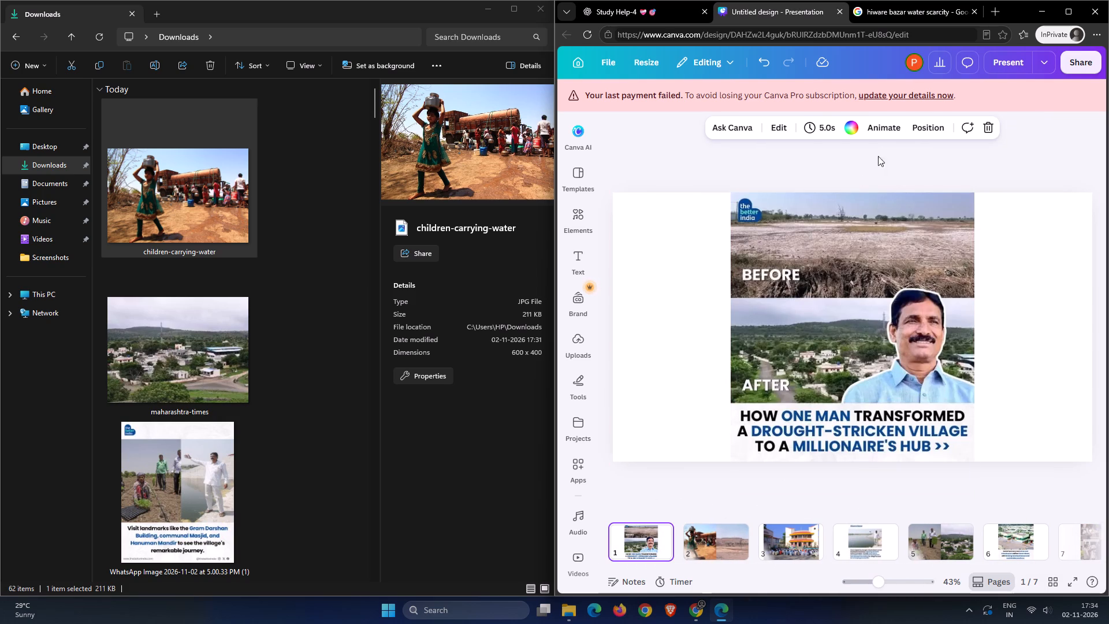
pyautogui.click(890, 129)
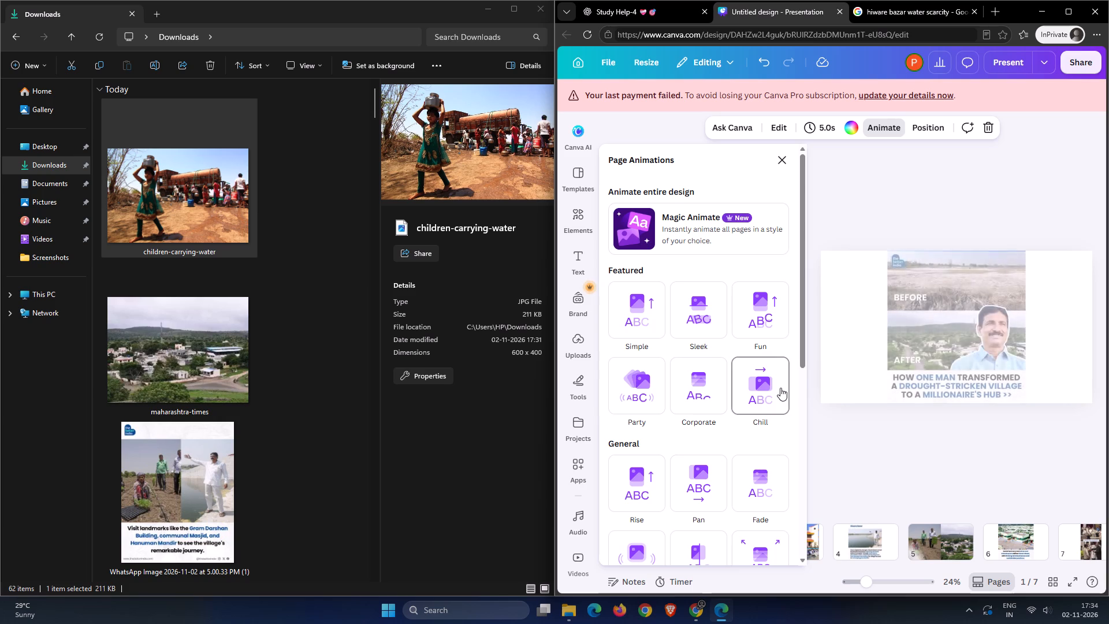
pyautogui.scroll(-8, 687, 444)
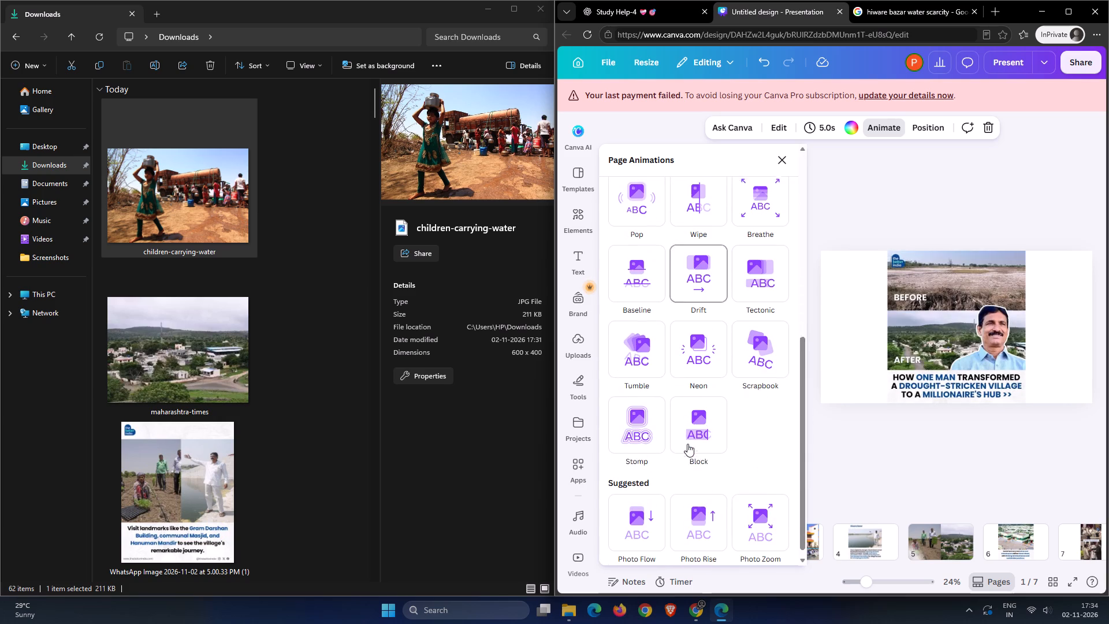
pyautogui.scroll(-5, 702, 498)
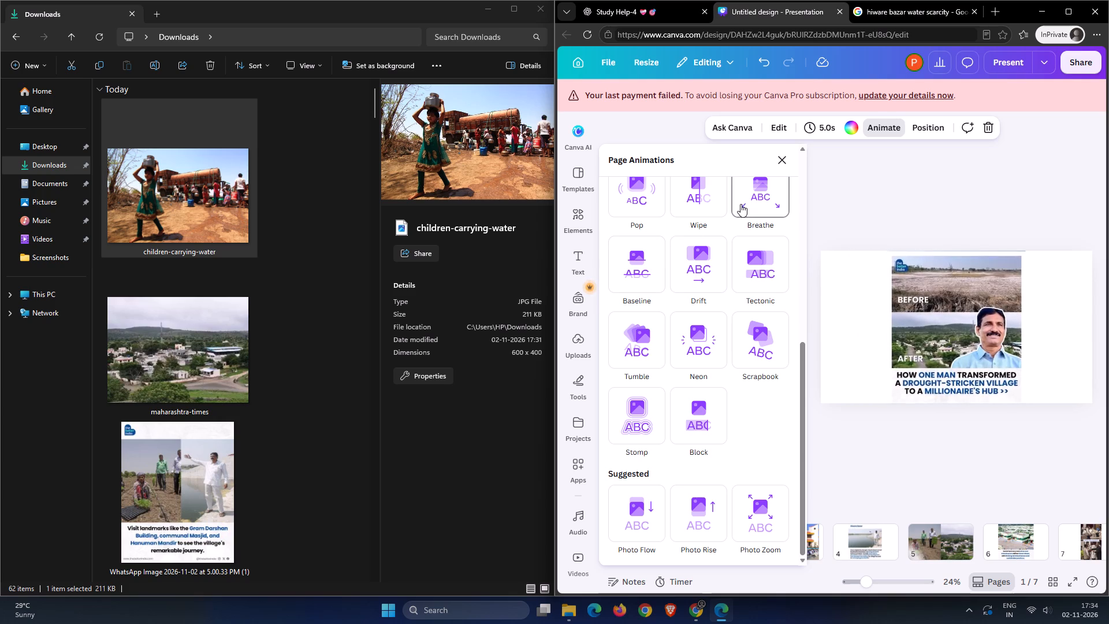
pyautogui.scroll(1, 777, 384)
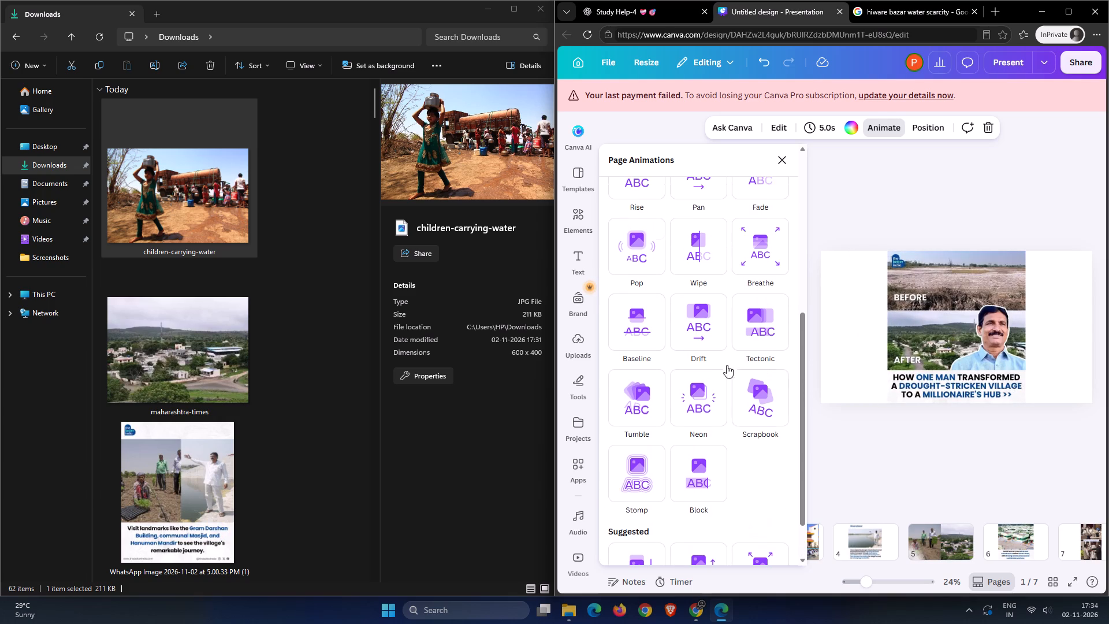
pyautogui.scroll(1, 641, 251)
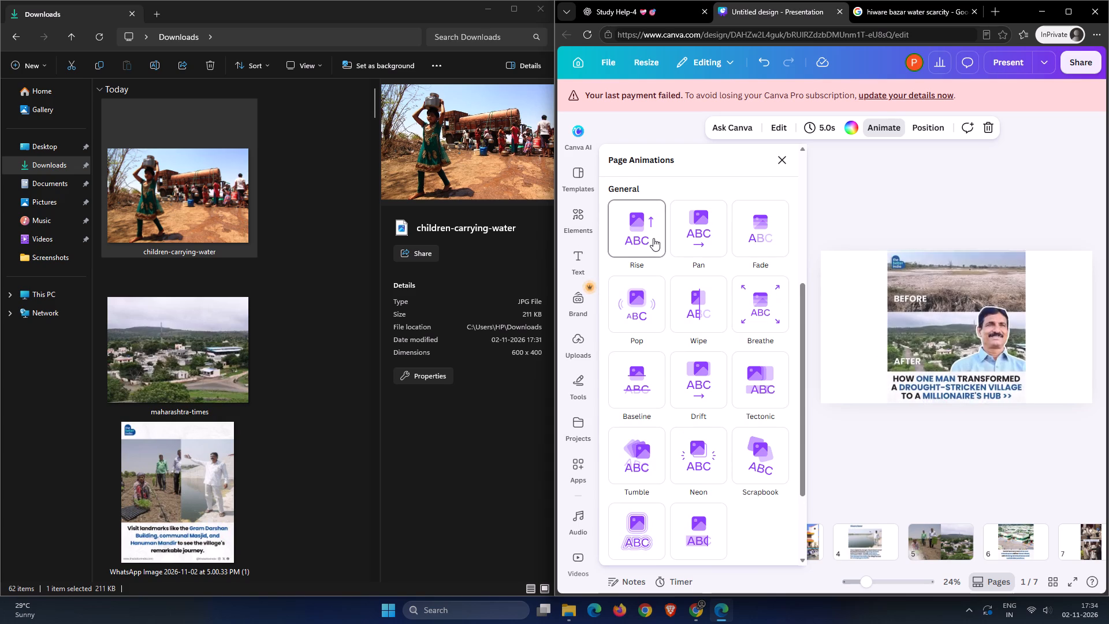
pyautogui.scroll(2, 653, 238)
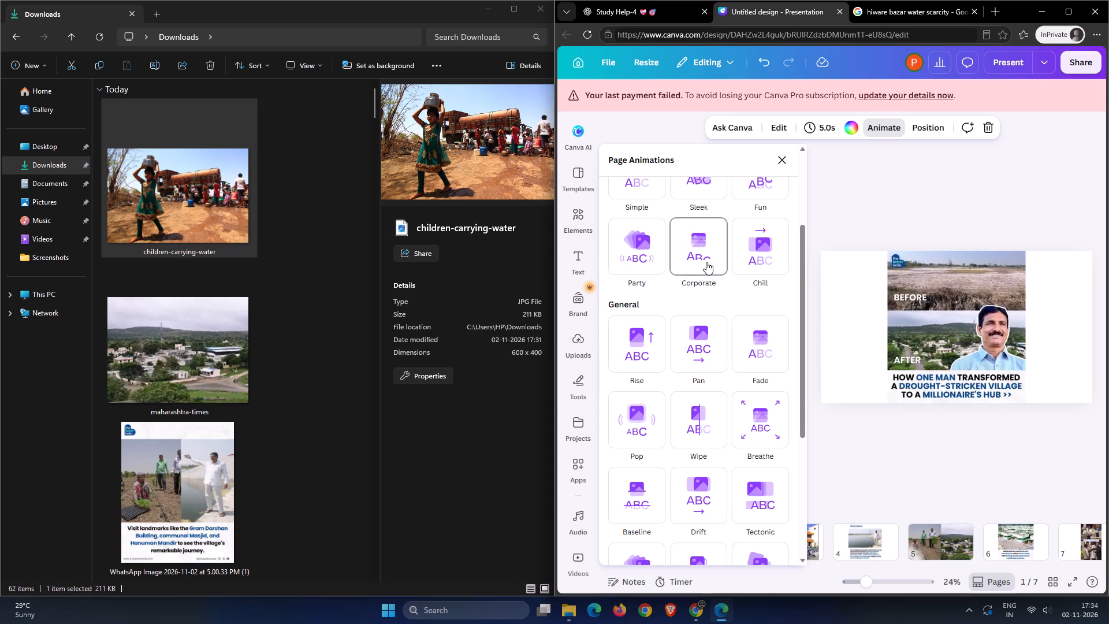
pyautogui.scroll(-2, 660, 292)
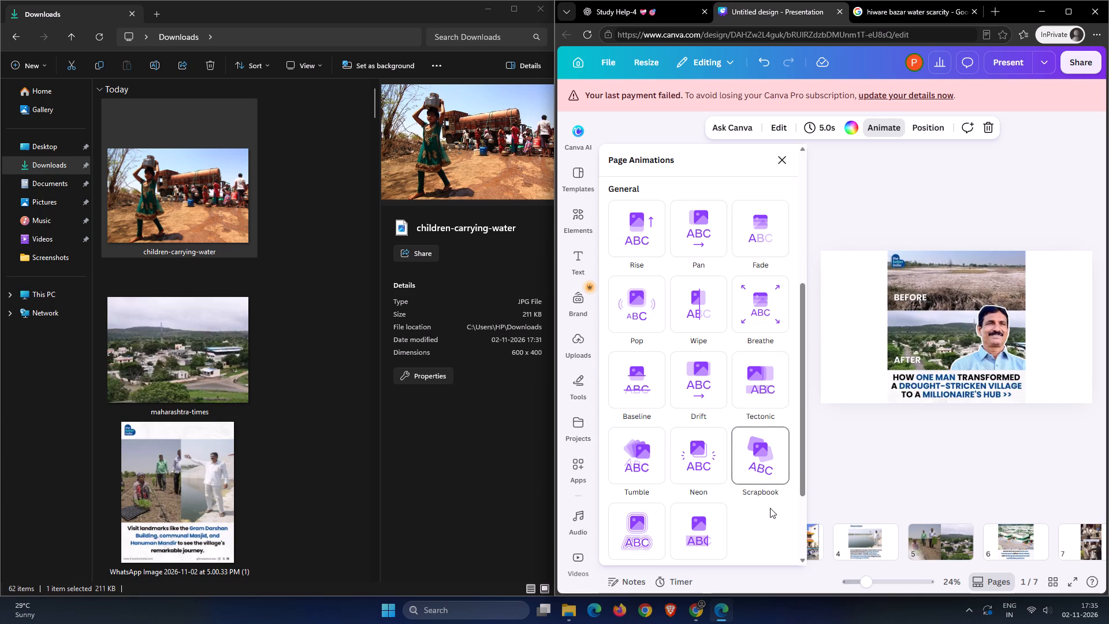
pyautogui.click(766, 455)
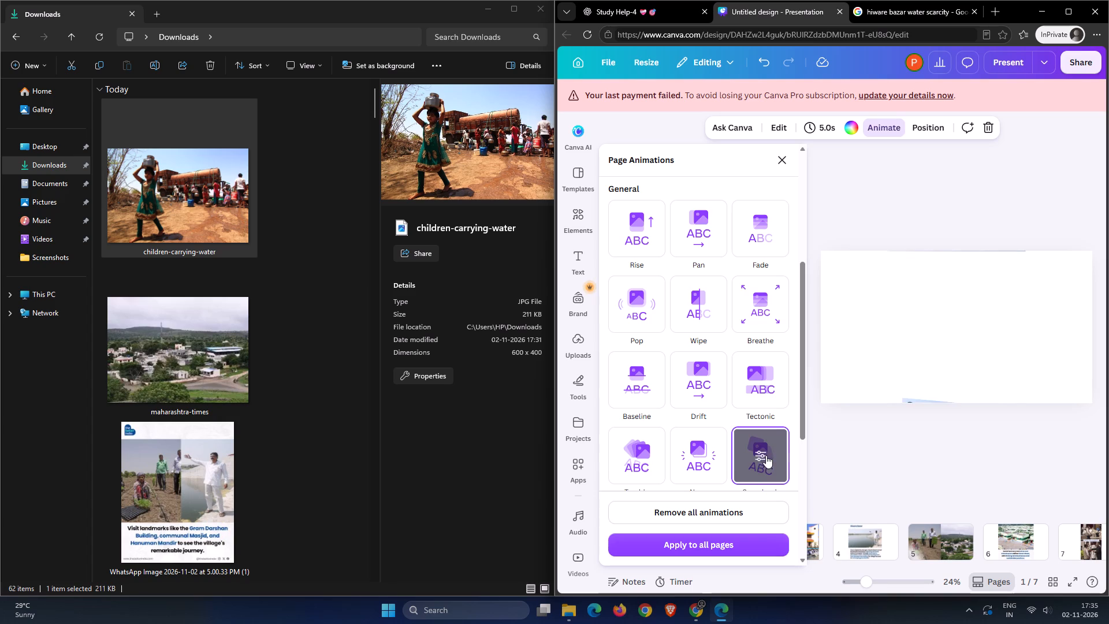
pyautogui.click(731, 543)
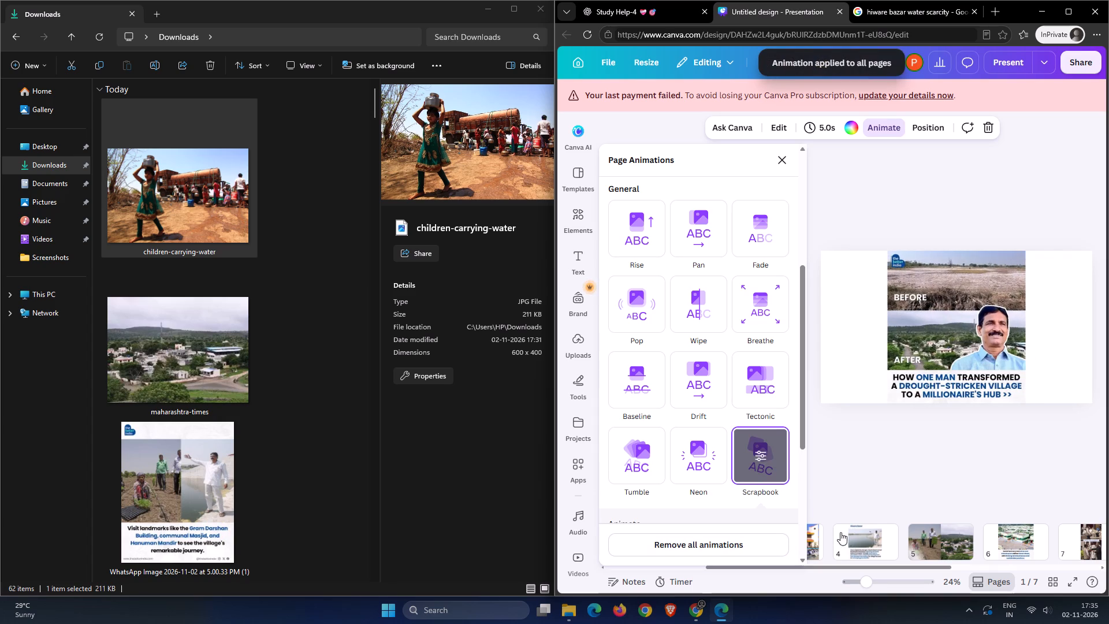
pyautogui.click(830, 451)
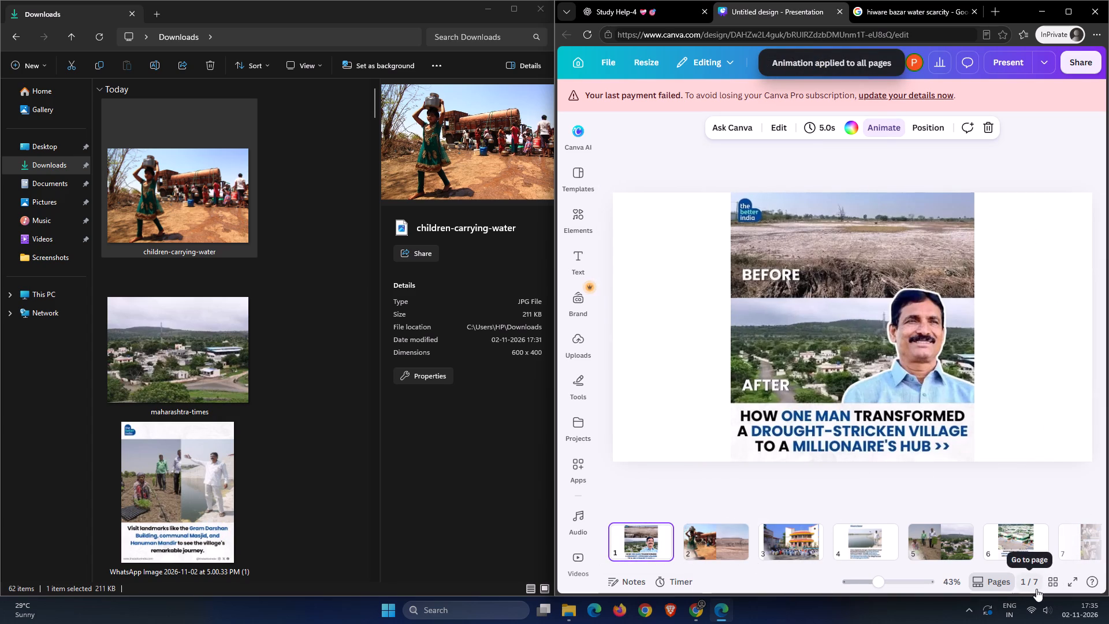
# Preview slides 1 to 3 in full screen to check the Scrapbook animation, then return to the editor.
pyautogui.press('Right')
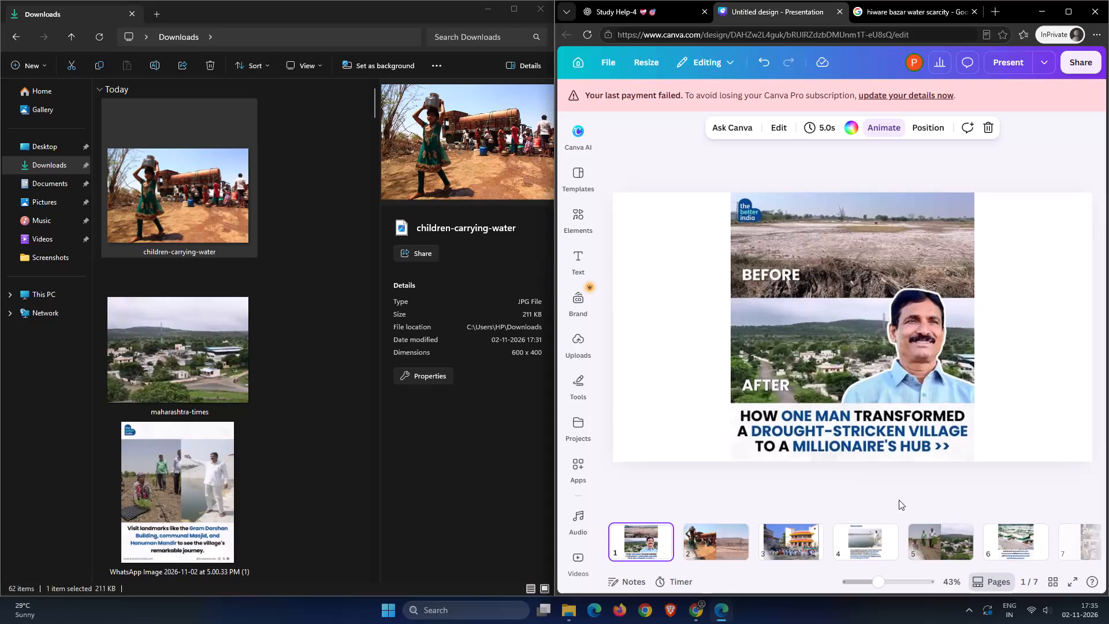
pyautogui.click(1070, 580)
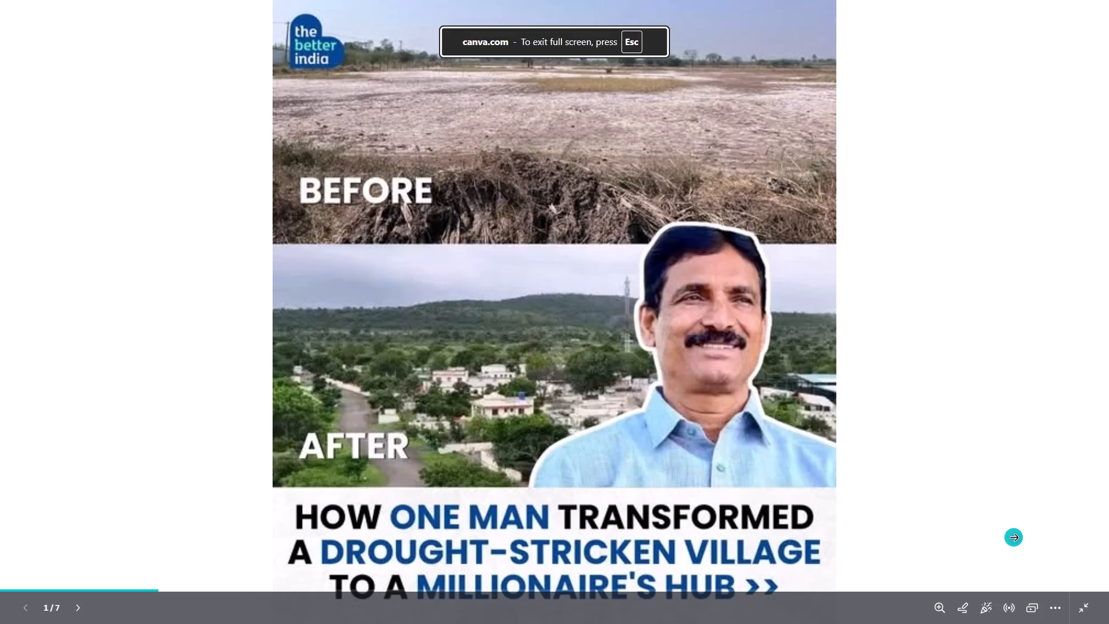
pyautogui.press('Right')
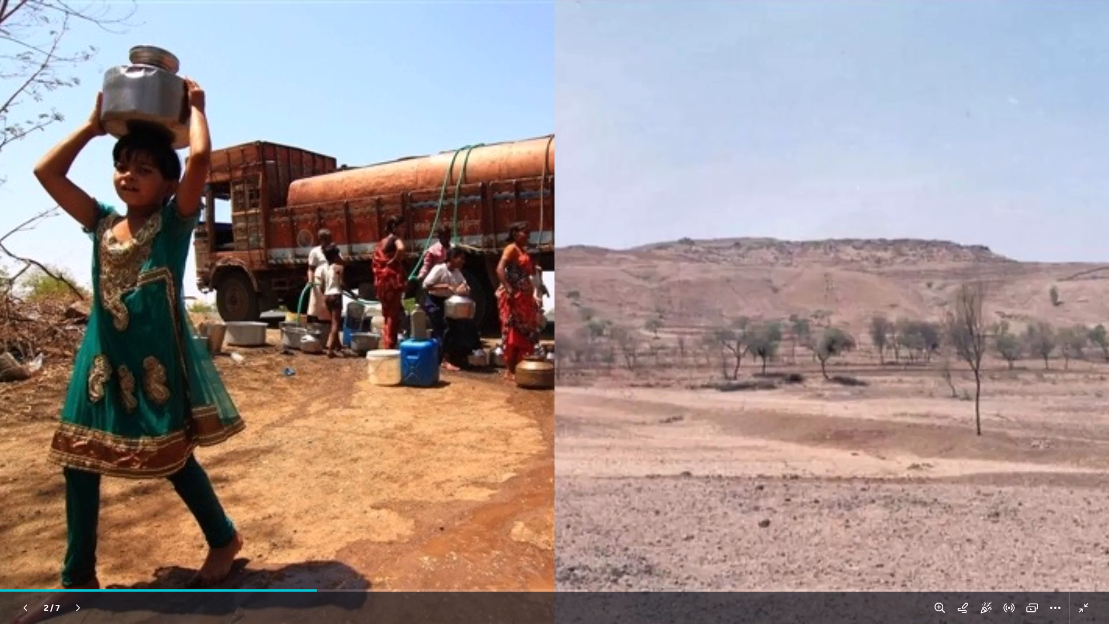
pyautogui.press('Right')
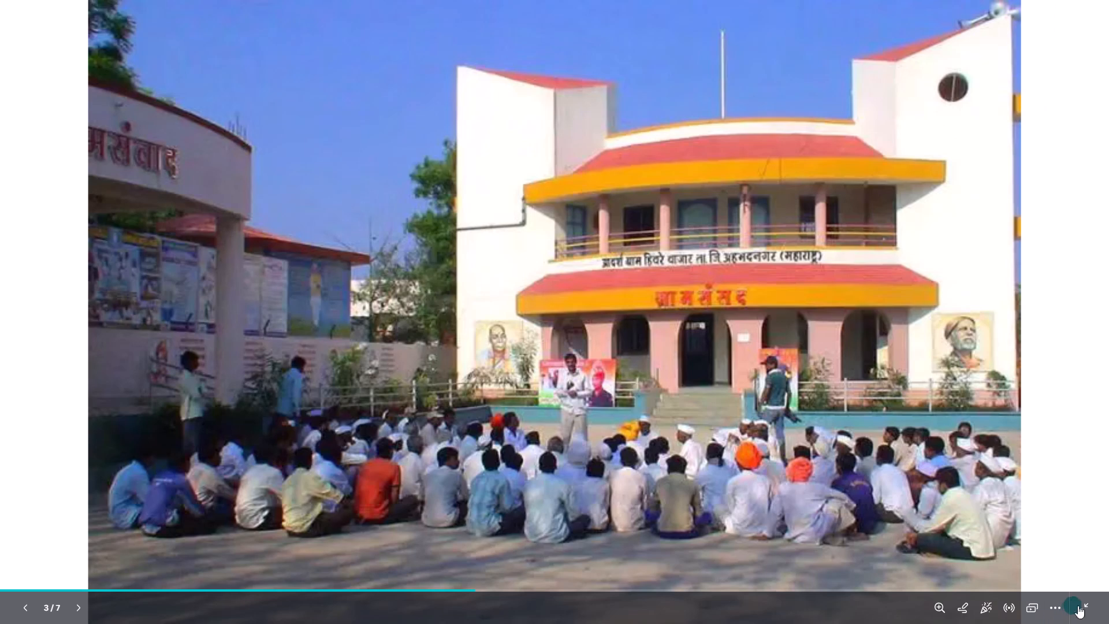
pyautogui.click(1091, 606)
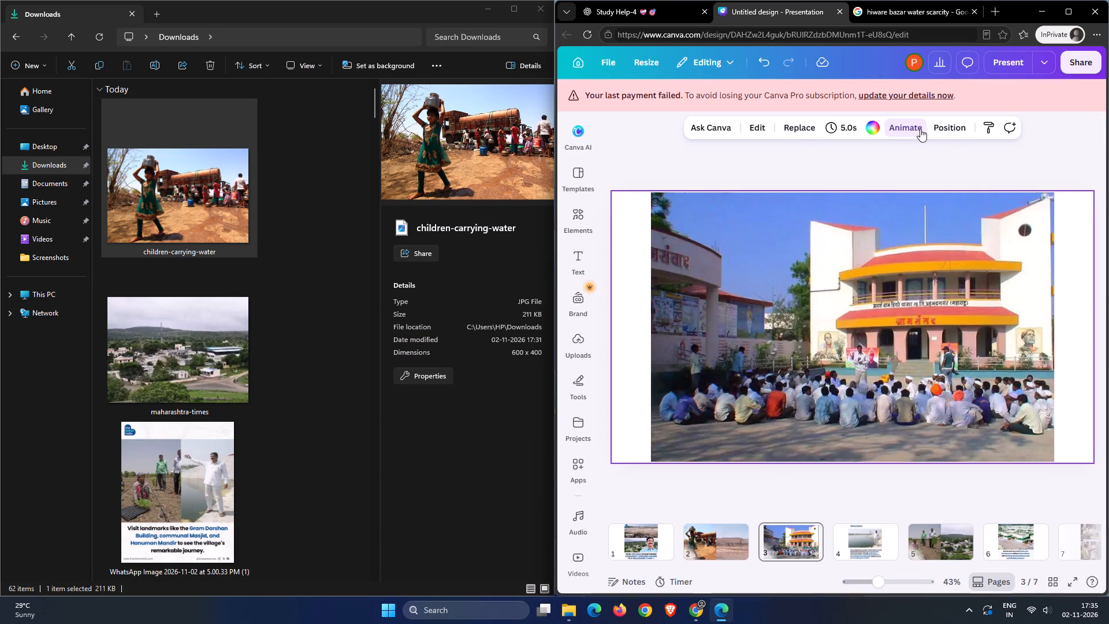
# Replace the page animation with Photo Zoom from the suggested animations and apply it to all pages.
pyautogui.click(920, 129)
pyautogui.scroll(-8, 728, 417)
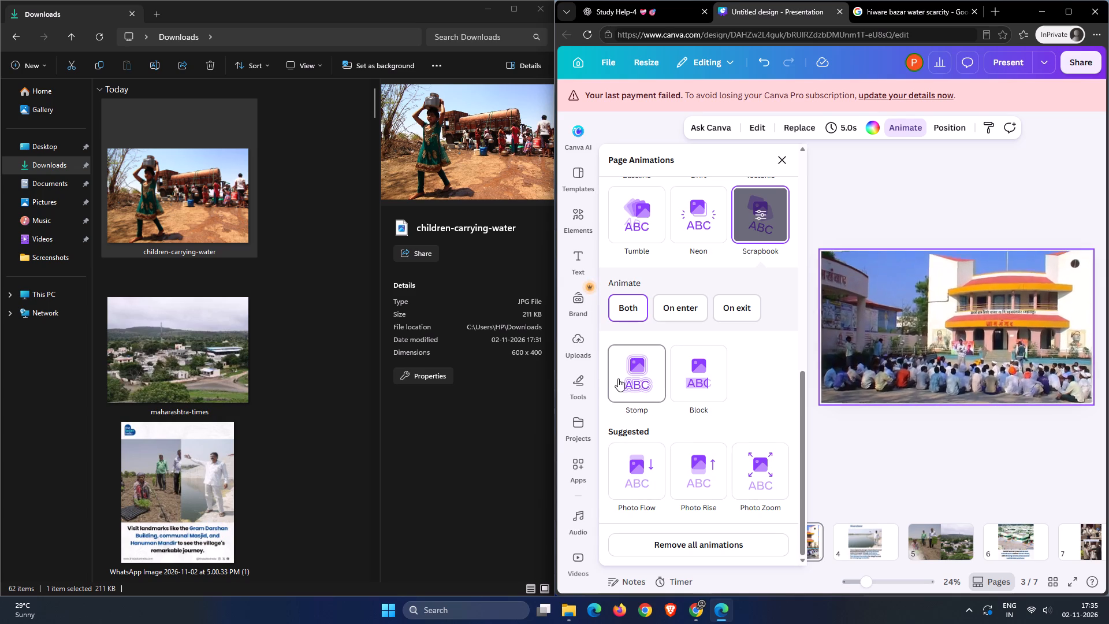
pyautogui.scroll(2, 737, 393)
pyautogui.scroll(-3, 723, 428)
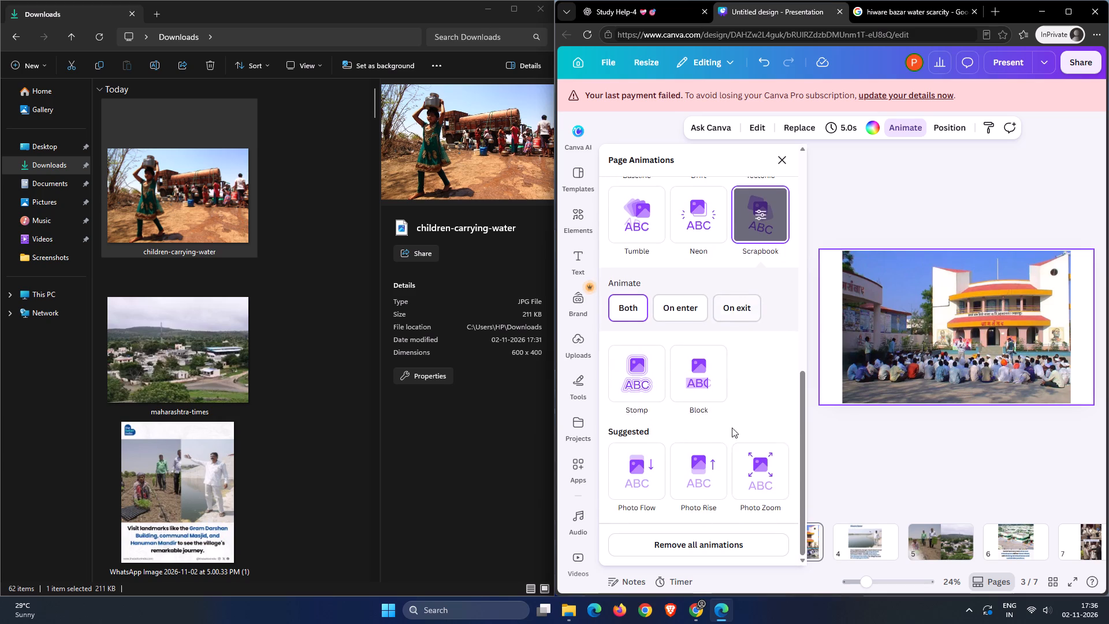
pyautogui.click(765, 456)
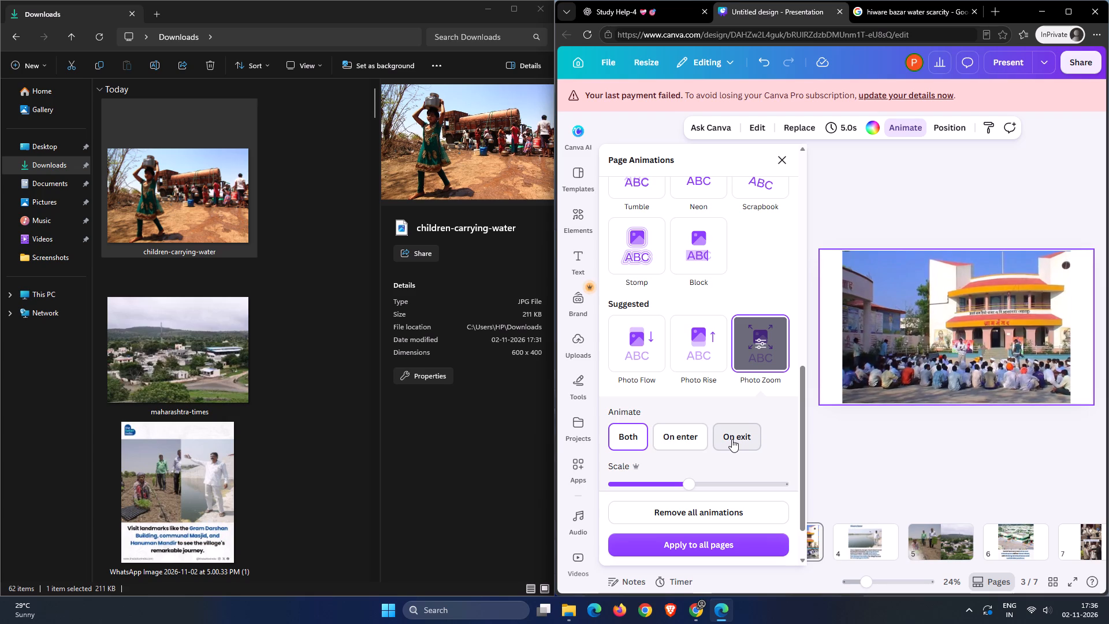
pyautogui.click(718, 542)
# Preview slides 3 to 7 in full screen to check the Photo Zoom animation and the closing video, then return to the editor.
pyautogui.click(1071, 580)
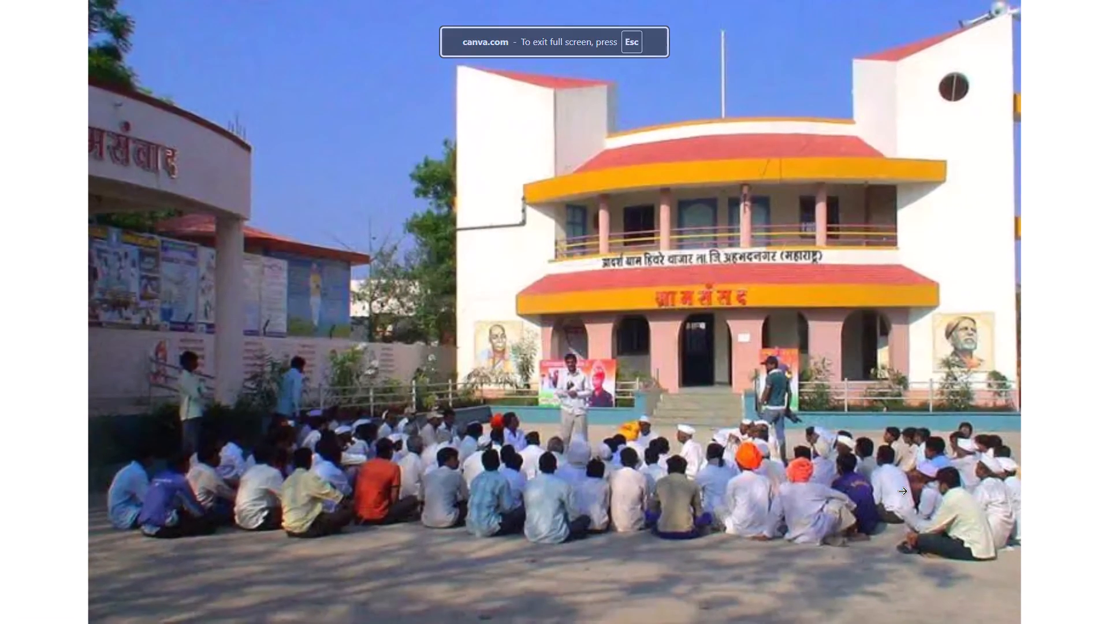
pyautogui.press('Right')
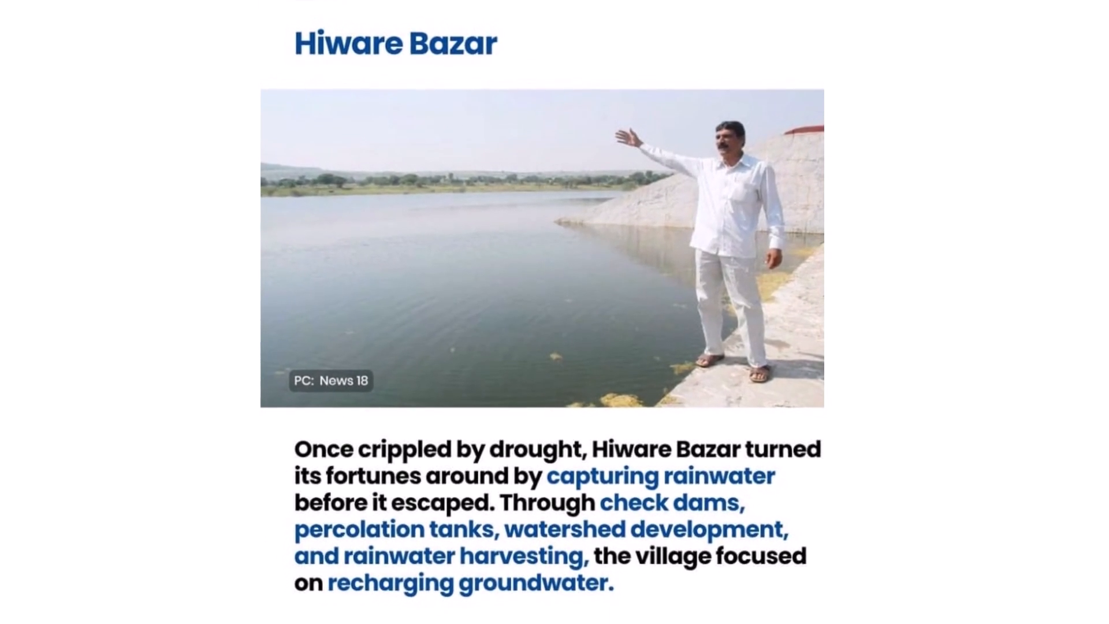
pyautogui.press('Right')
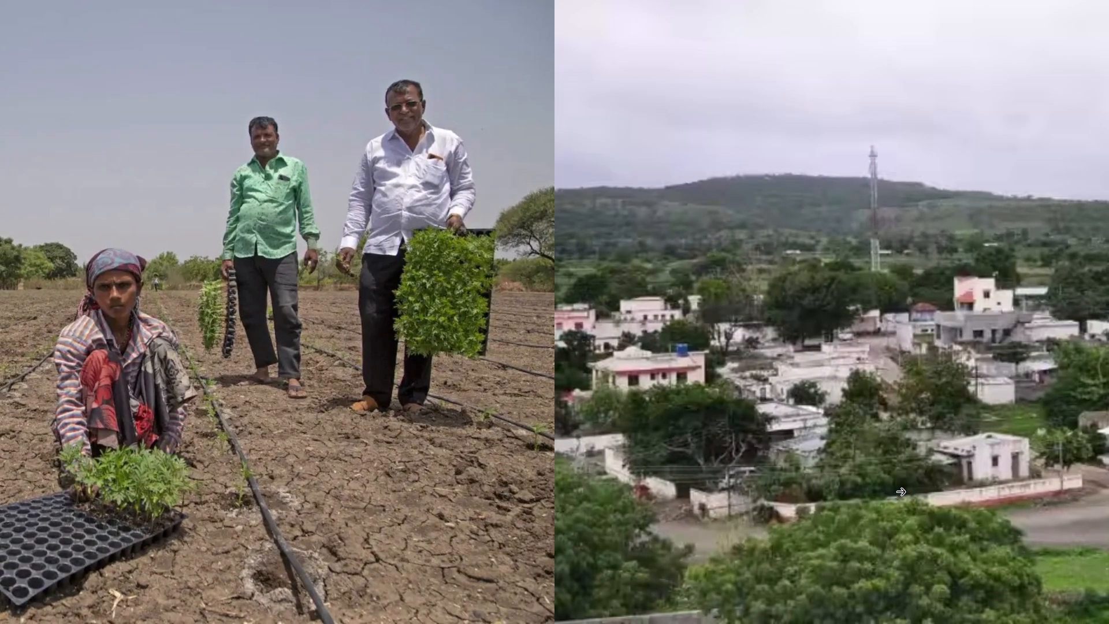
pyautogui.press('Right')
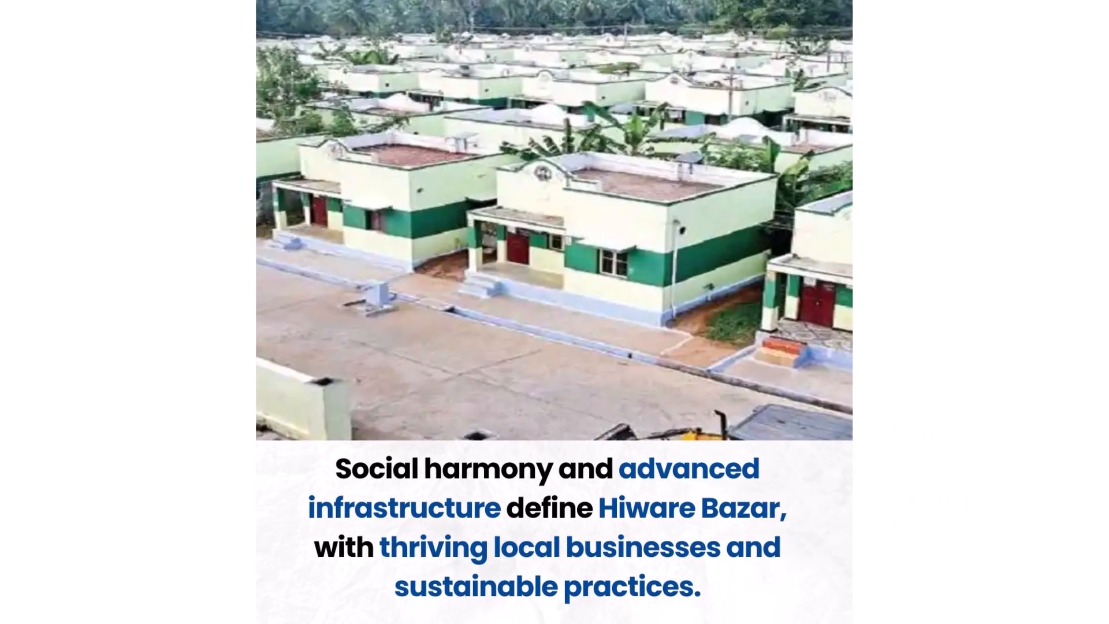
pyautogui.press('Right')
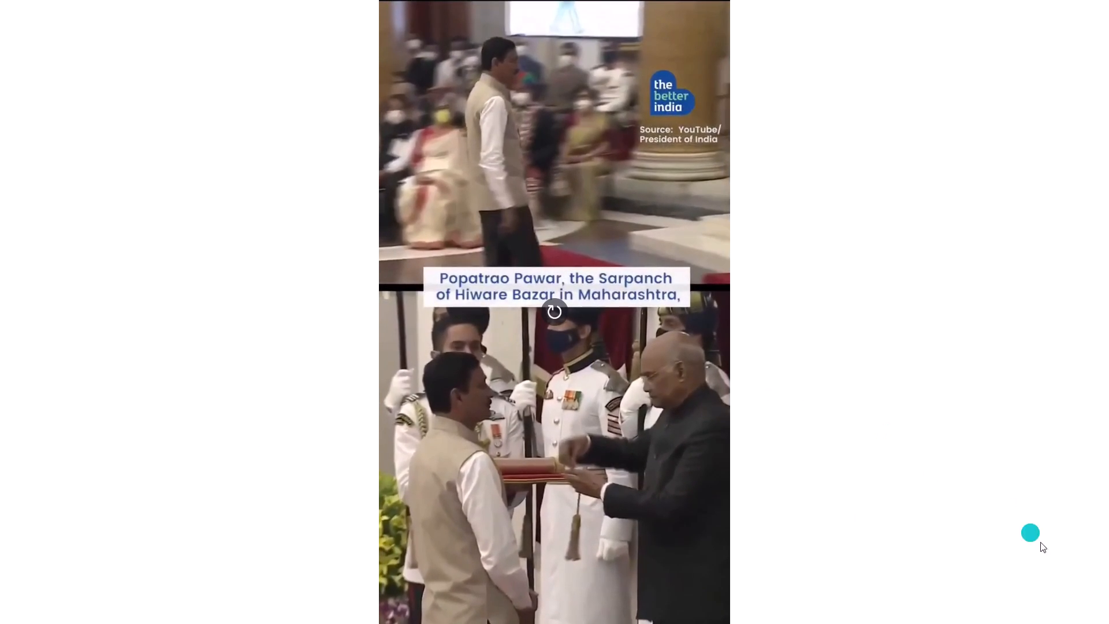
pyautogui.click(1084, 609)
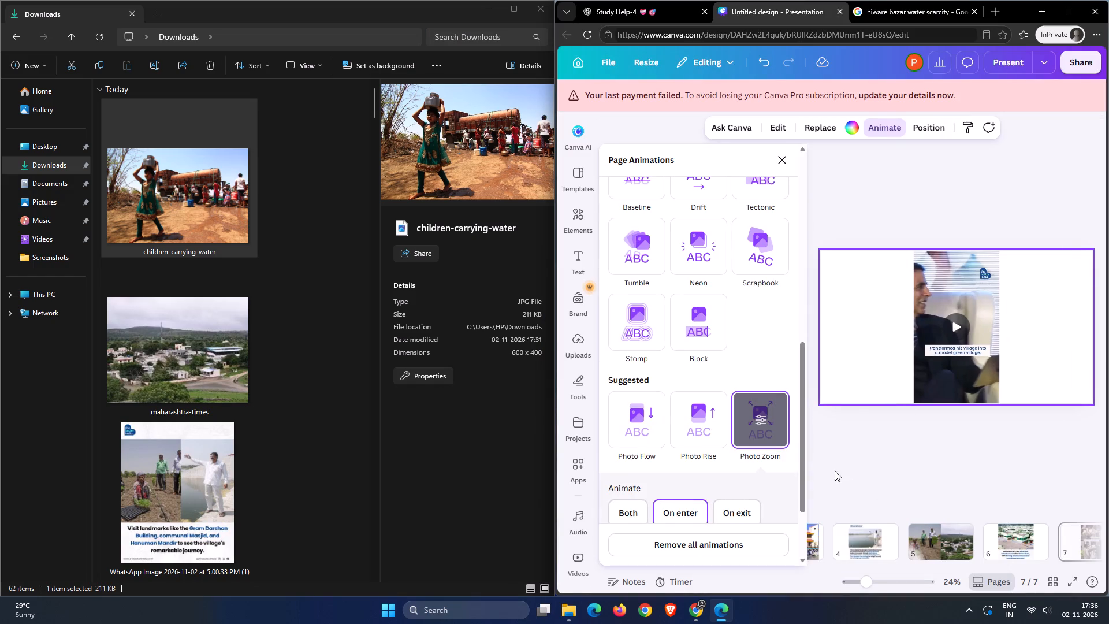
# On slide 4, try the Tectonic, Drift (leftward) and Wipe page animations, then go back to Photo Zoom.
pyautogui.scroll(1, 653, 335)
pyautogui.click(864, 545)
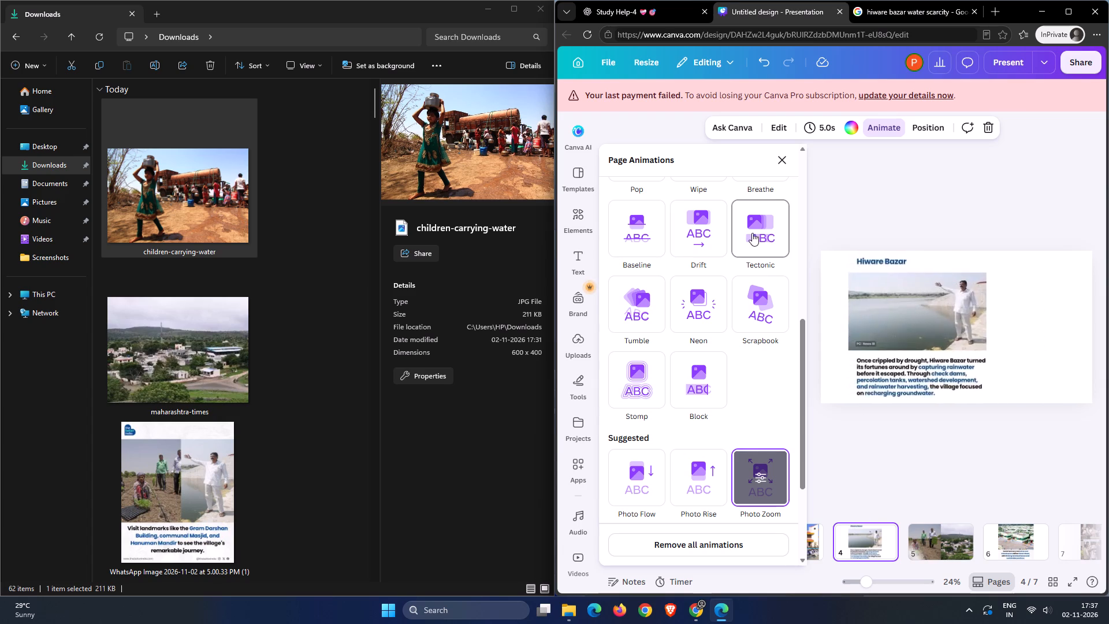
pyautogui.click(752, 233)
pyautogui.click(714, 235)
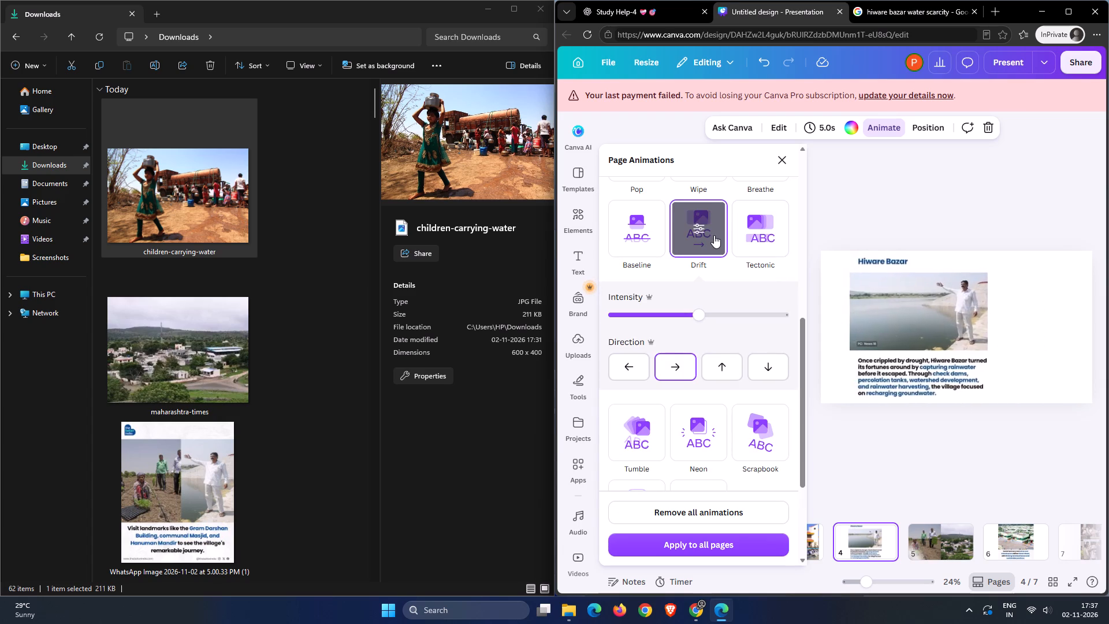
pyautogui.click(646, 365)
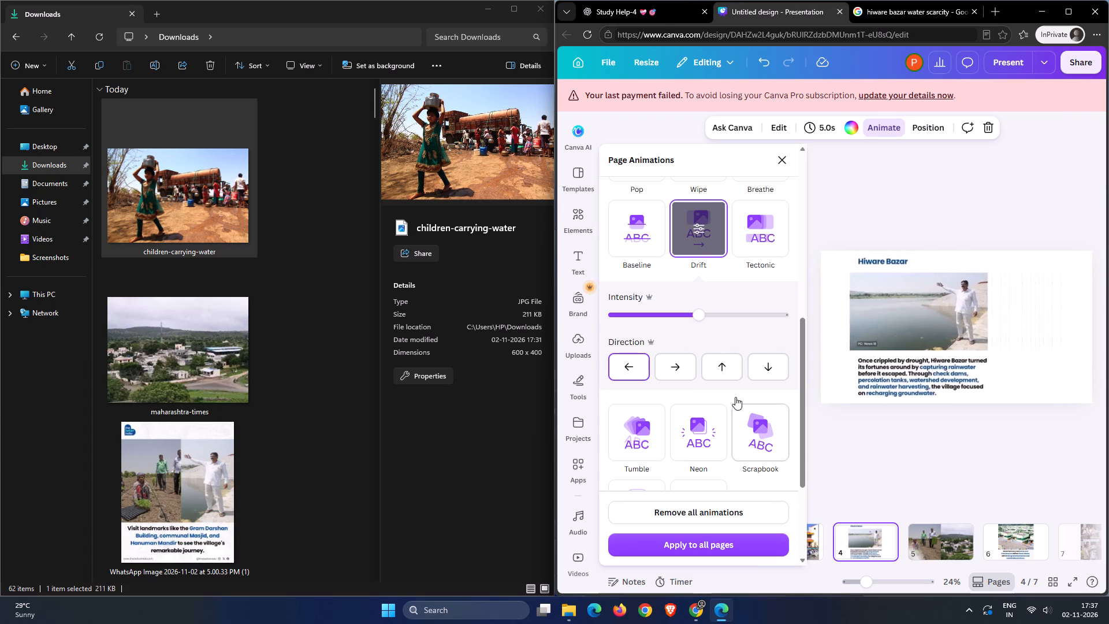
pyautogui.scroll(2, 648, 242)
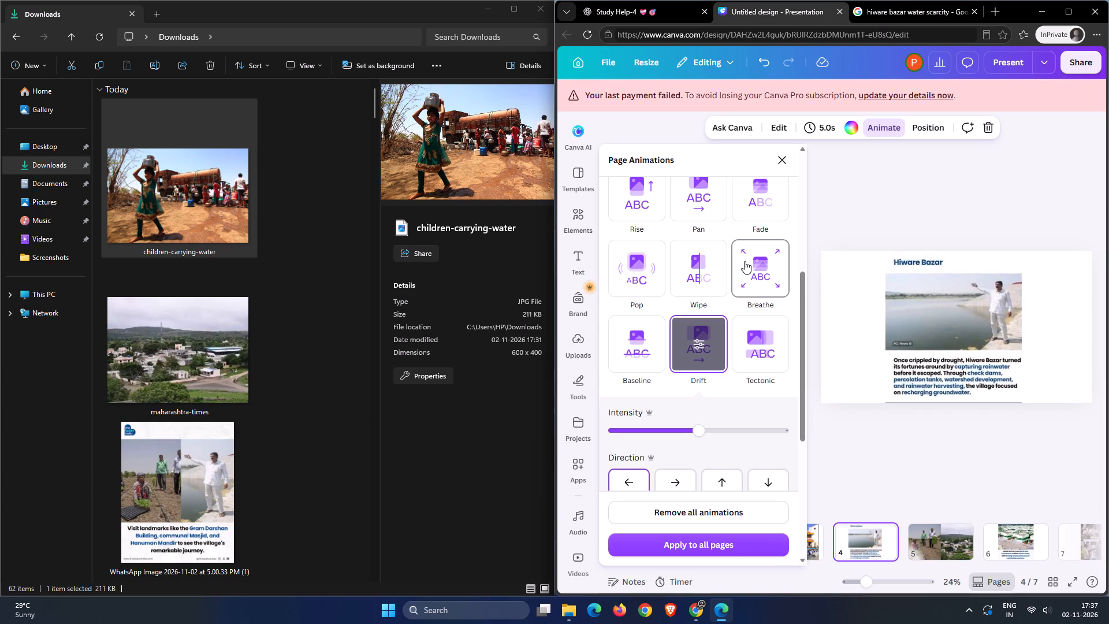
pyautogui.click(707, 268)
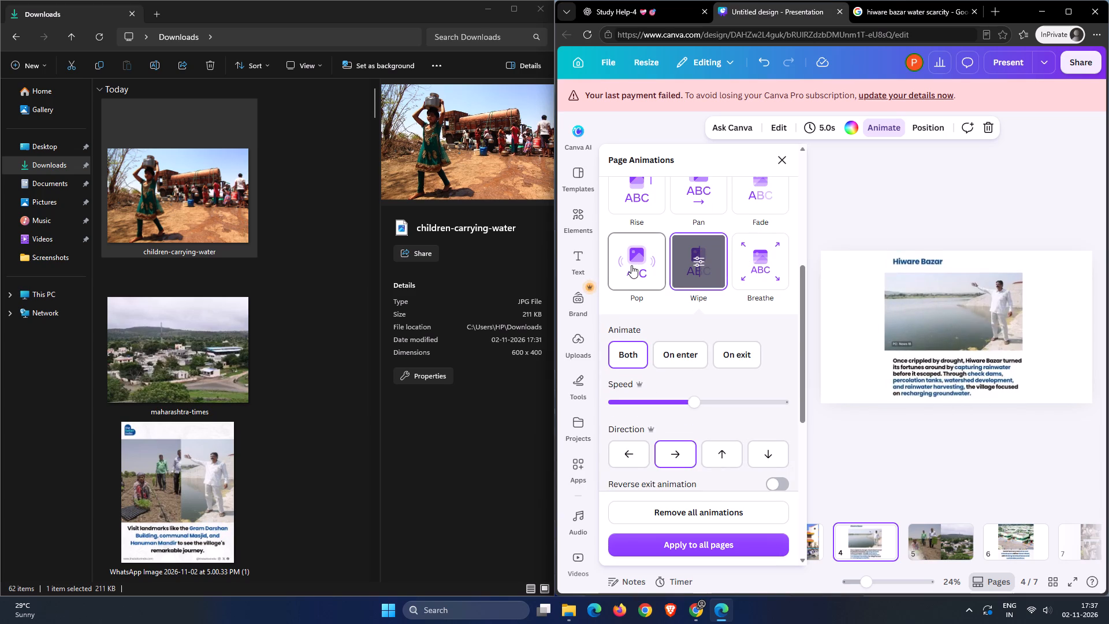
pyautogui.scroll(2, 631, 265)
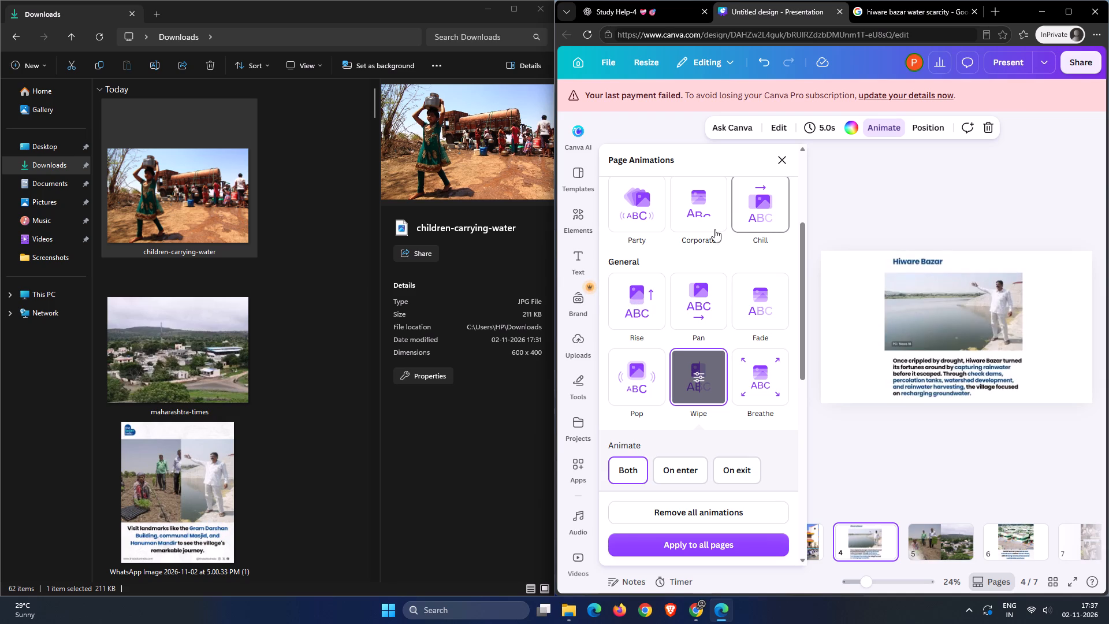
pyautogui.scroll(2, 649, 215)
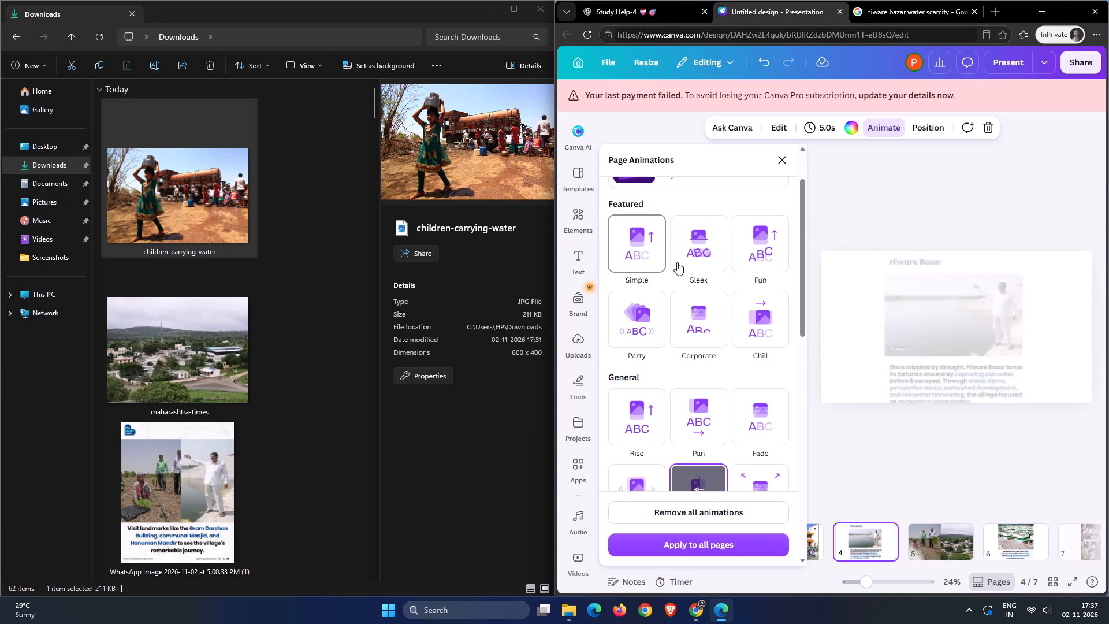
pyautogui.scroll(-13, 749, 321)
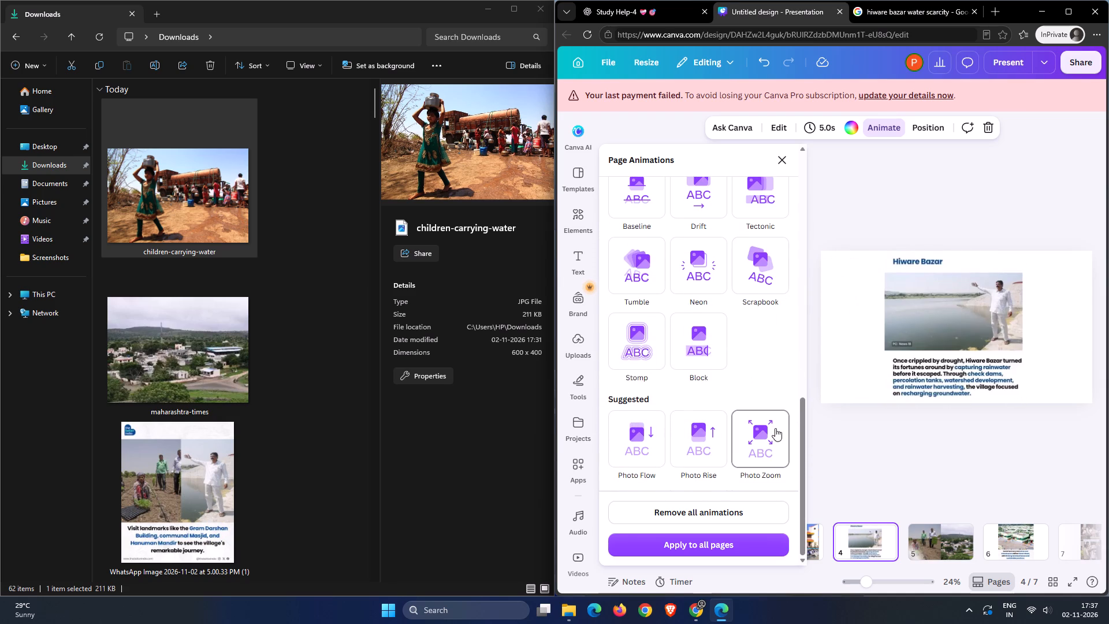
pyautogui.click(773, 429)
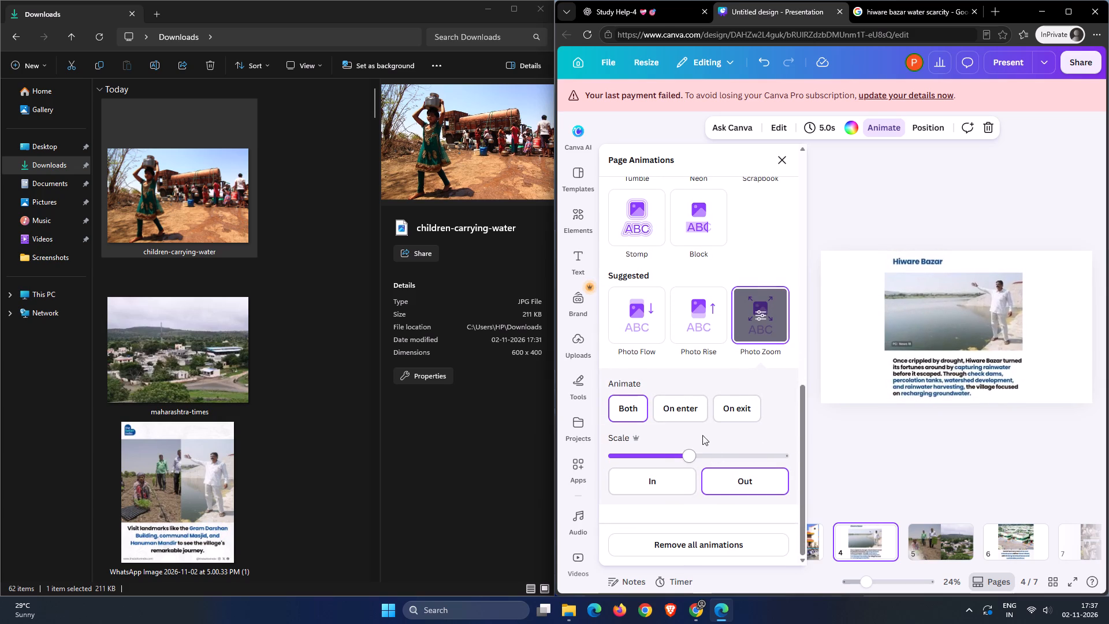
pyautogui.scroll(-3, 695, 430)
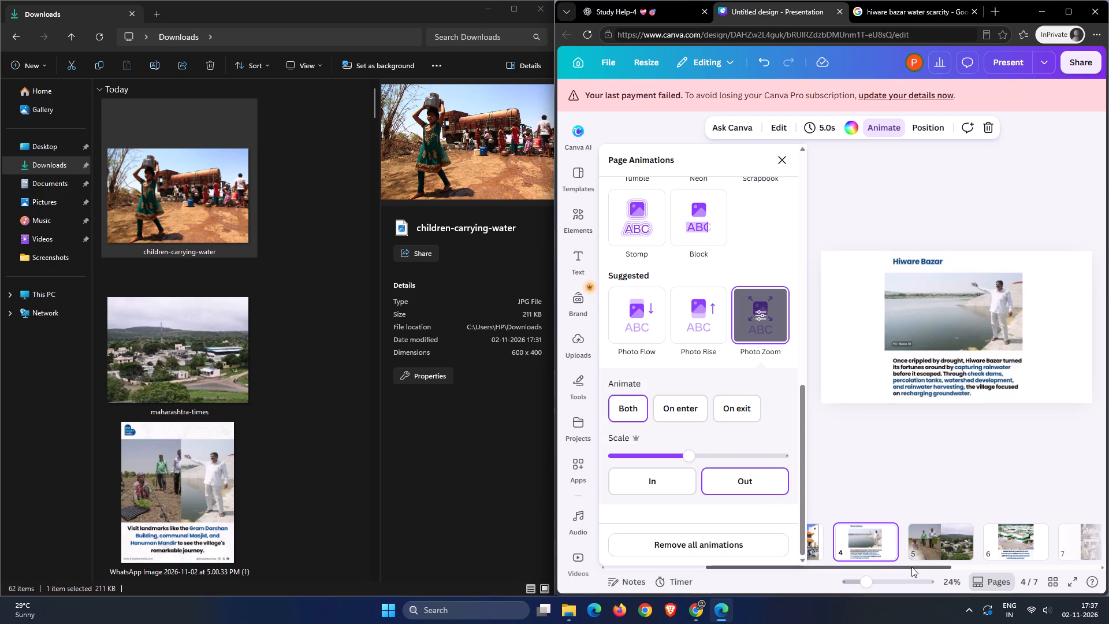
# On slide 2, crop the overhanging outer side of the water-carrying photo to the slide edge, making it 960 by 1,080.
pyautogui.moveTo(911, 567); pyautogui.dragTo(802, 564)
pyautogui.click(859, 547)
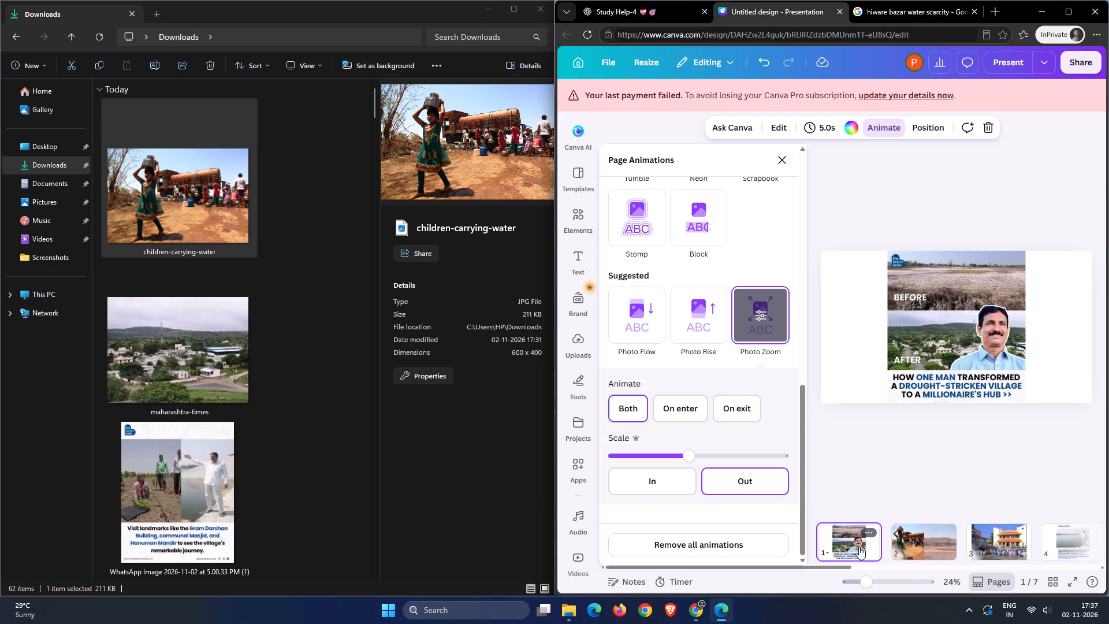
pyautogui.click(909, 529)
pyautogui.click(944, 330)
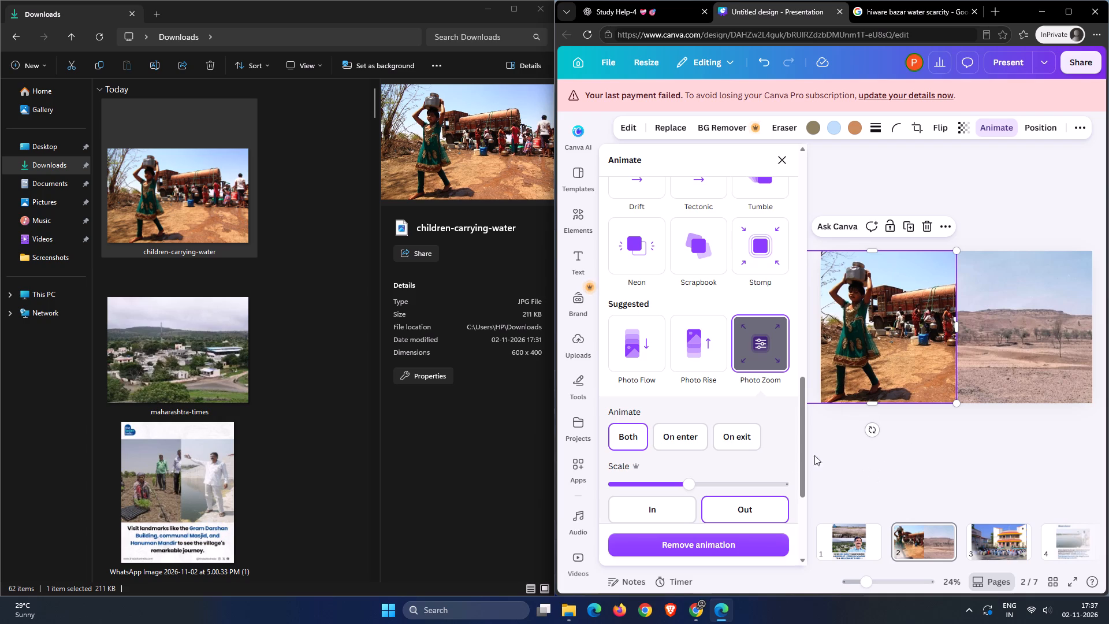
pyautogui.click(783, 158)
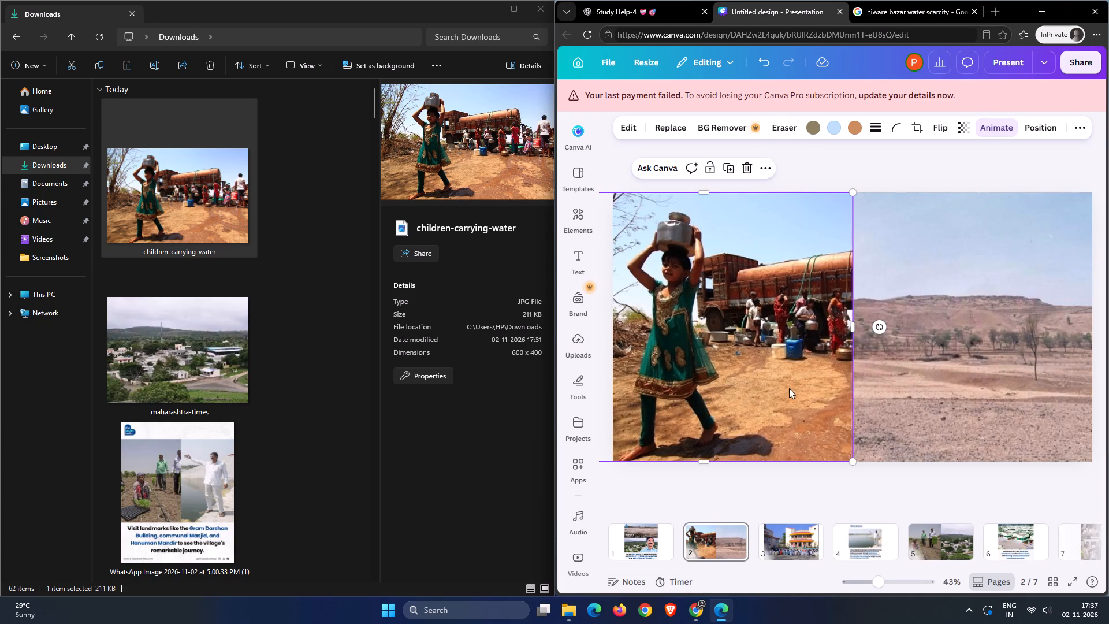
pyautogui.moveTo(879, 581); pyautogui.dragTo(862, 589)
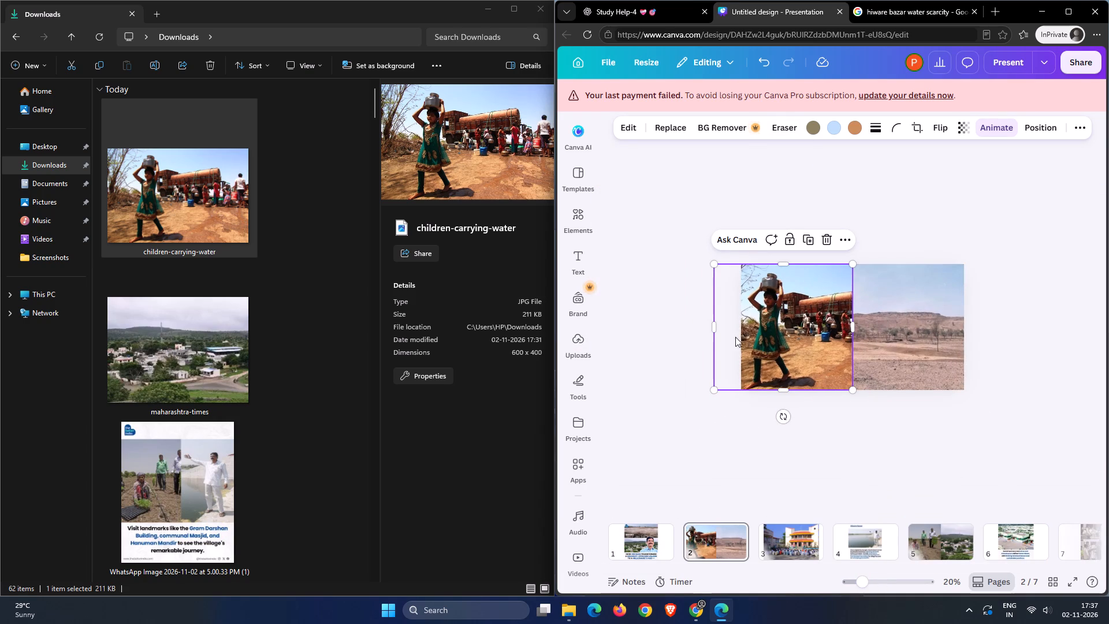
pyautogui.moveTo(713, 329); pyautogui.dragTo(738, 330)
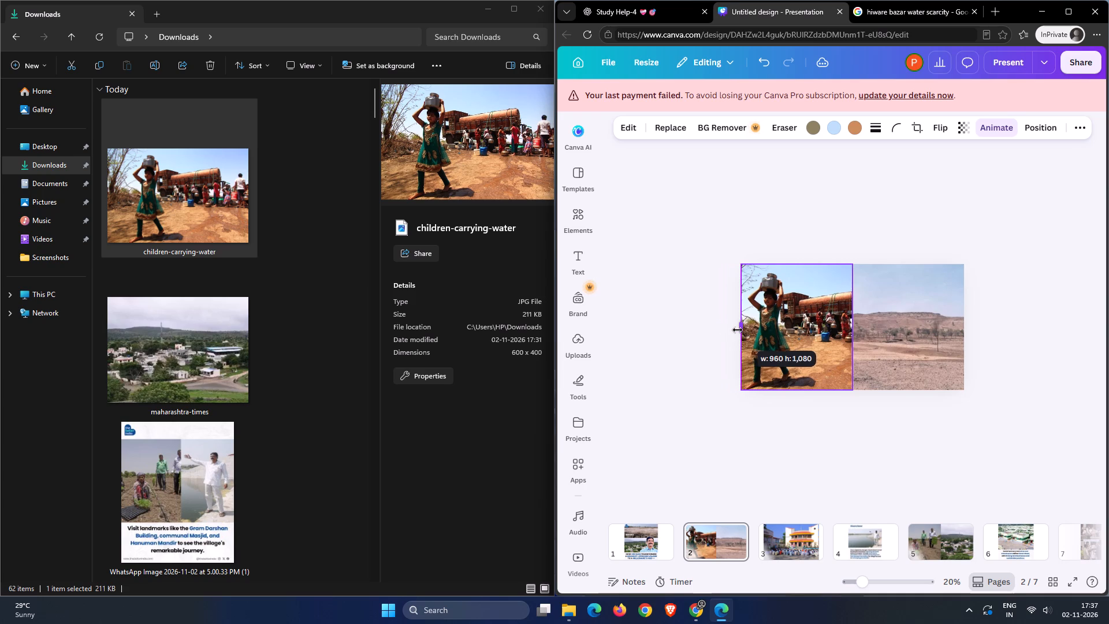
# Crop both sides of slide 2's dry landscape photo so it fits between the water-carrying photo and the slide's right edge.
pyautogui.click(902, 341)
pyautogui.moveTo(796, 328); pyautogui.dragTo(825, 332)
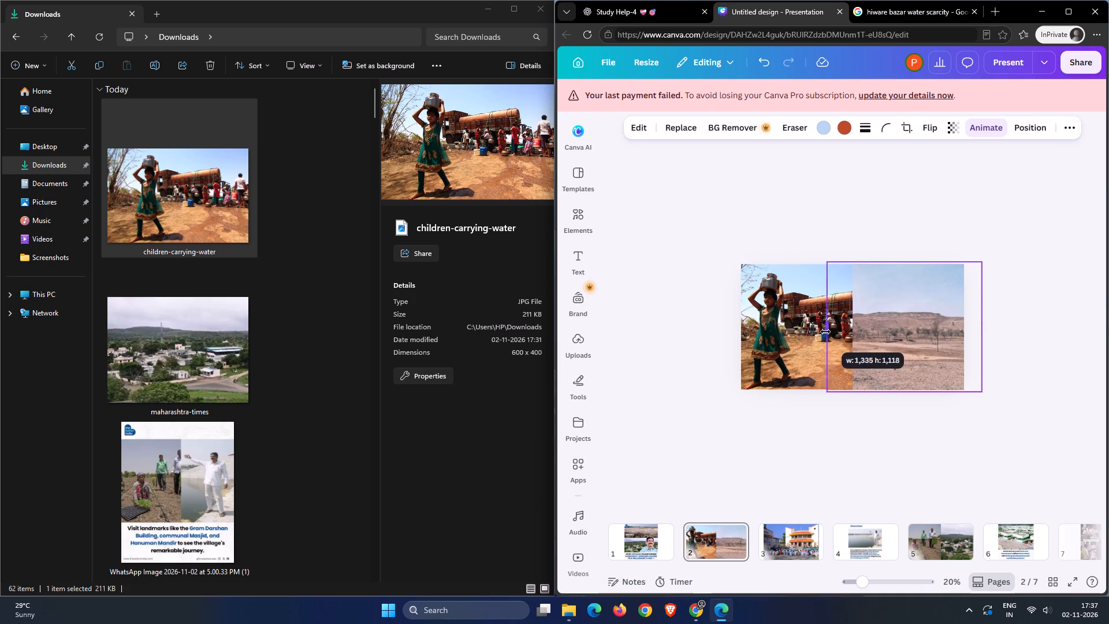
pyautogui.moveTo(825, 332); pyautogui.dragTo(846, 332)
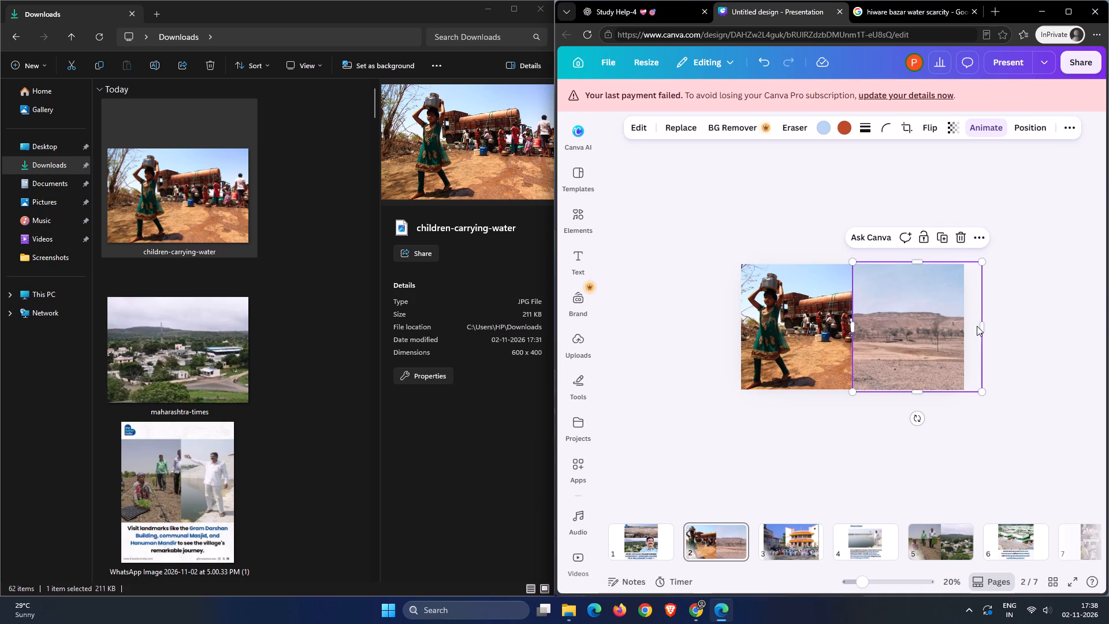
pyautogui.moveTo(978, 326); pyautogui.dragTo(962, 331)
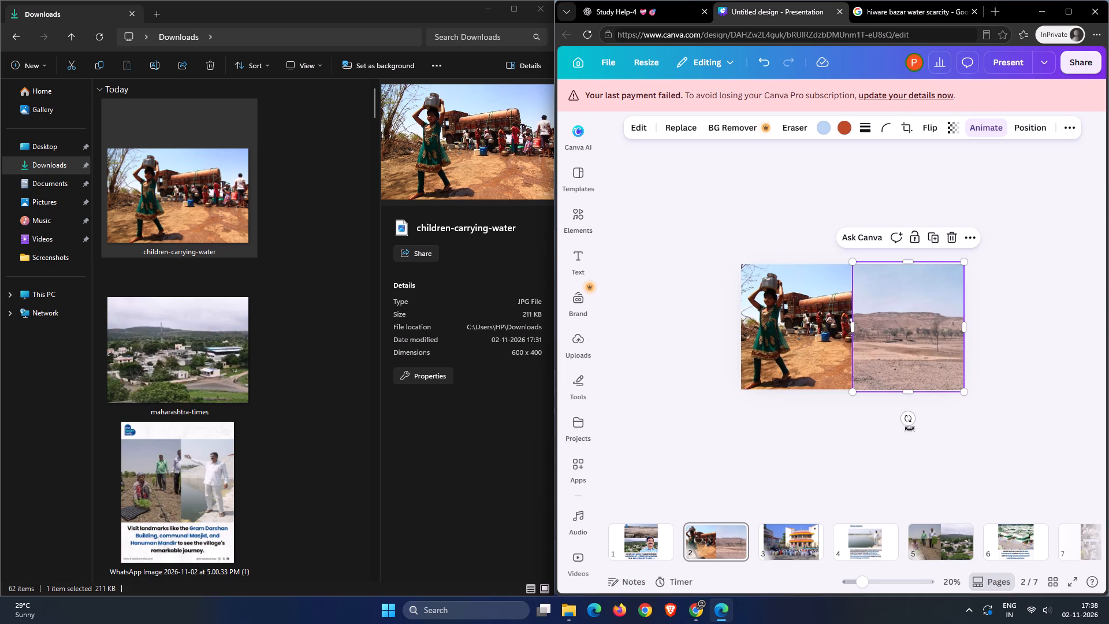
pyautogui.click(822, 467)
# On slide 5, crop the village photo to the slide's right edge and the farming photo to the slide's centre line.
pyautogui.click(789, 560)
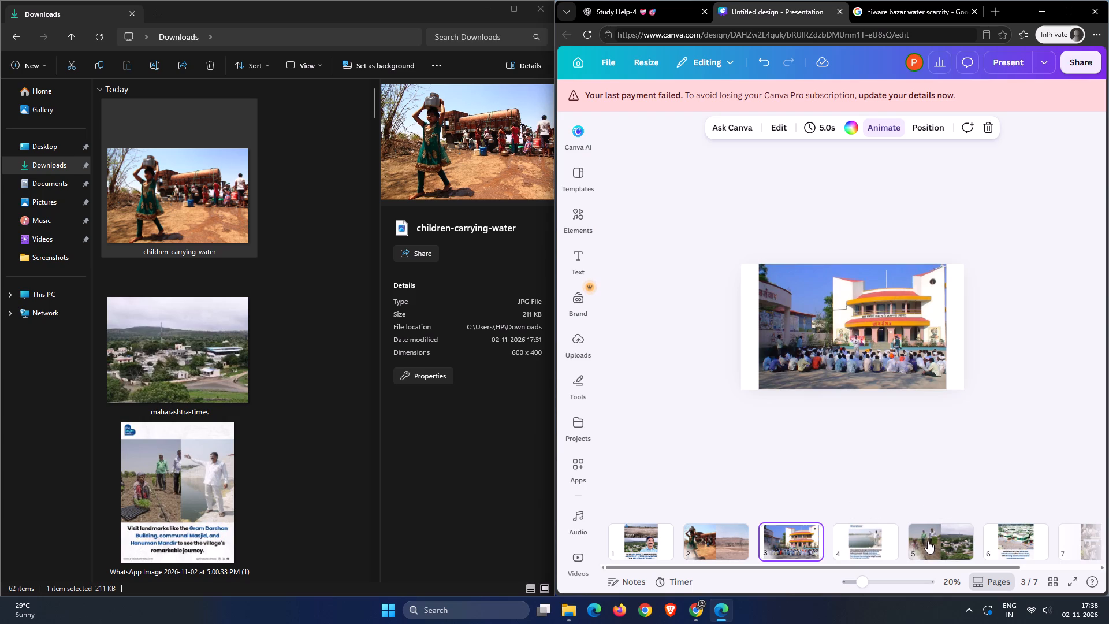
pyautogui.click(930, 540)
pyautogui.click(944, 337)
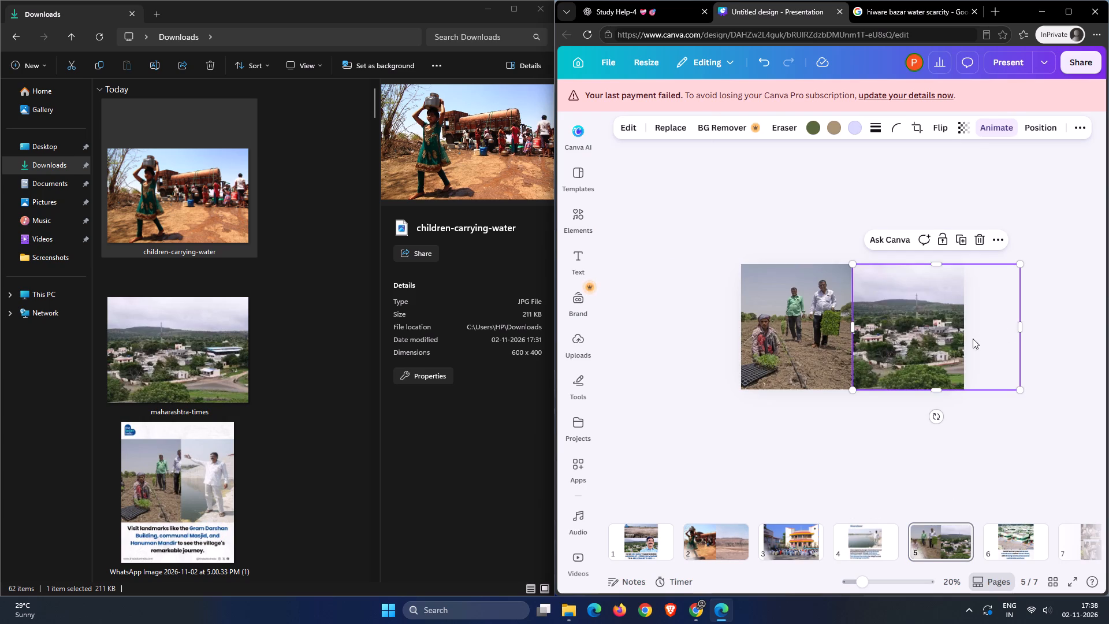
pyautogui.moveTo(1016, 329); pyautogui.dragTo(963, 342)
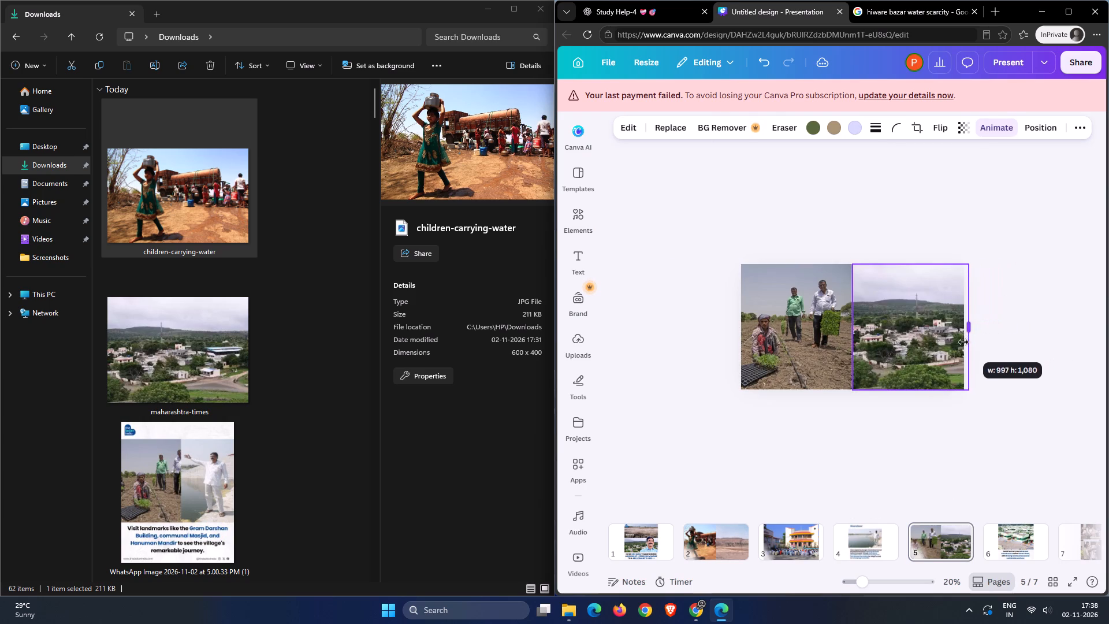
pyautogui.moveTo(963, 342); pyautogui.dragTo(963, 343)
pyautogui.click(806, 335)
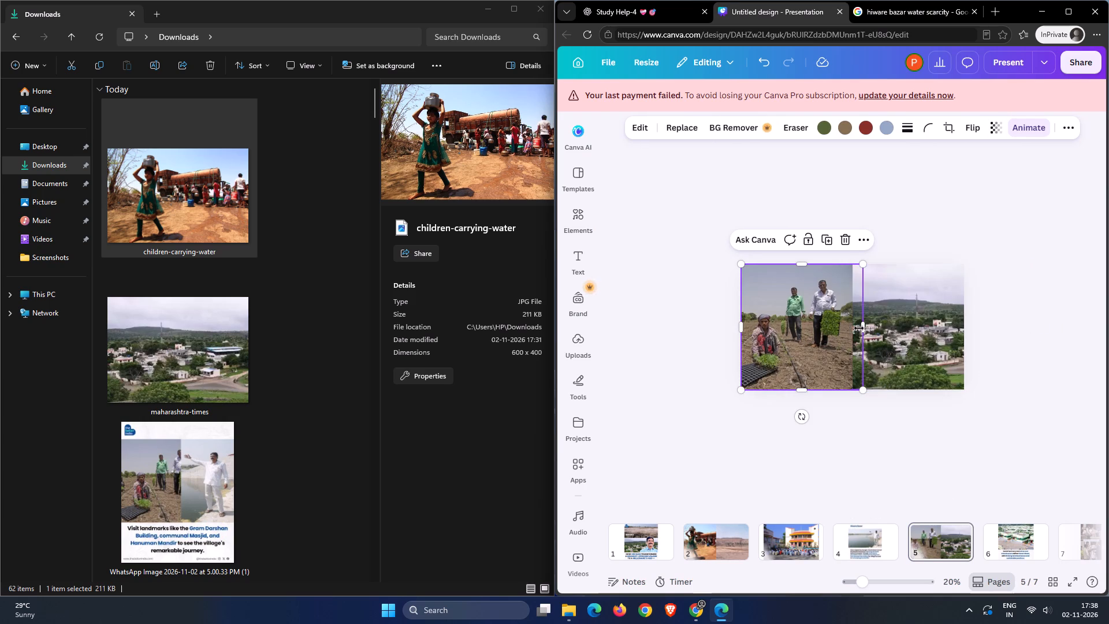
pyautogui.moveTo(861, 328); pyautogui.dragTo(851, 332)
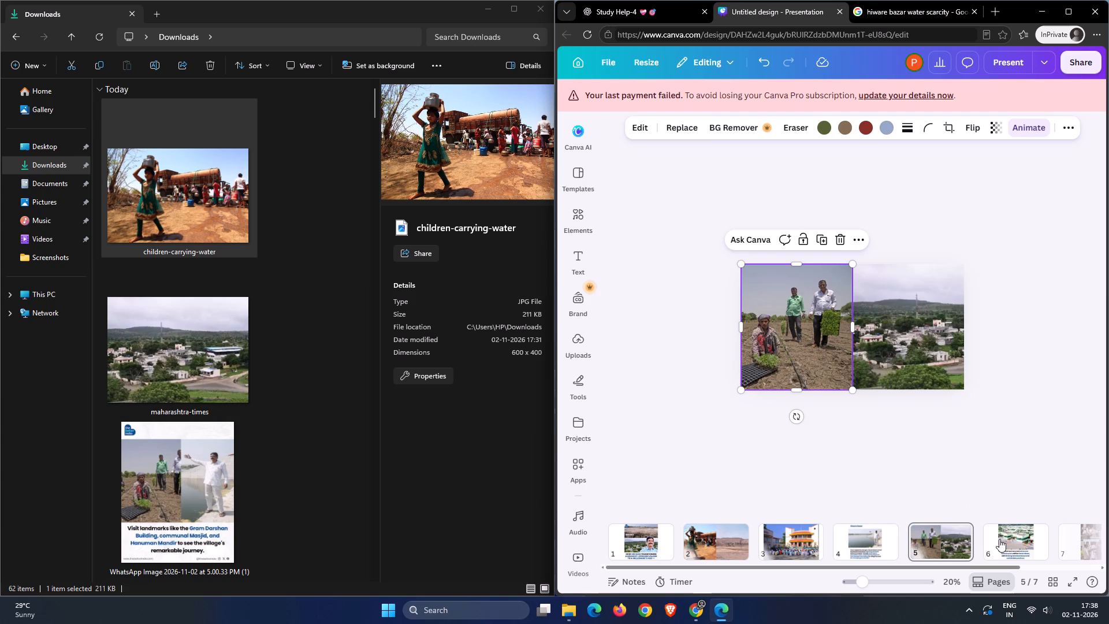
# Check slides 6 and 7, then browse the page animation options and Photo Zoom settings for slide 7's video.
pyautogui.click(1010, 540)
pyautogui.click(1079, 540)
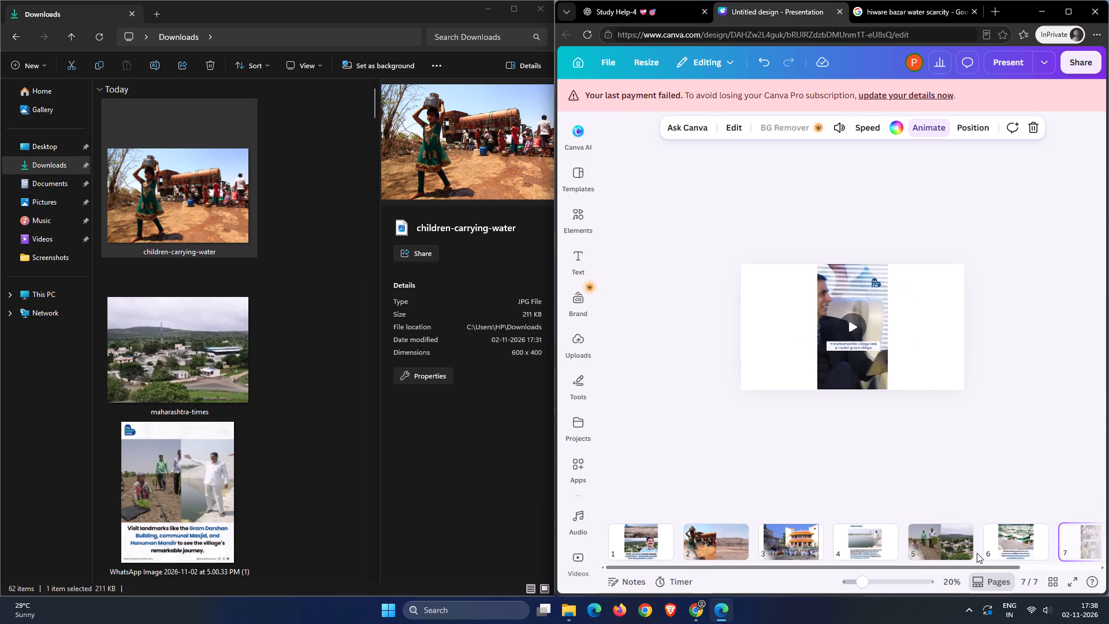
pyautogui.moveTo(961, 564); pyautogui.dragTo(1040, 568)
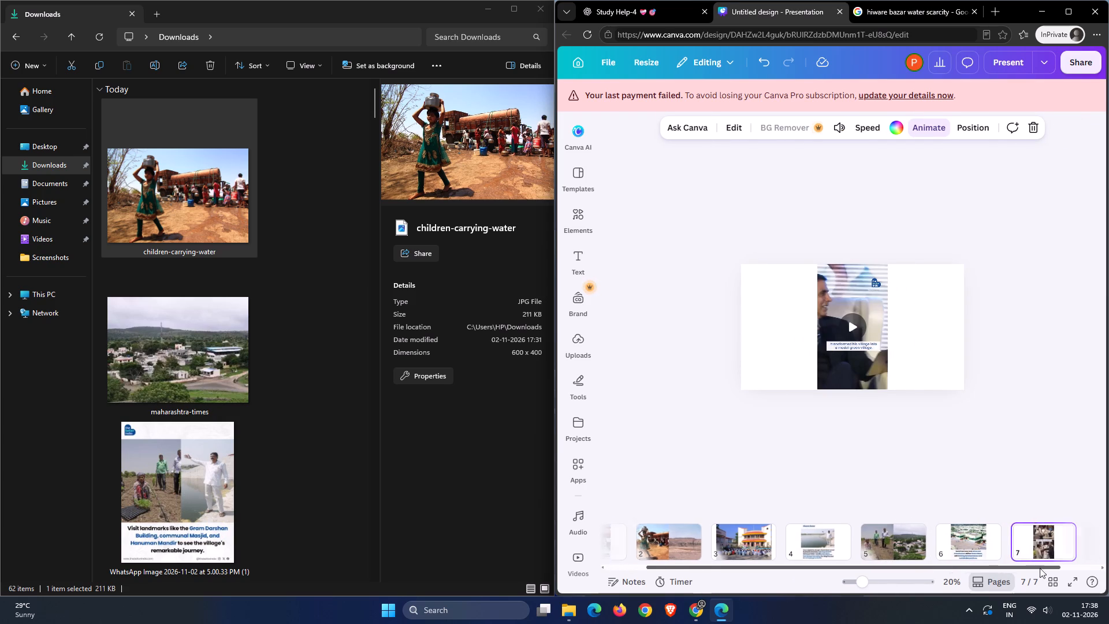
pyautogui.moveTo(1040, 568); pyautogui.dragTo(1044, 568)
pyautogui.click(928, 128)
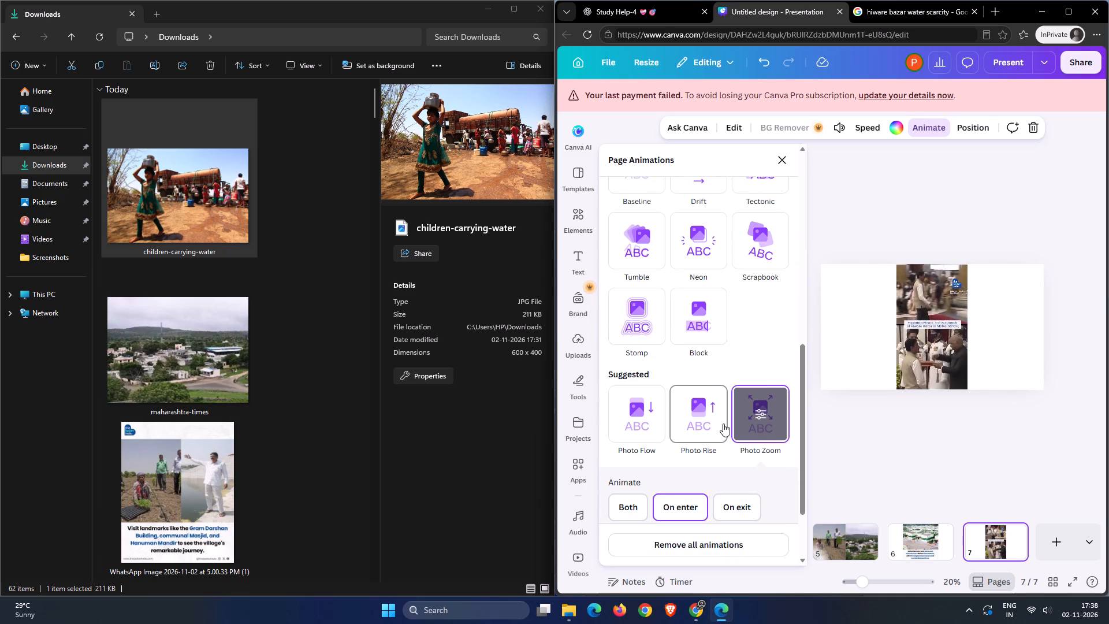
pyautogui.scroll(11, 726, 362)
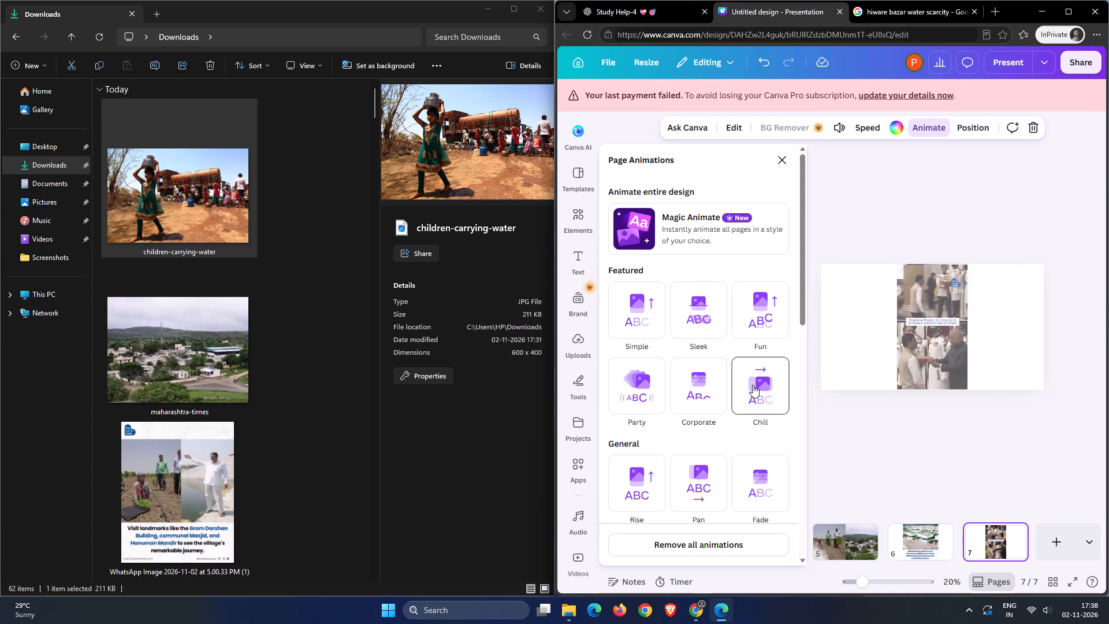
pyautogui.scroll(-1, 704, 412)
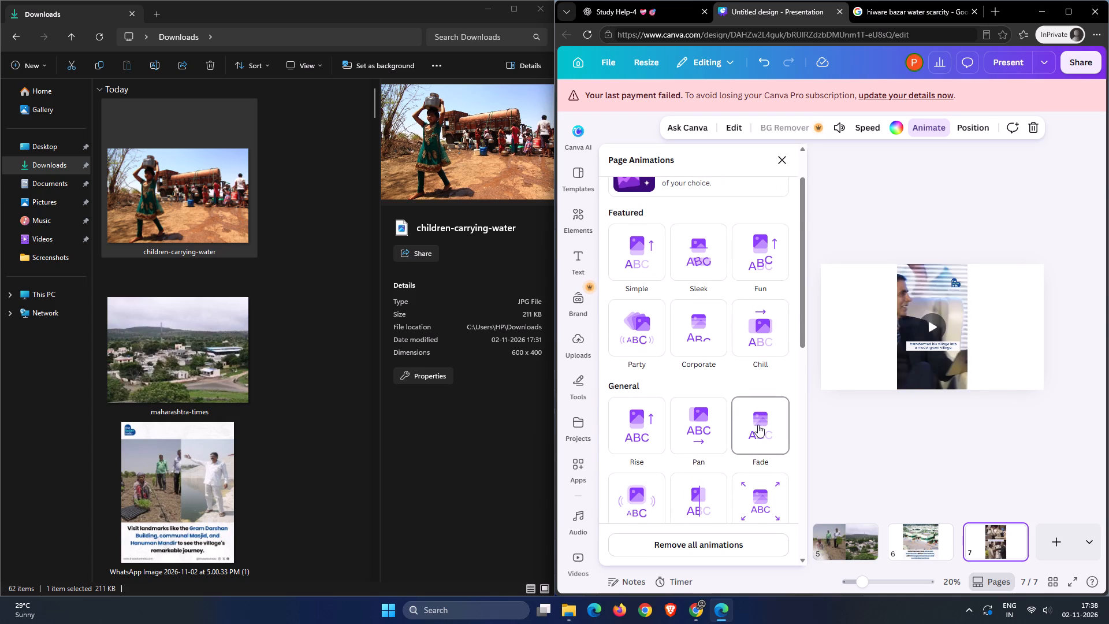
pyautogui.scroll(-2, 758, 425)
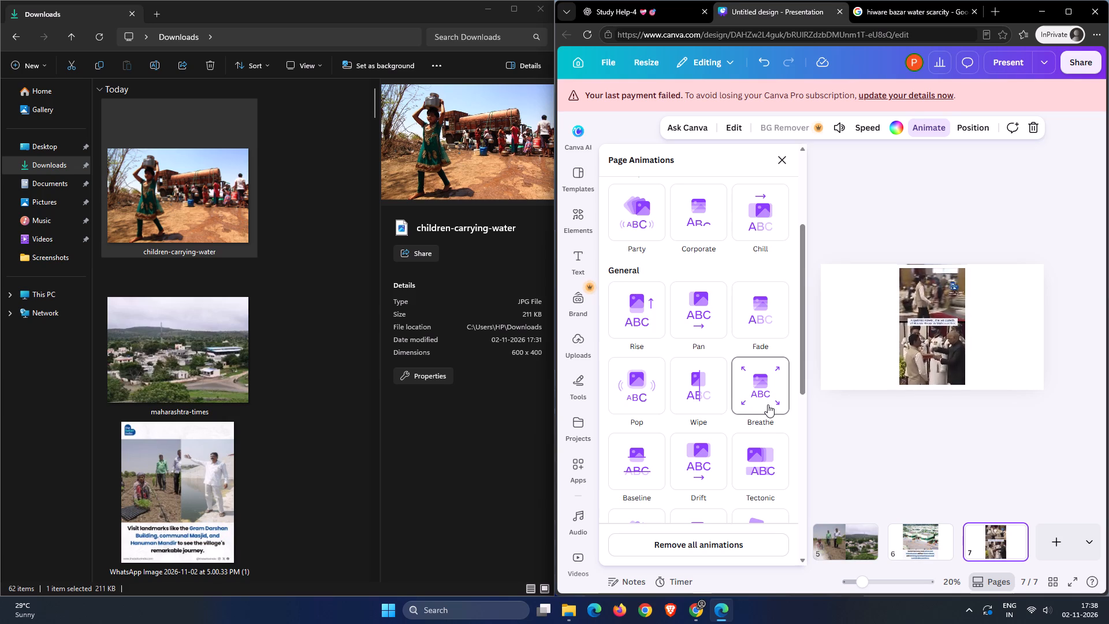
pyautogui.scroll(-1, 749, 419)
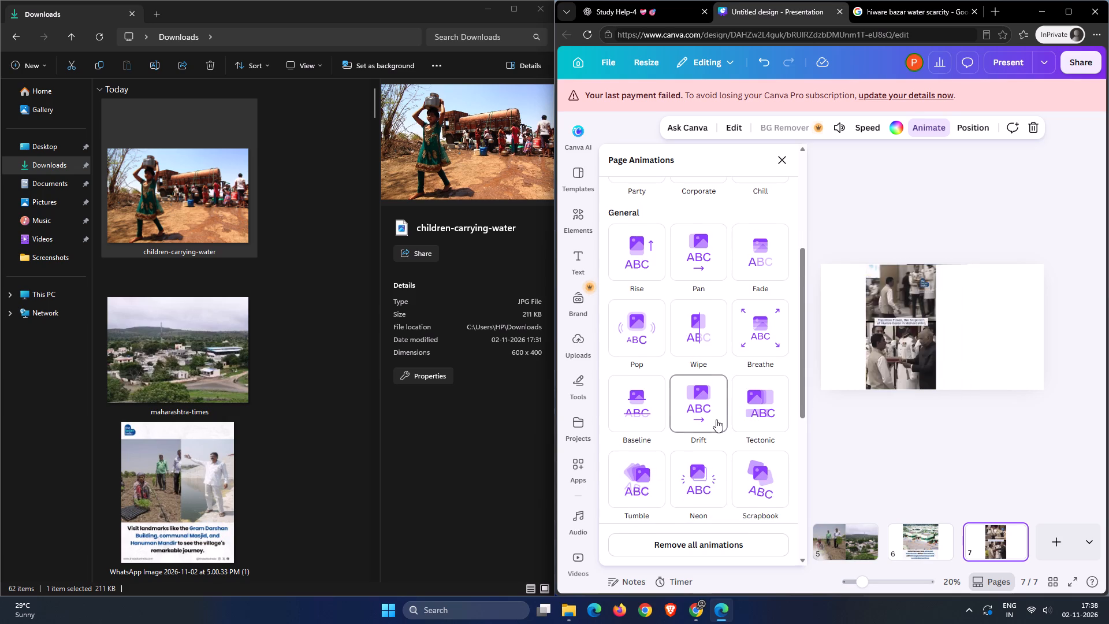
pyautogui.scroll(-2, 716, 421)
pyautogui.scroll(-1, 641, 447)
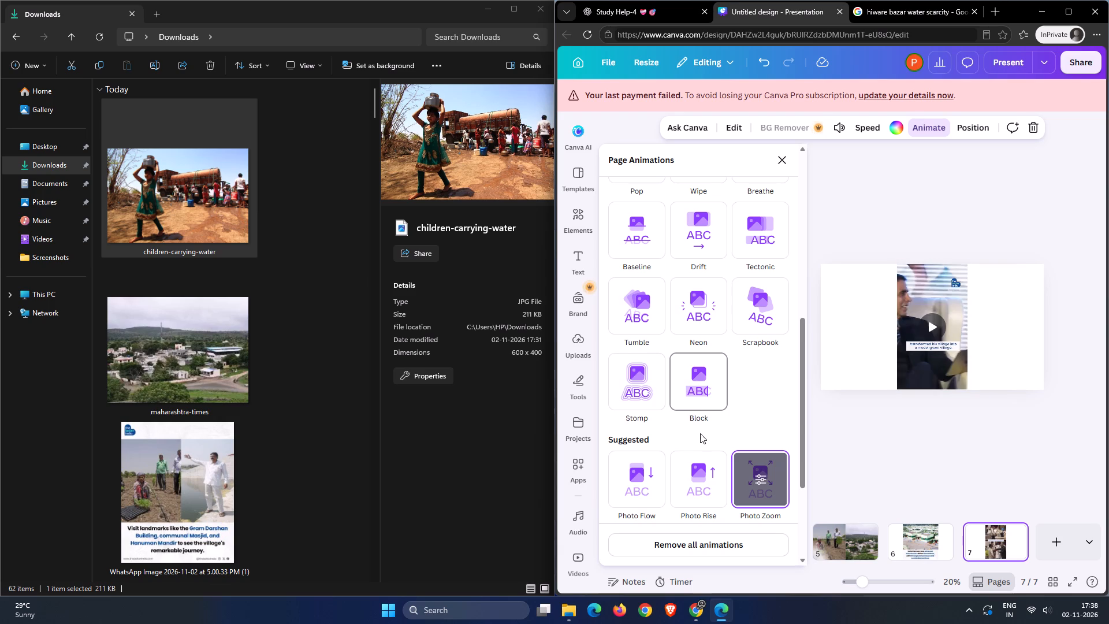
pyautogui.scroll(-1, 702, 436)
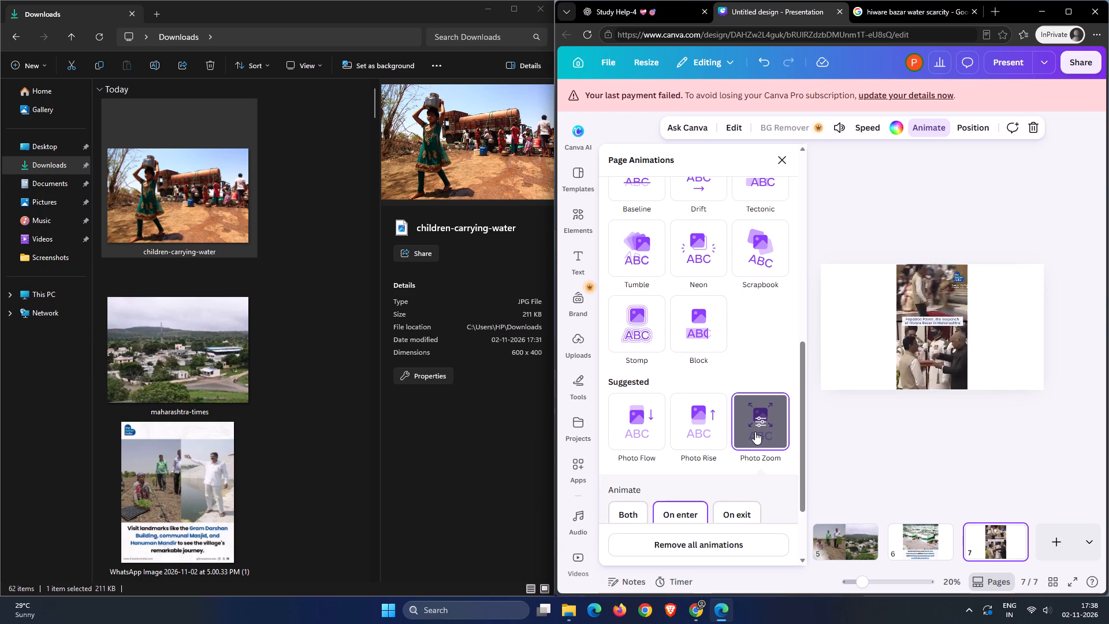
pyautogui.scroll(-1, 753, 432)
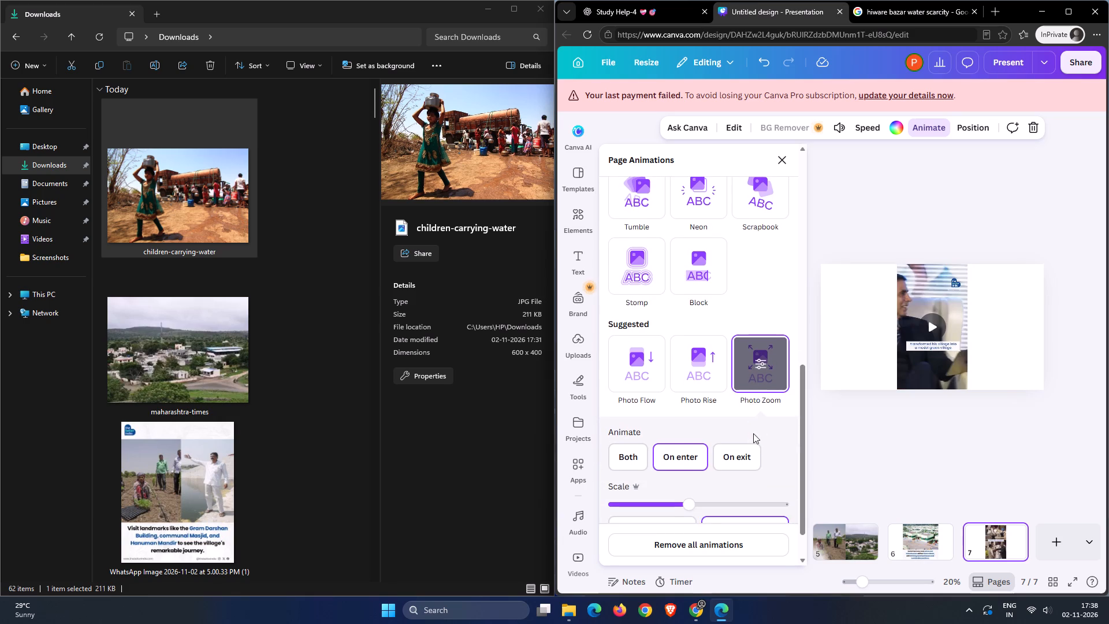
pyautogui.scroll(-1, 753, 433)
pyautogui.scroll(-2, 756, 364)
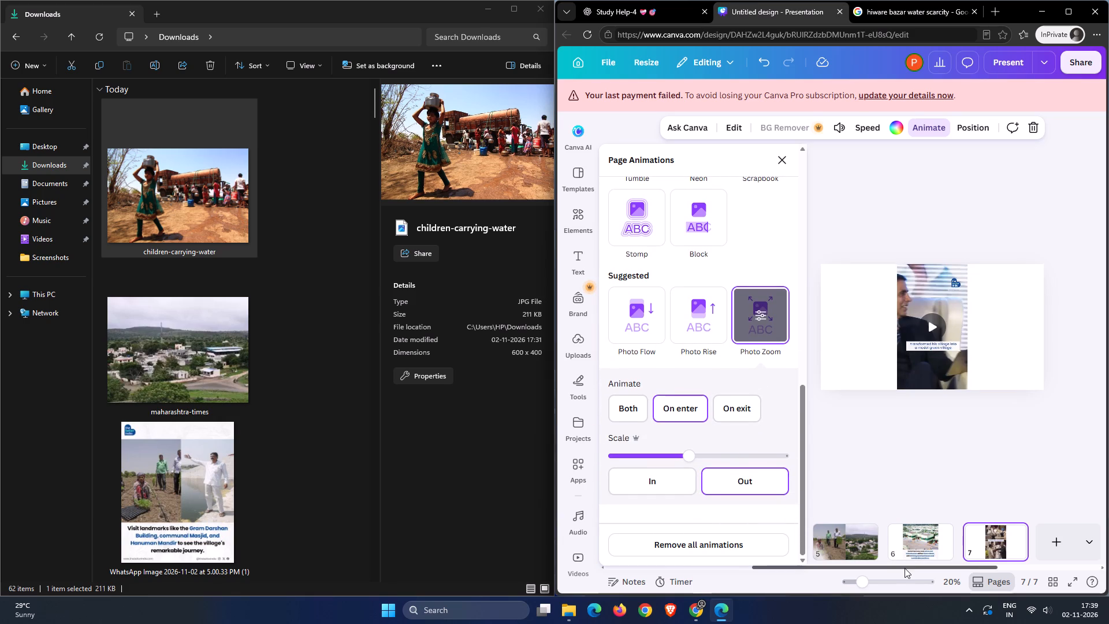
# Preview the presentation in full screen, going back from slide 7 to slide 1, and check slide 2's two photos.
pyautogui.moveTo(905, 568); pyautogui.dragTo(754, 576)
pyautogui.click(1070, 577)
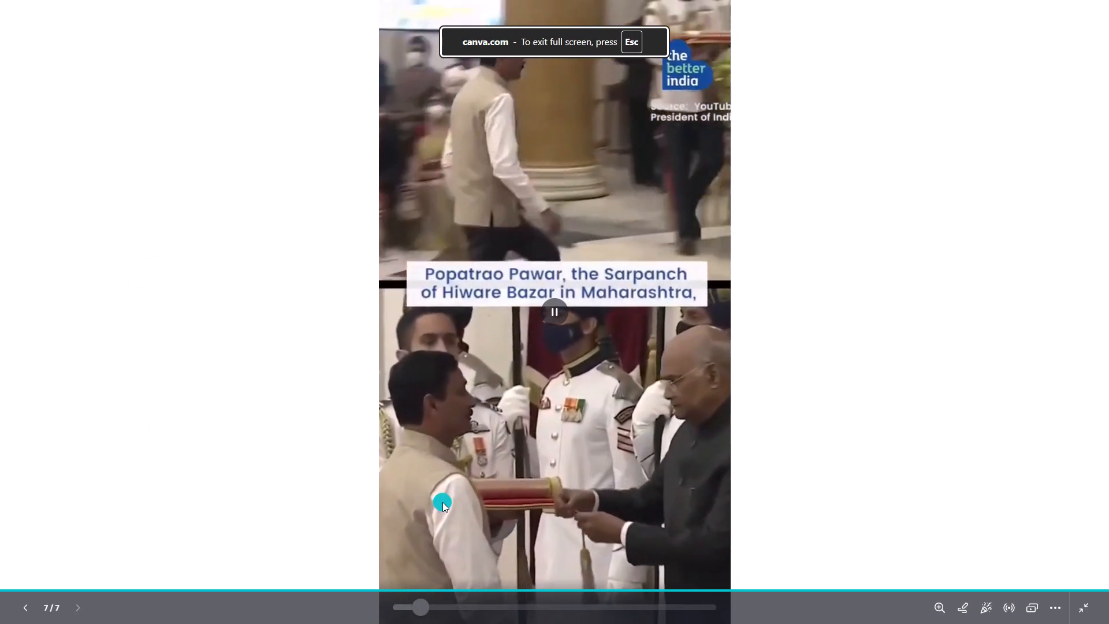
pyautogui.press('Left')
pyautogui.press('Left')
pyautogui.press('Left')
pyautogui.press('Left')
pyautogui.press('Left')
pyautogui.press('Left')
pyautogui.press('Left')
pyautogui.press('Left')
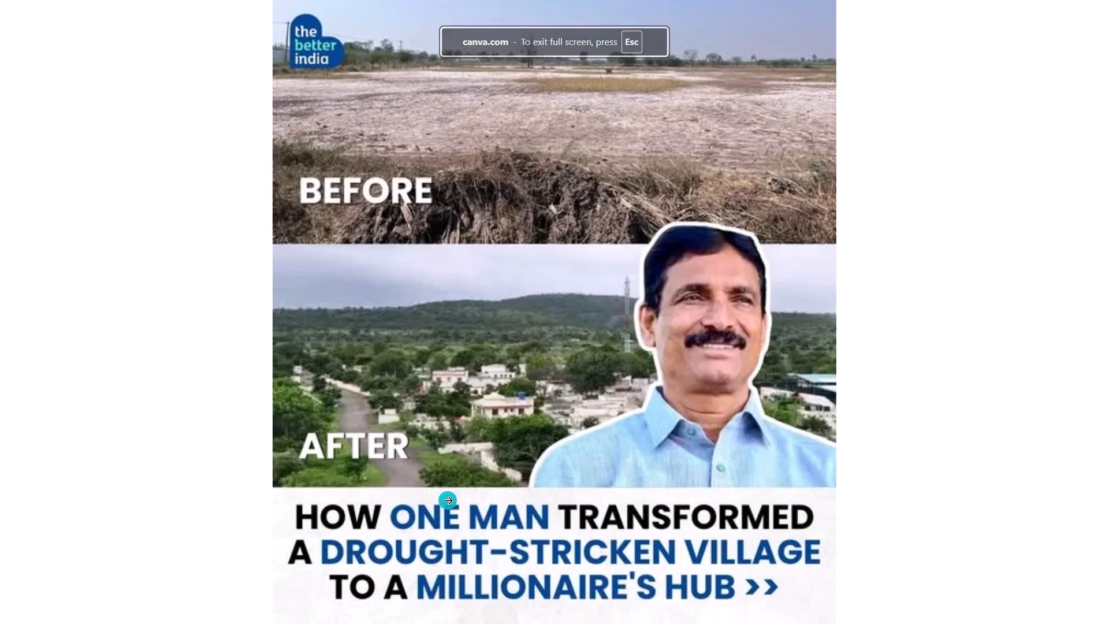
pyautogui.press('Left')
pyautogui.press('Right')
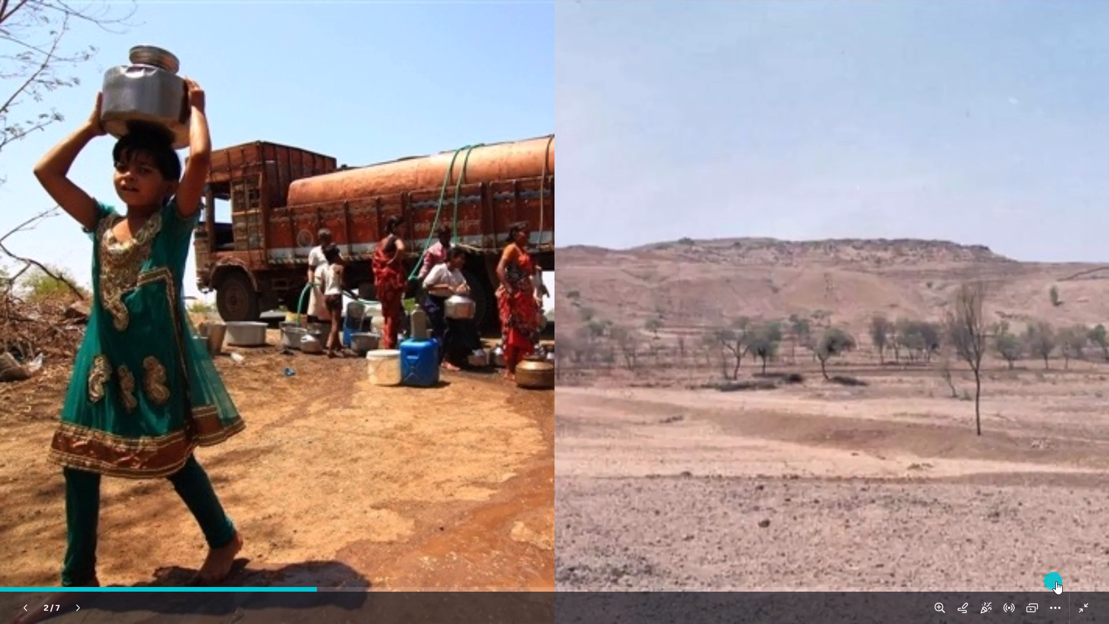
pyautogui.click(1084, 605)
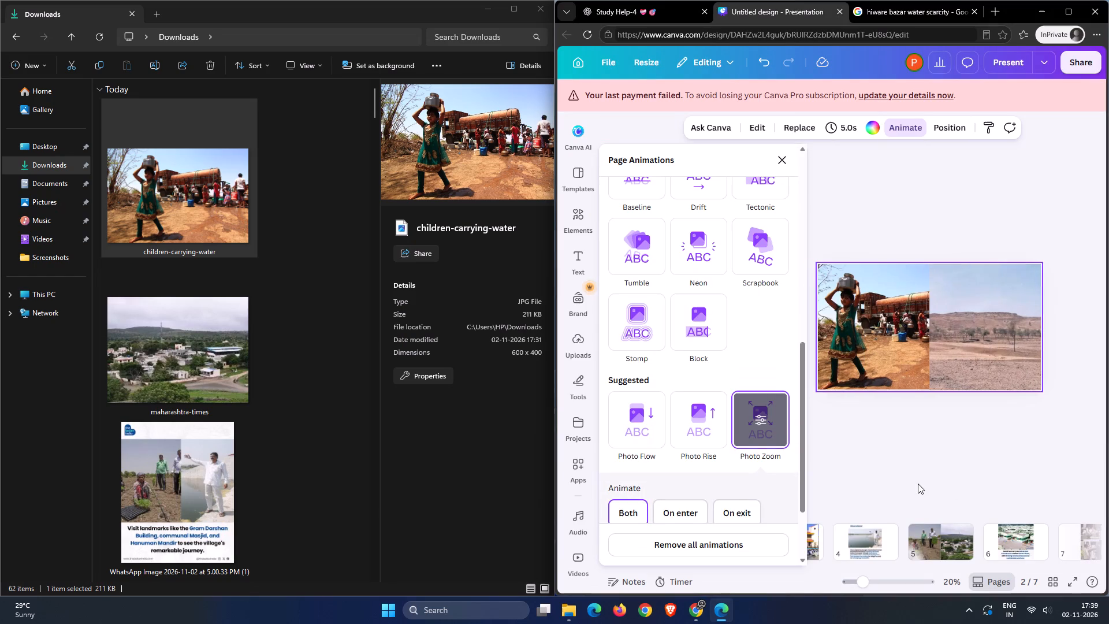
# On slide 2, group the water-carrying photo and the dry landscape photo.
pyautogui.click(947, 347)
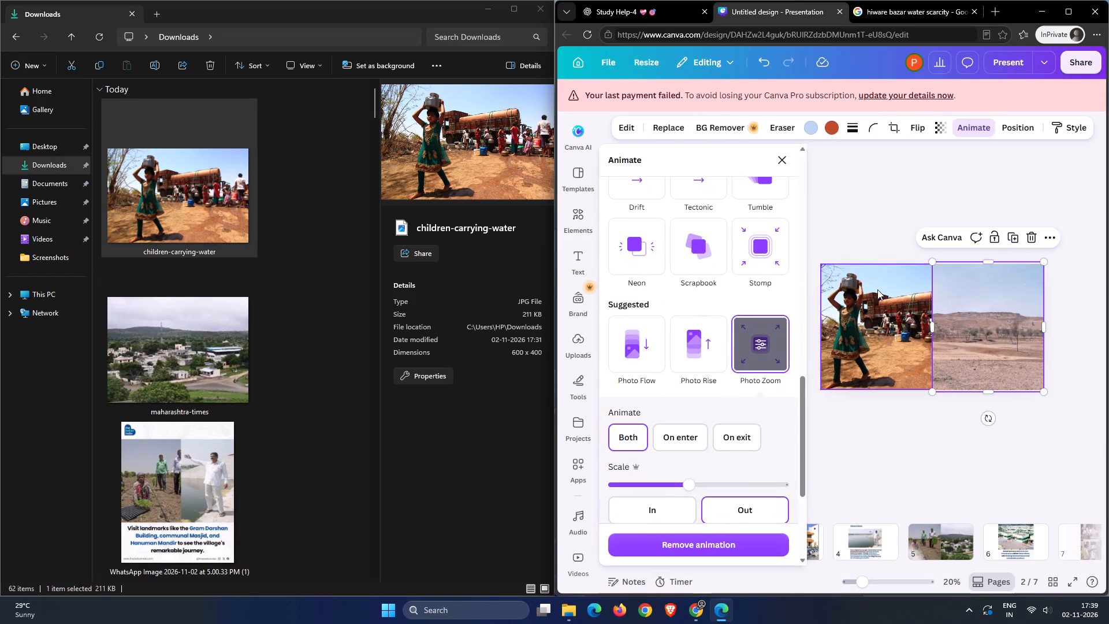
pyautogui.click(1048, 236)
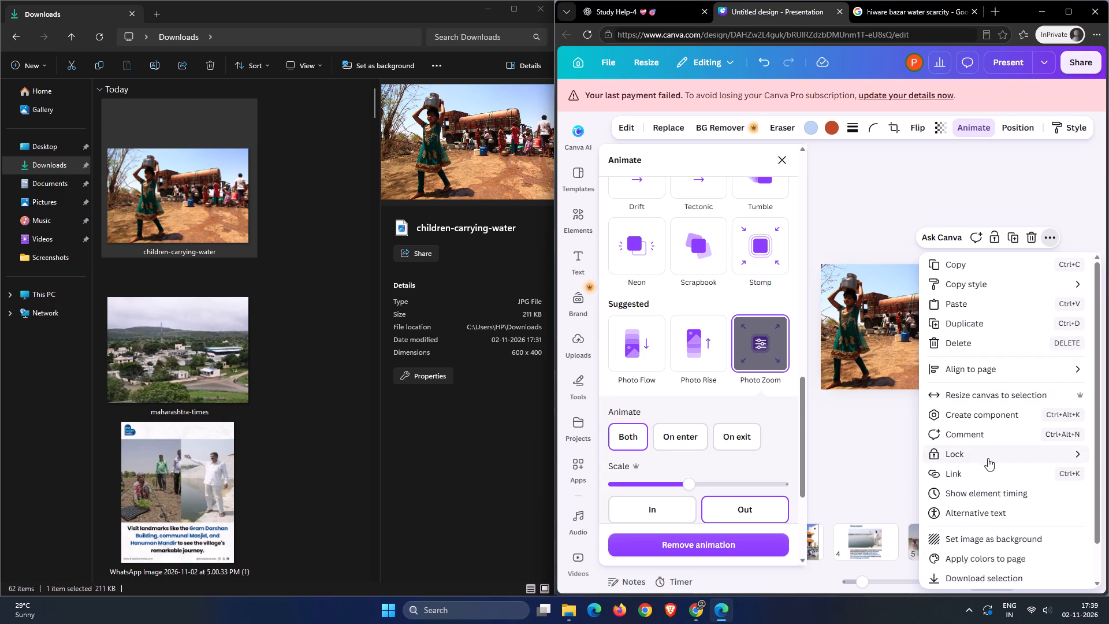
pyautogui.click(861, 436)
pyautogui.moveTo(842, 417); pyautogui.dragTo(849, 406)
pyautogui.moveTo(758, 402); pyautogui.dragTo(911, 352)
pyautogui.click(814, 240)
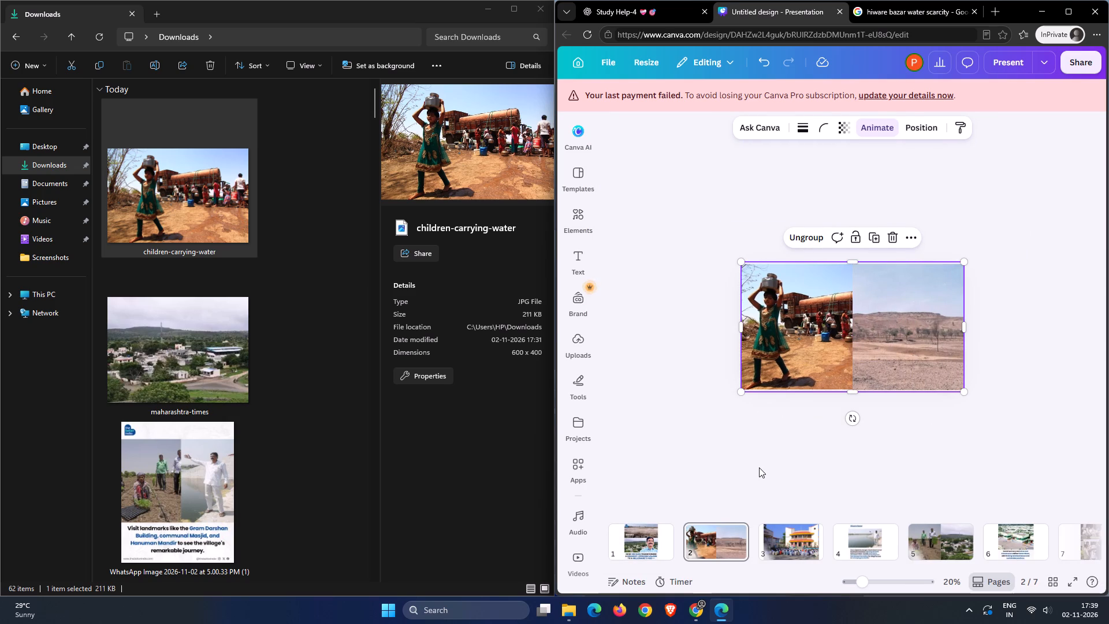
pyautogui.click(759, 467)
# Preview slides 1 to 3 in full screen to check how slide 2's photos animate.
pyautogui.click(631, 541)
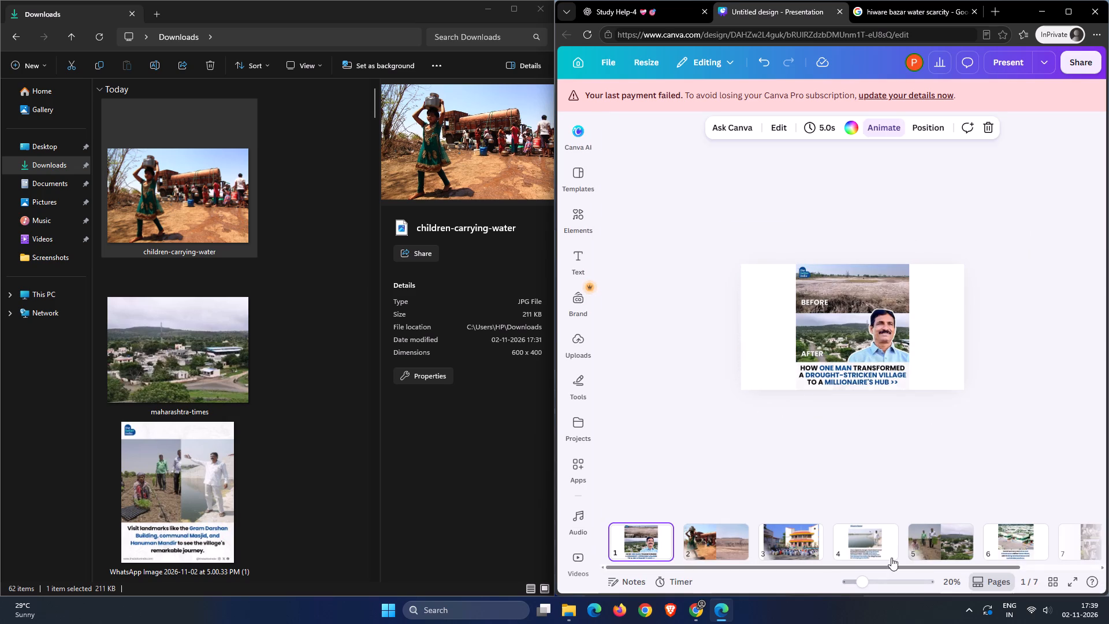
pyautogui.click(1075, 578)
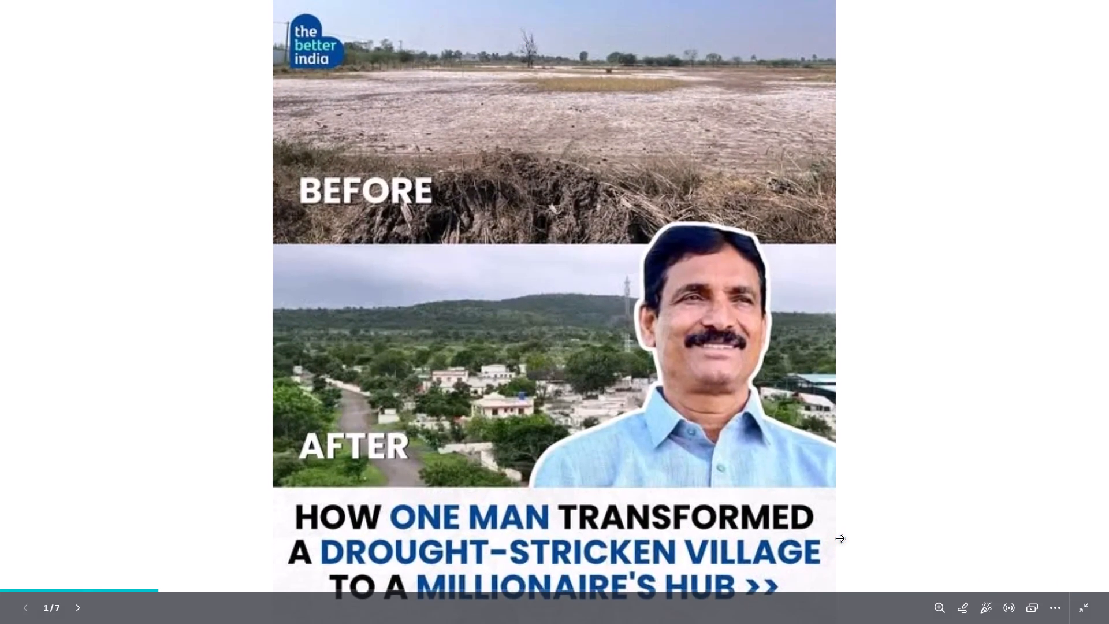
pyautogui.press('Right')
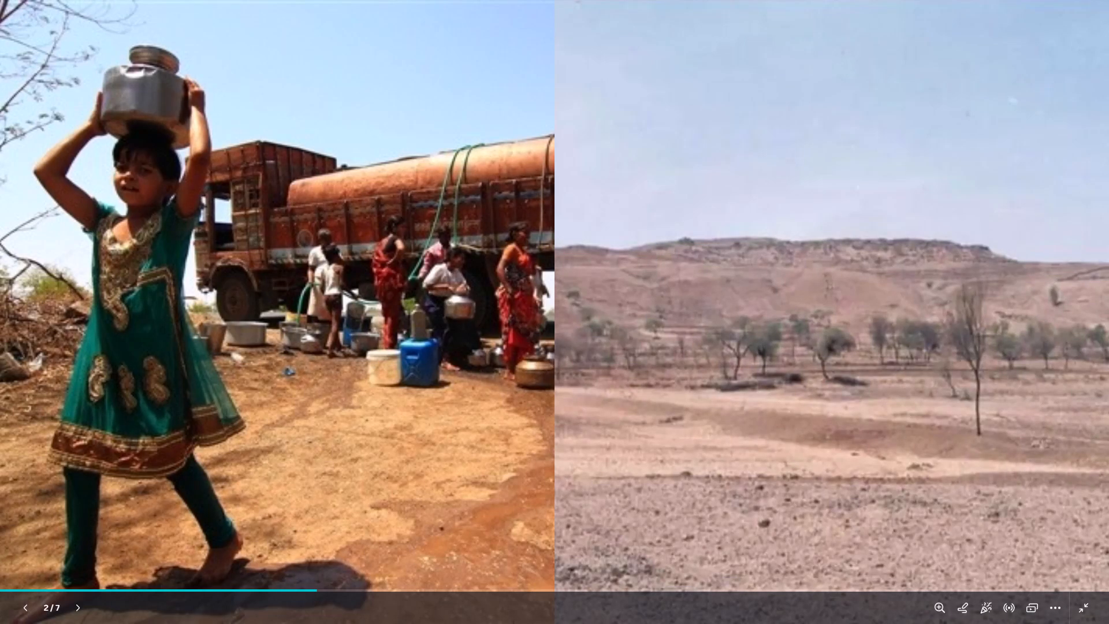
pyautogui.press('Left')
pyautogui.press('Right')
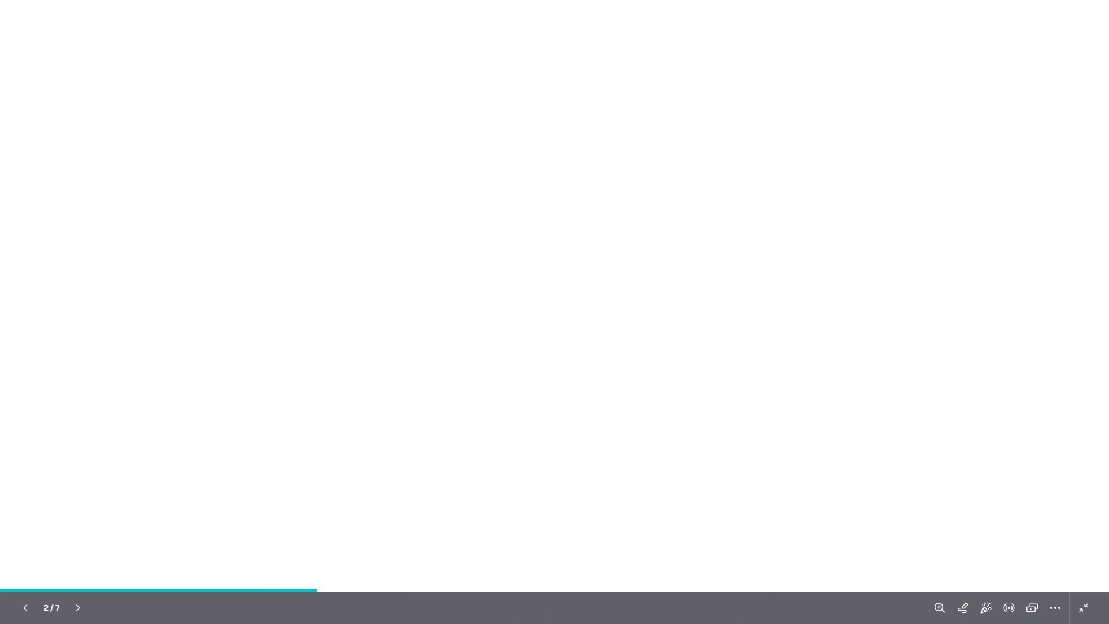
pyautogui.press('Right')
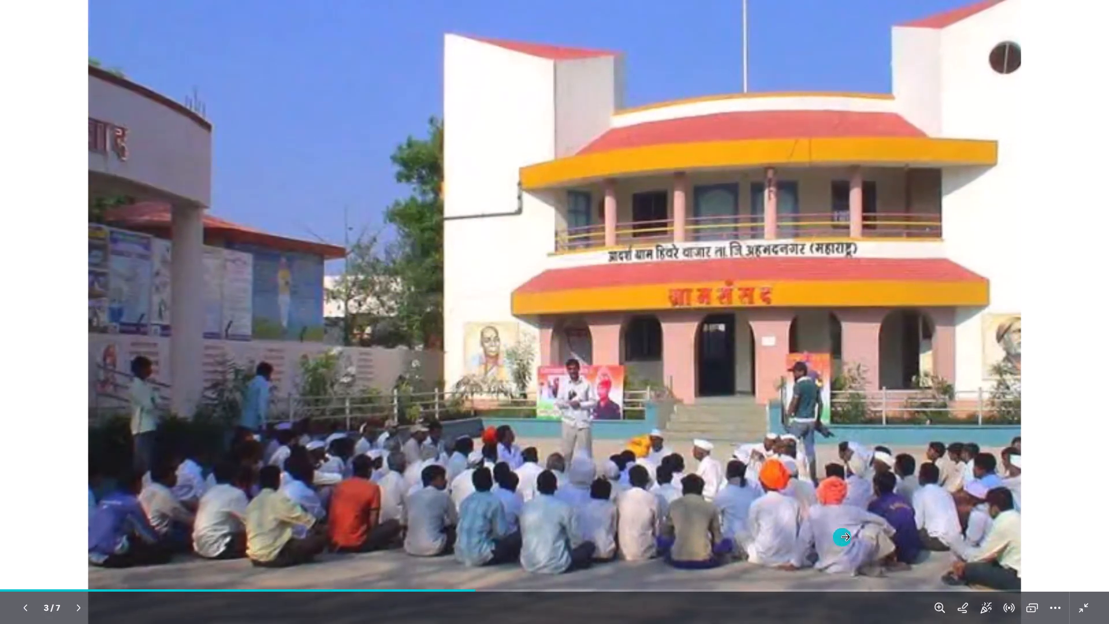
pyautogui.click(1089, 609)
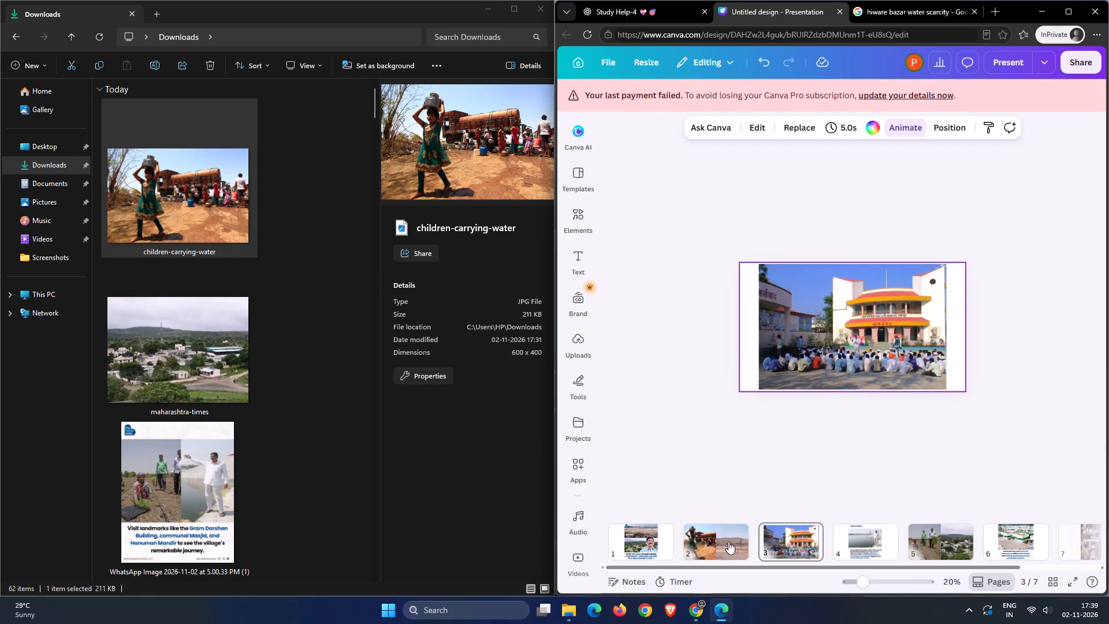
# Reapply the Photo Zoom page animation to slide 2 and look over its settings.
pyautogui.click(729, 541)
pyautogui.click(885, 121)
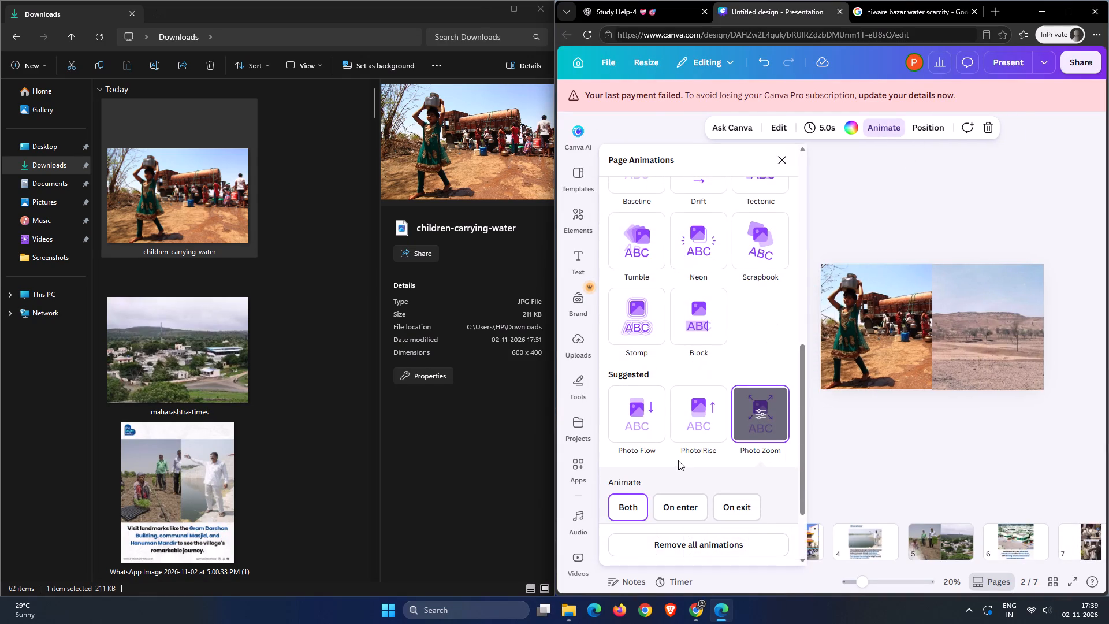
pyautogui.click(766, 421)
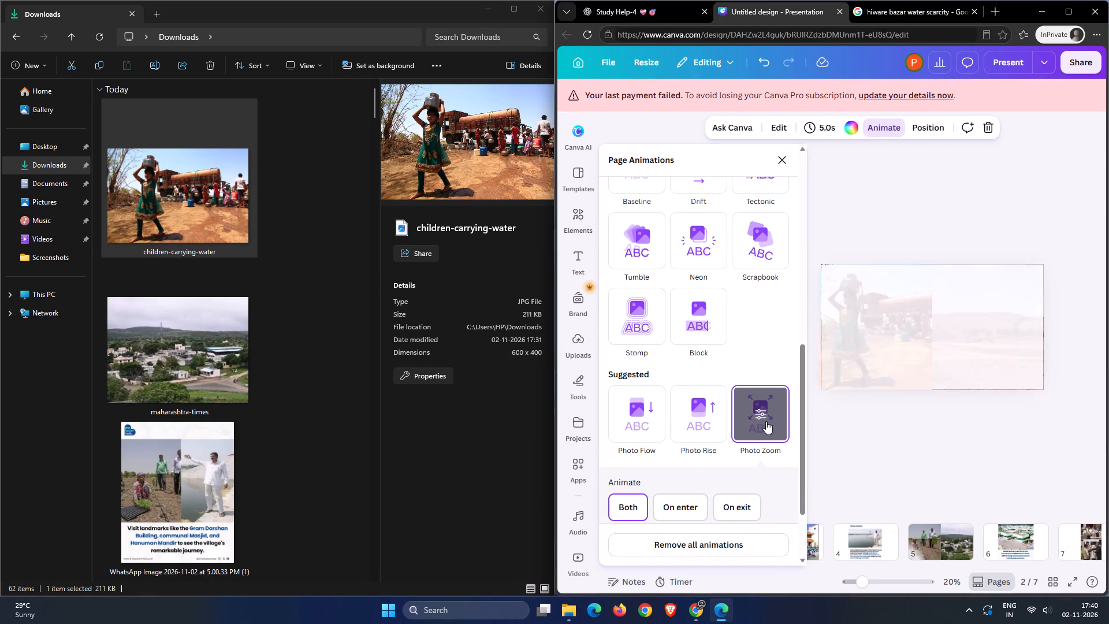
pyautogui.scroll(-2, 758, 508)
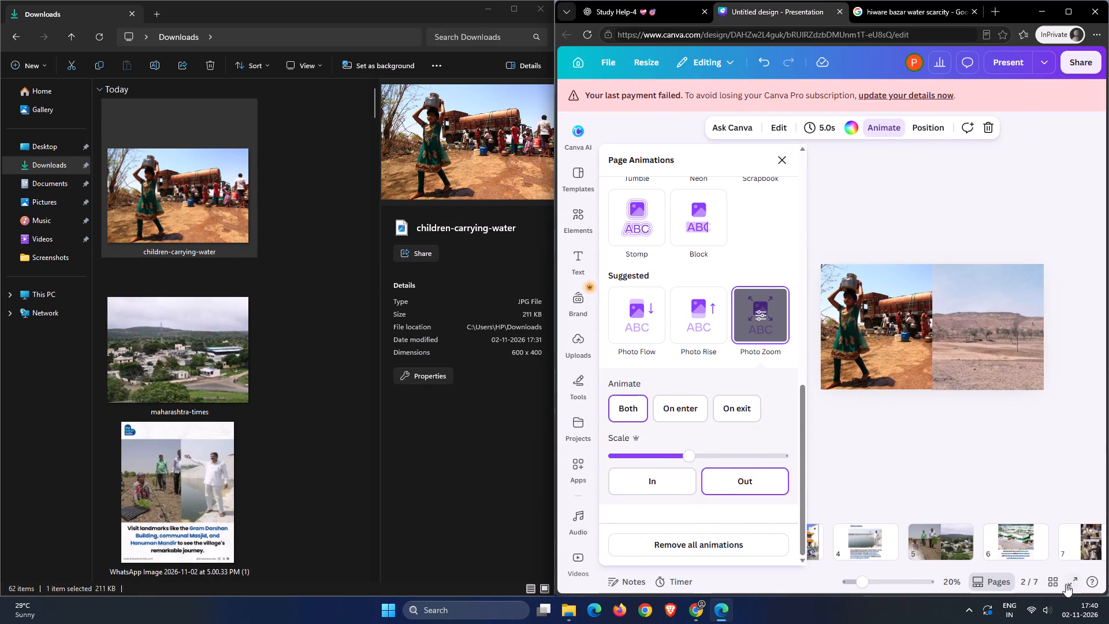
# Play the full presentation from slide 1 to slide 7 in full screen to check every slide's animation.
pyautogui.click(1073, 582)
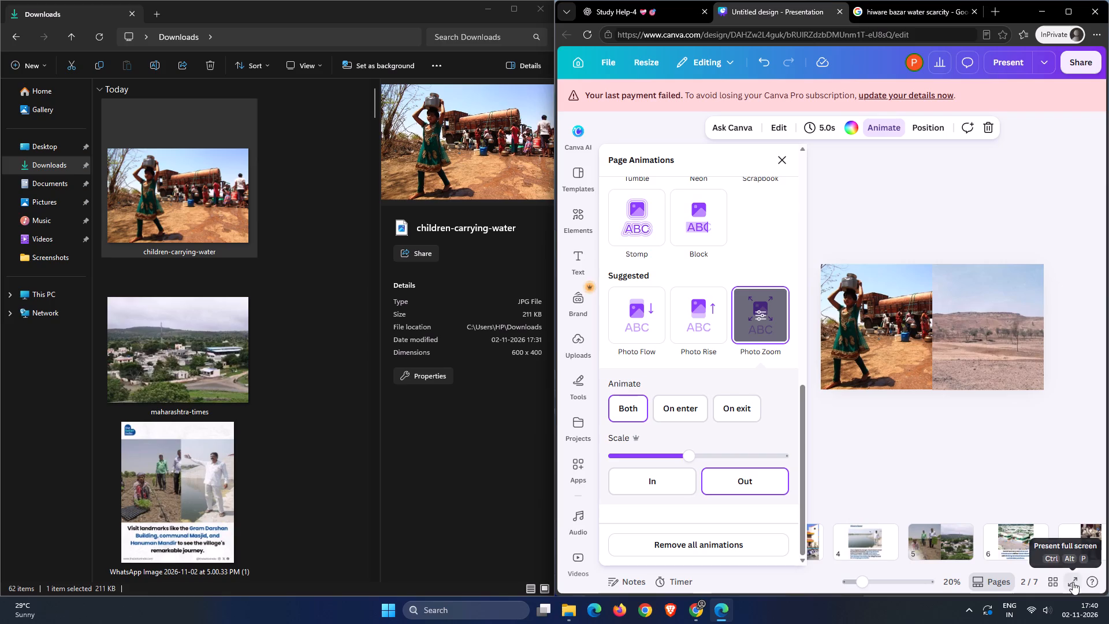
pyautogui.press('Left')
pyautogui.press('Right')
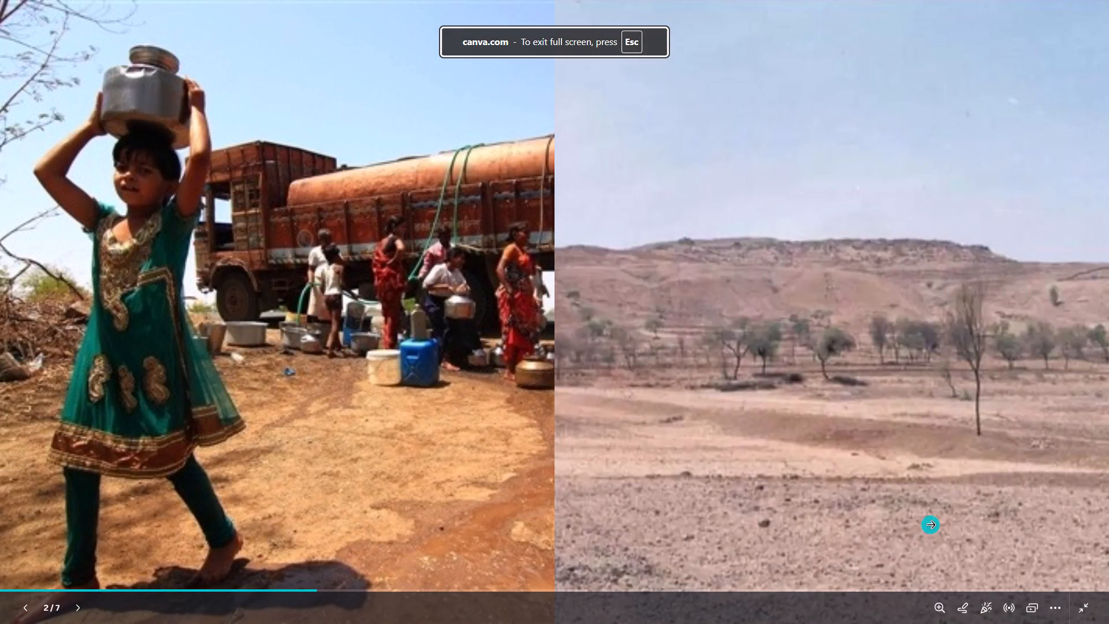
pyautogui.press('Right')
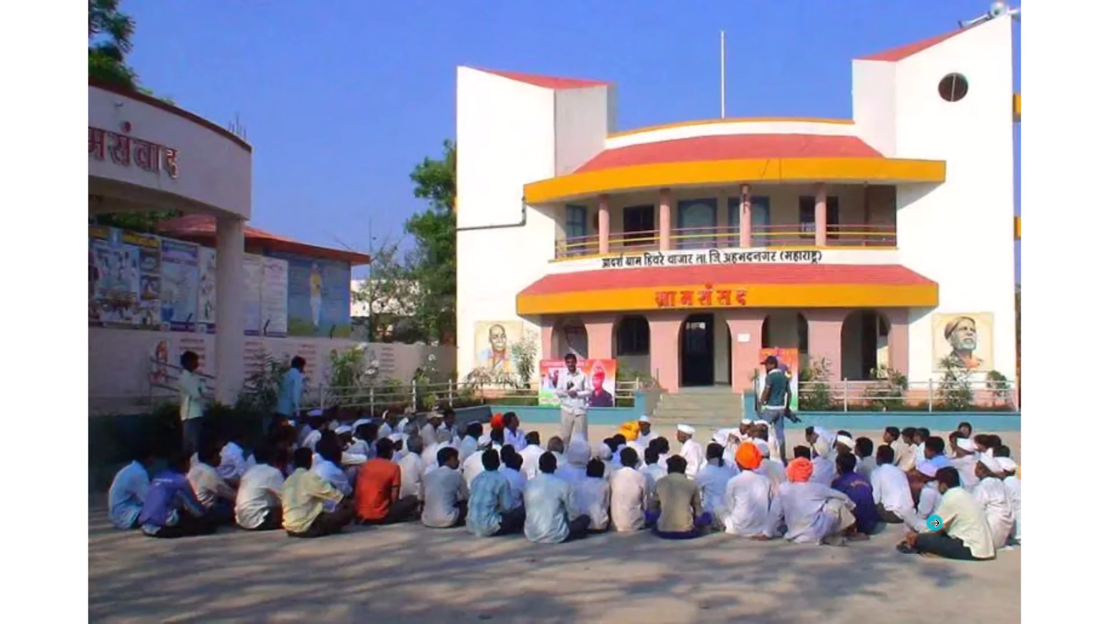
pyautogui.press('Right')
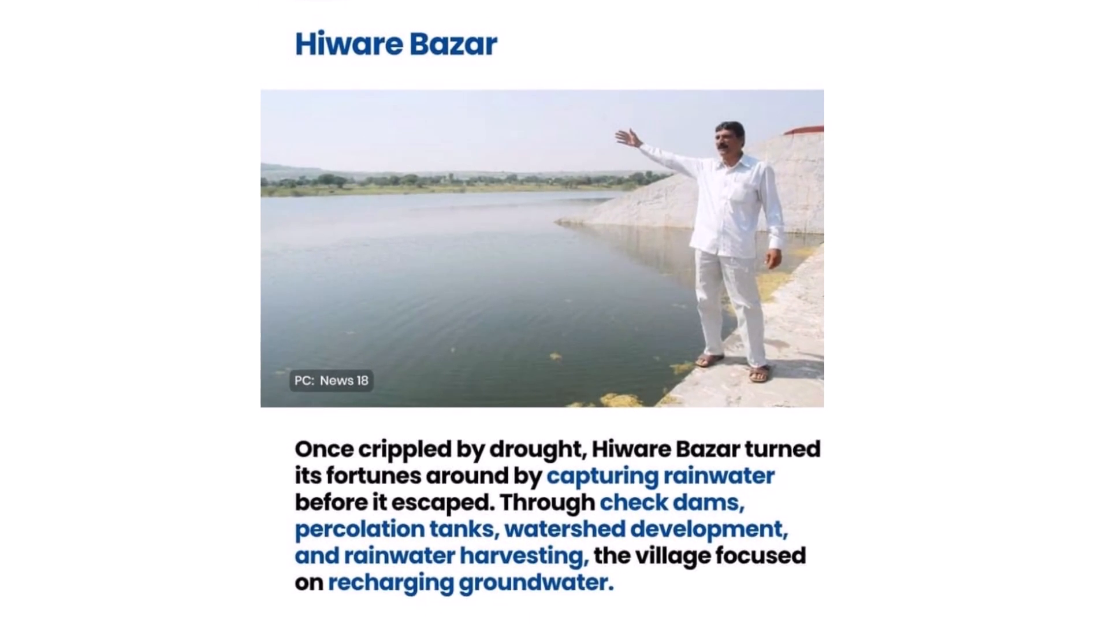
pyautogui.press('Right')
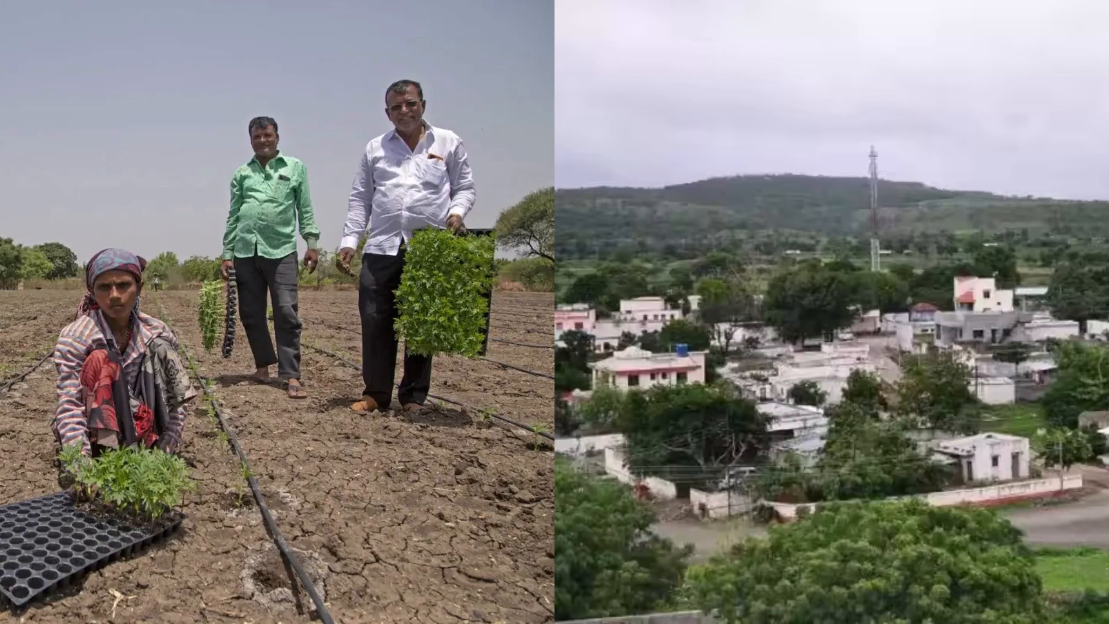
pyautogui.press('Right')
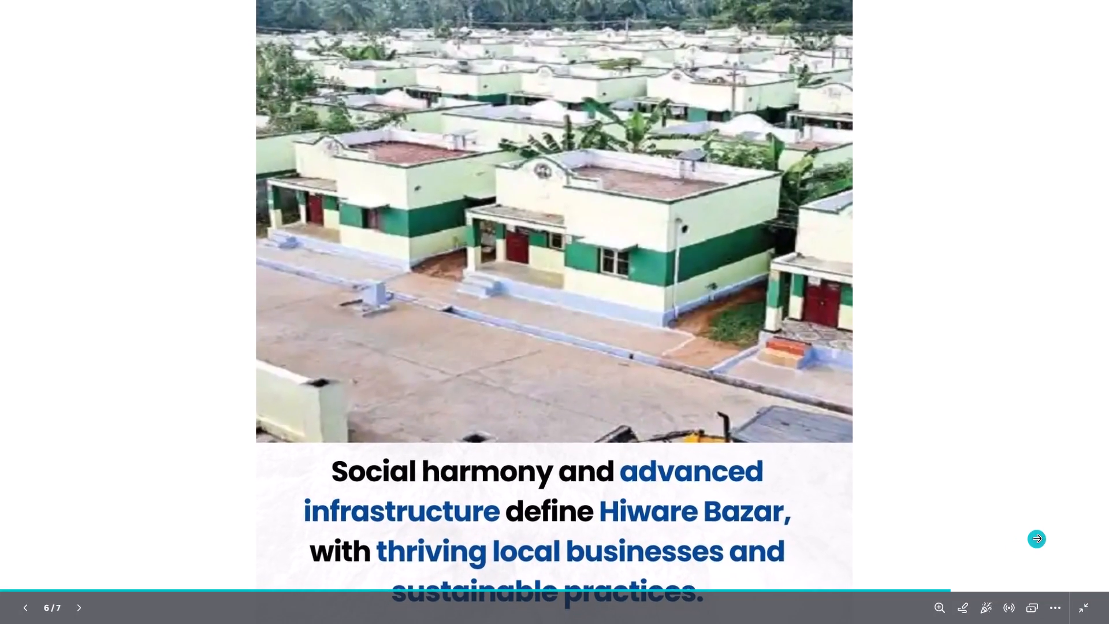
pyautogui.press('Right')
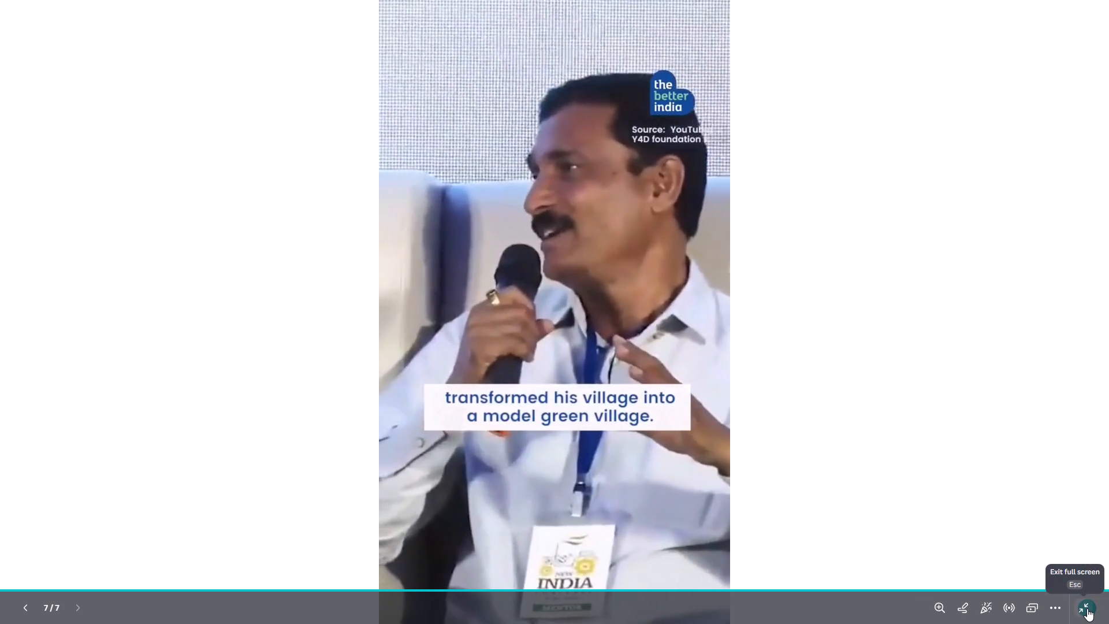
pyautogui.click(1087, 608)
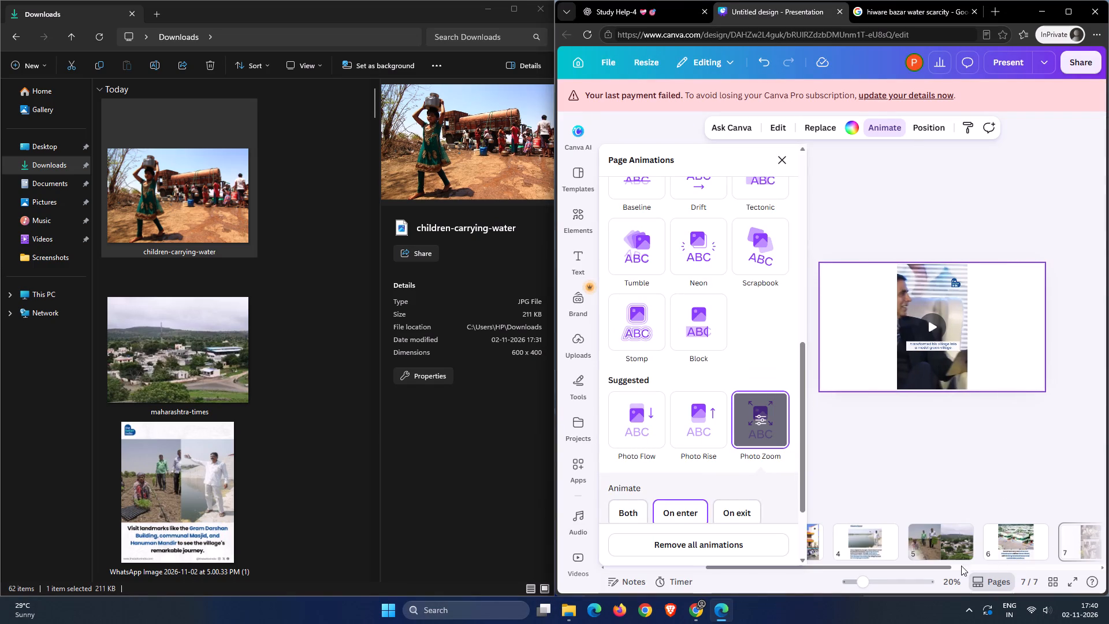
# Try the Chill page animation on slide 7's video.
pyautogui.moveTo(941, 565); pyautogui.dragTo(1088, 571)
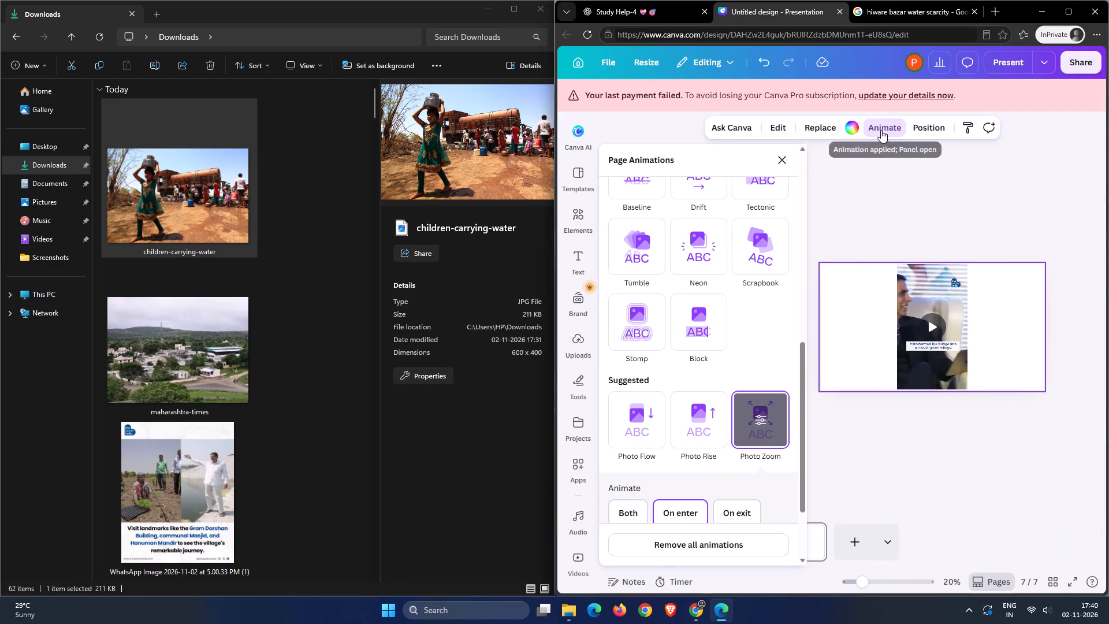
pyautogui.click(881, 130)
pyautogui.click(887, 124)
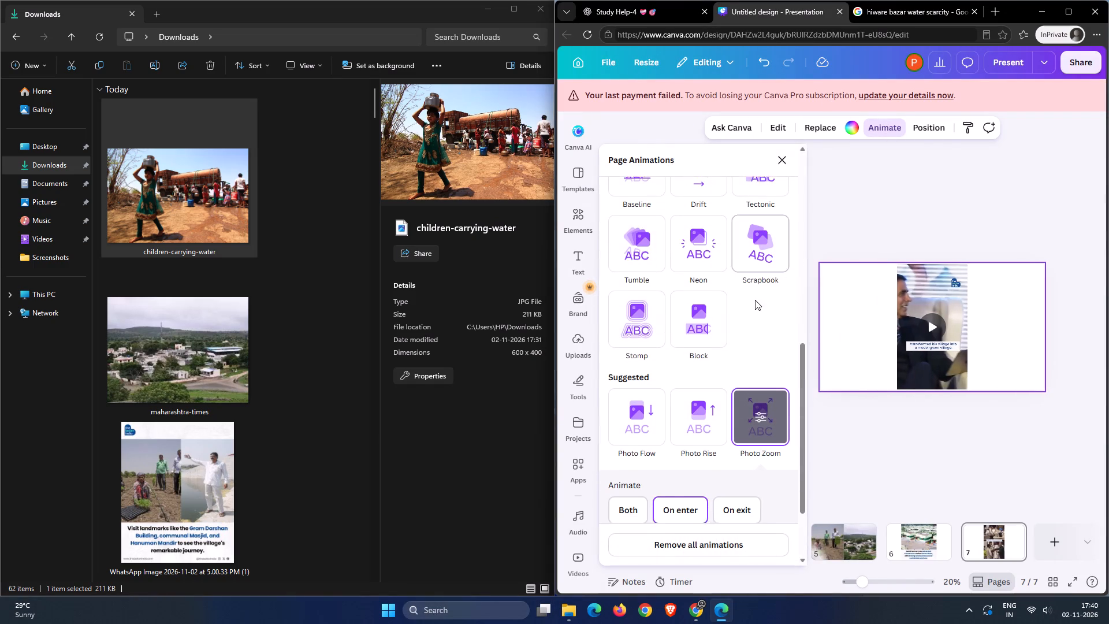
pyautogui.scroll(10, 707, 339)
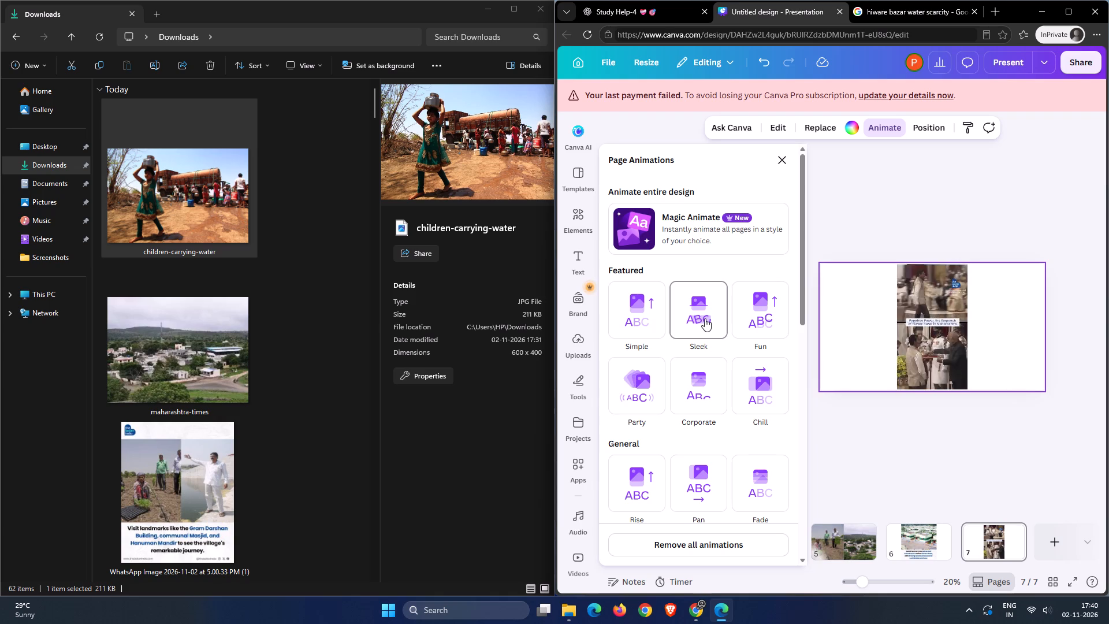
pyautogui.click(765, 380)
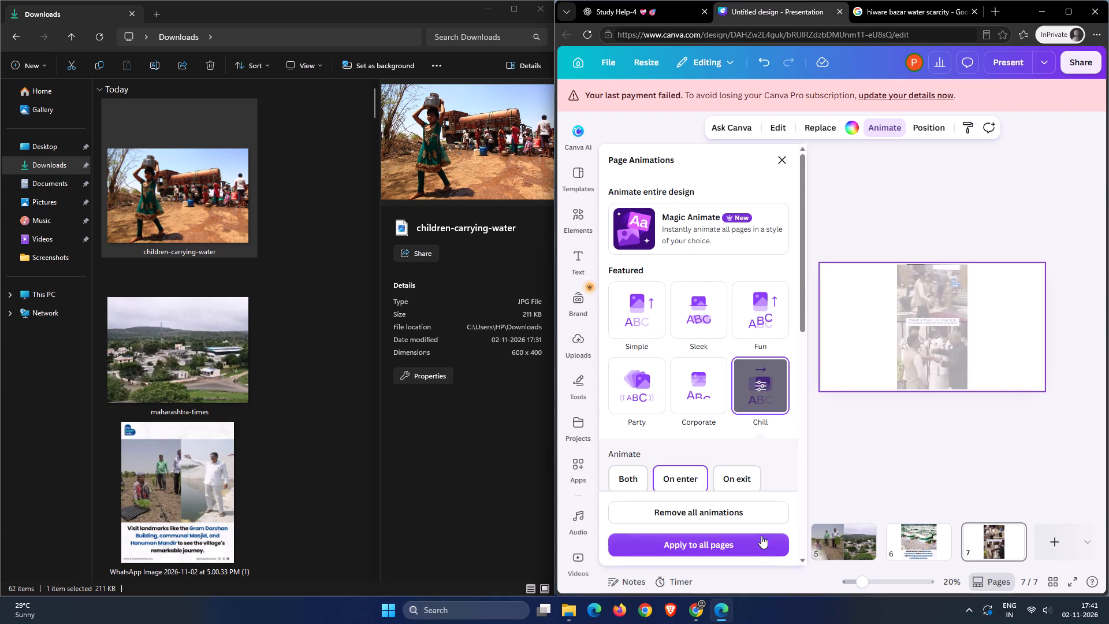
# Preview the change from slide 6 to slide 7 in full screen.
pyautogui.click(922, 544)
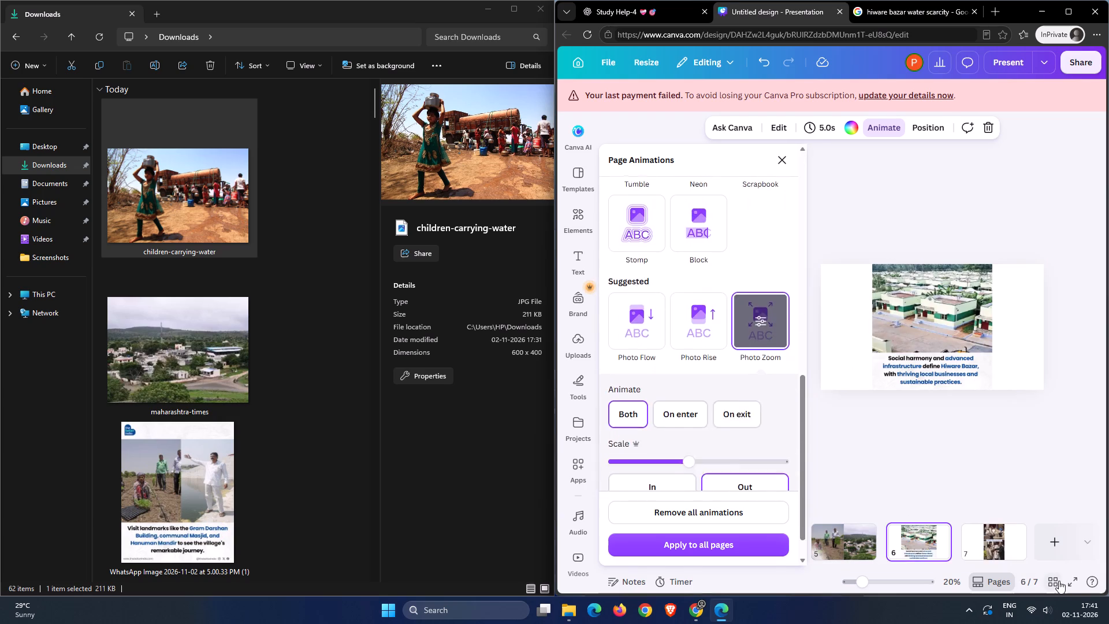
pyautogui.click(1073, 580)
pyautogui.press('Right')
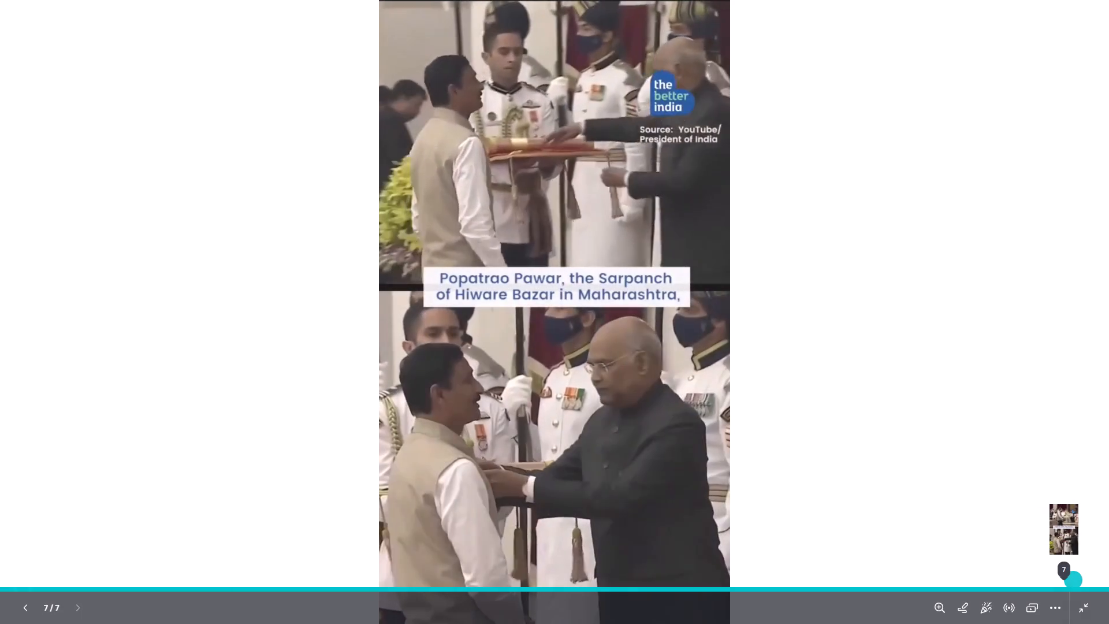
pyautogui.click(1080, 607)
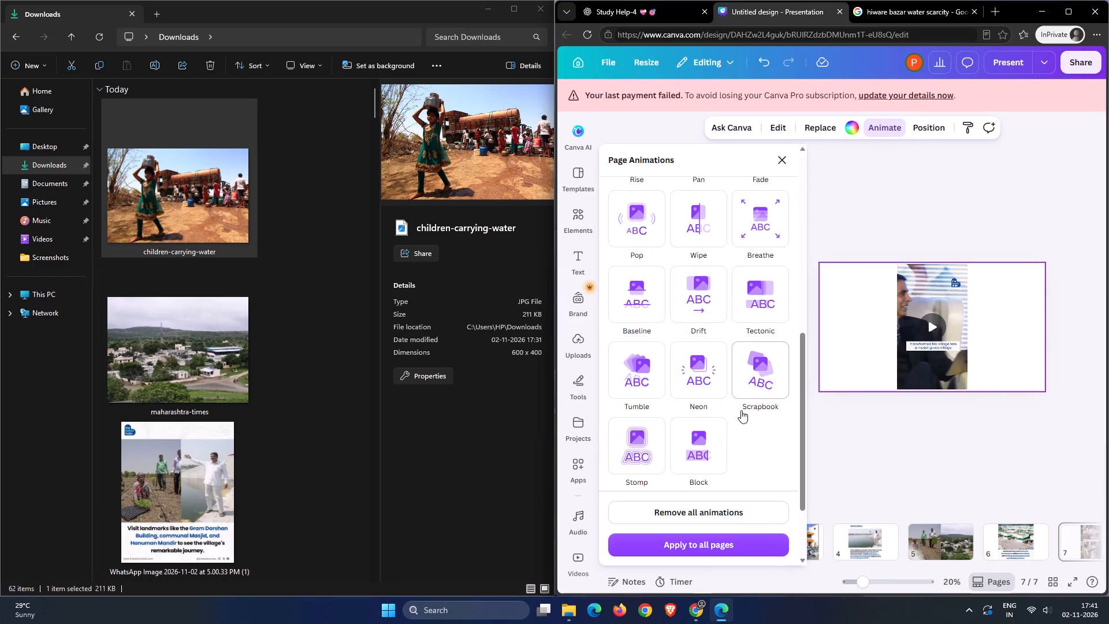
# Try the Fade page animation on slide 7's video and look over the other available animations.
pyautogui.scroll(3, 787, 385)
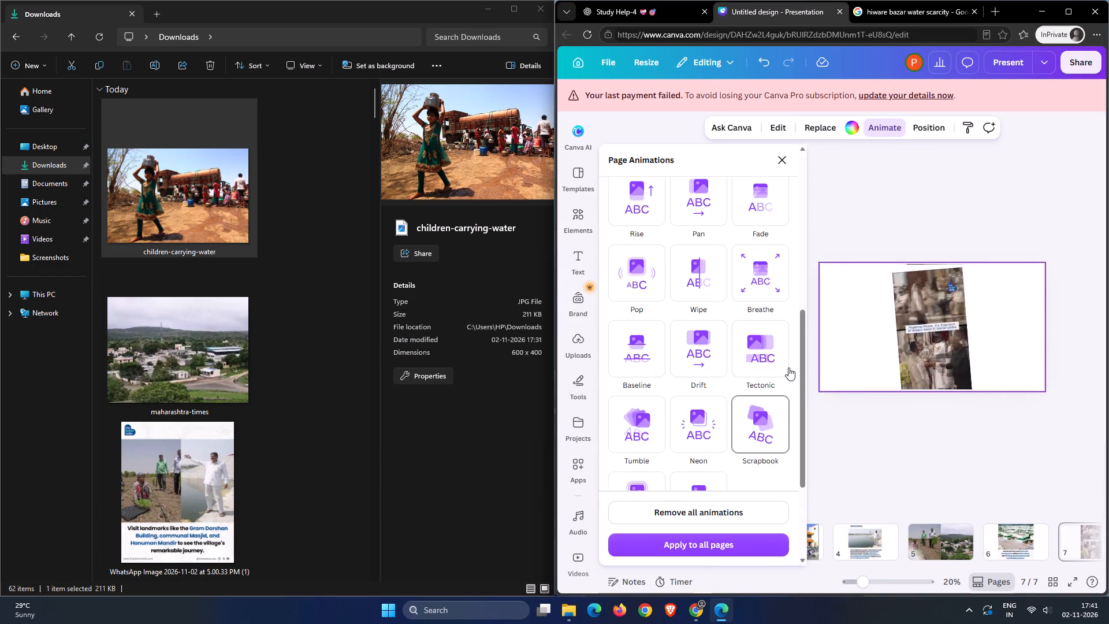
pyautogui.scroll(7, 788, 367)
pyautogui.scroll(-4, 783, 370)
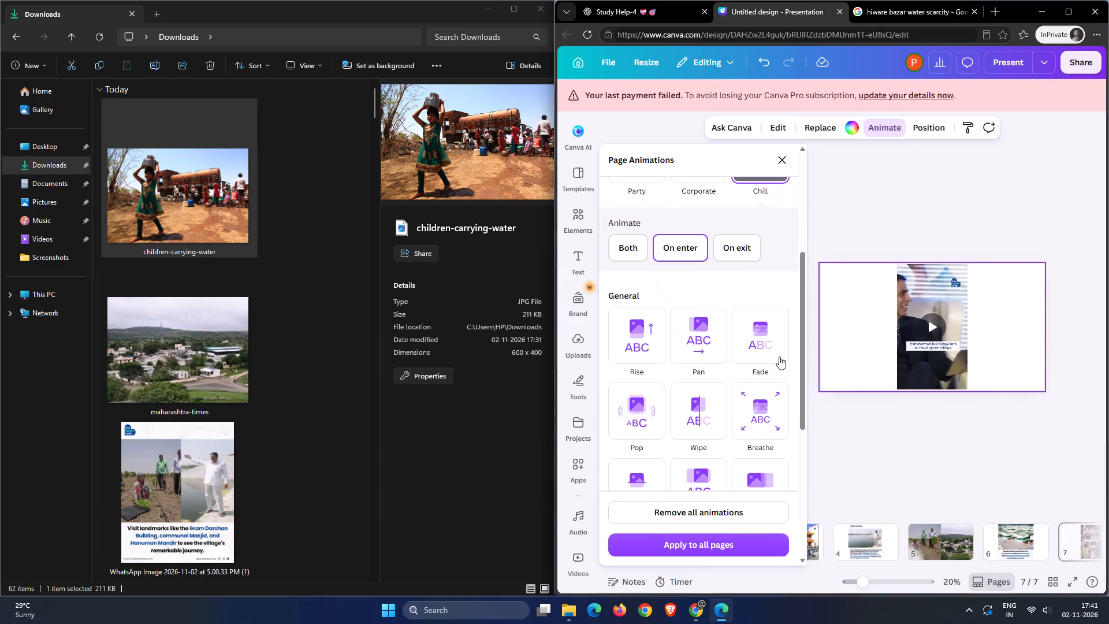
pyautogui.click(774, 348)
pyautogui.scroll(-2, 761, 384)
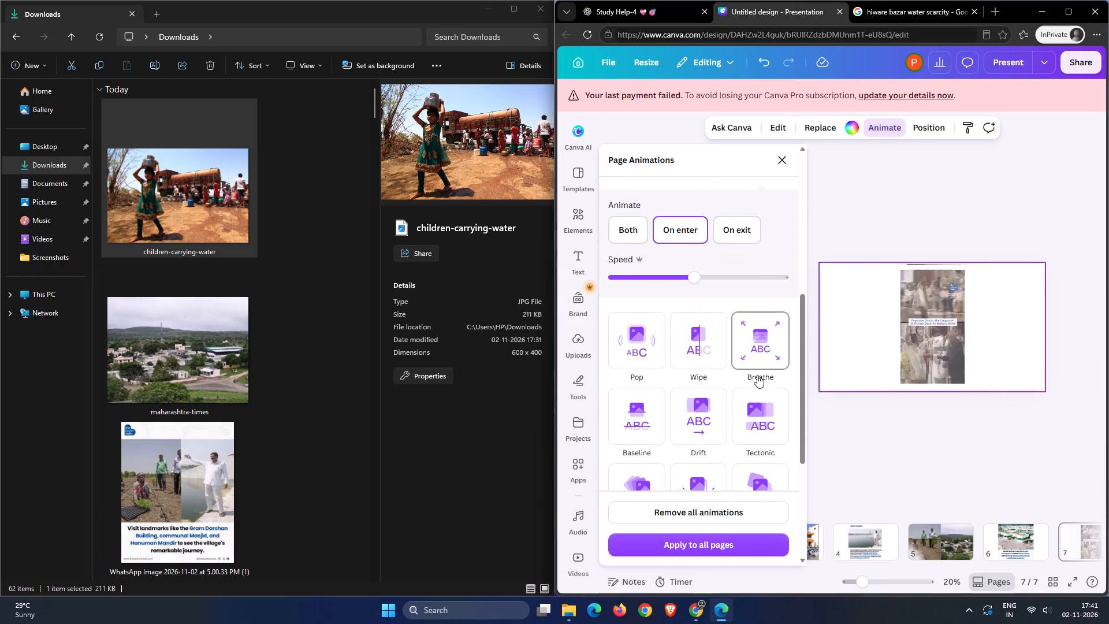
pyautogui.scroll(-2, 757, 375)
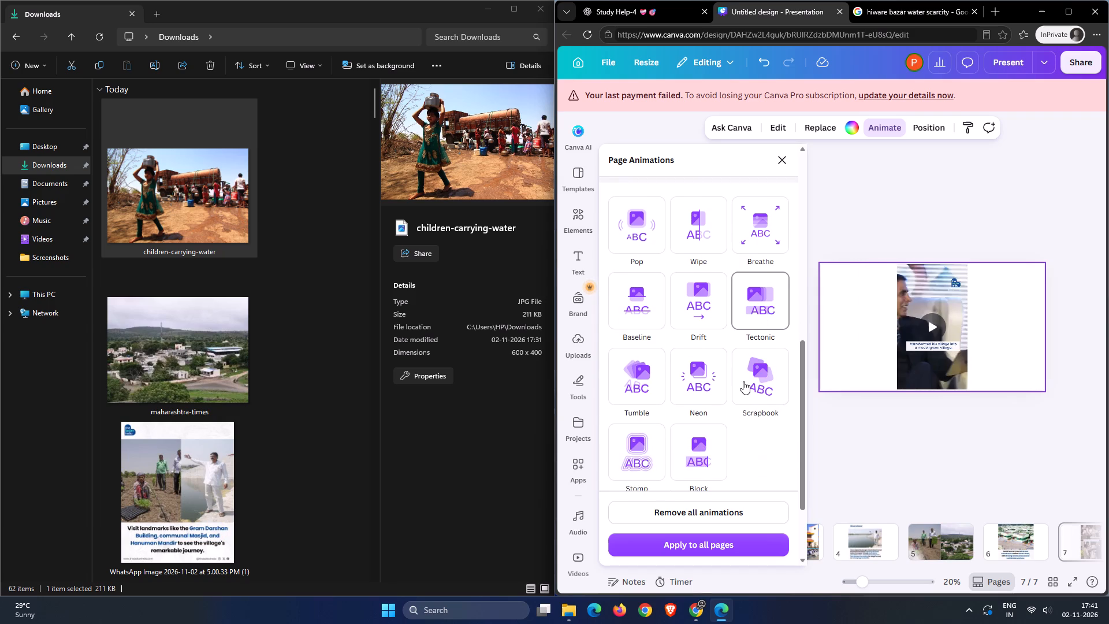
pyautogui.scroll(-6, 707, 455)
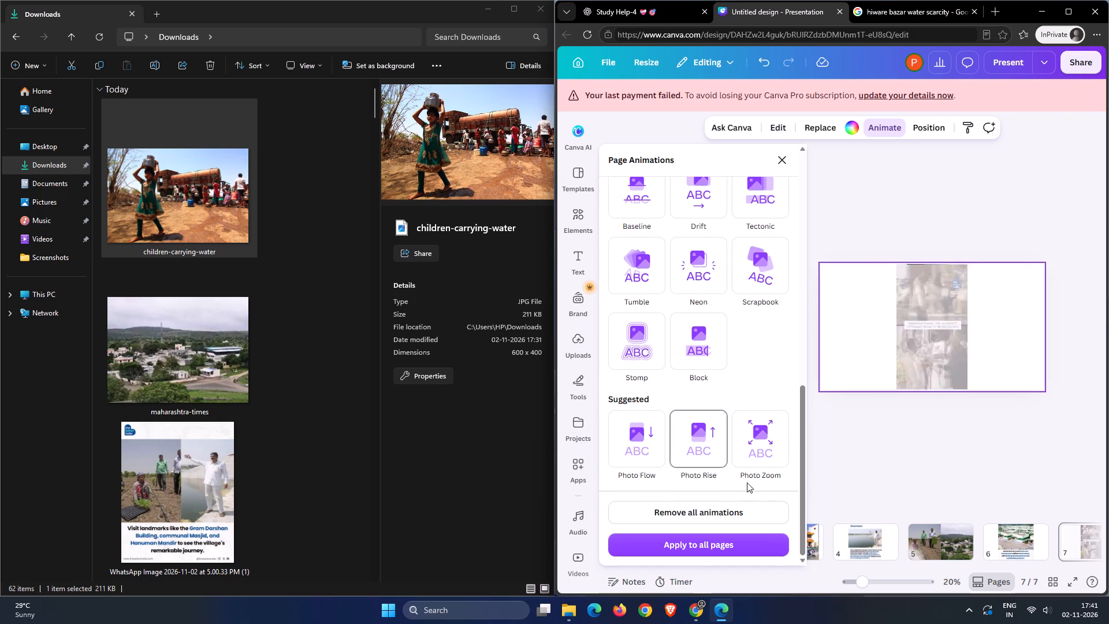
# Preview the change from slide 6 to slide 7 in full screen, replaying it several times.
pyautogui.click(1006, 546)
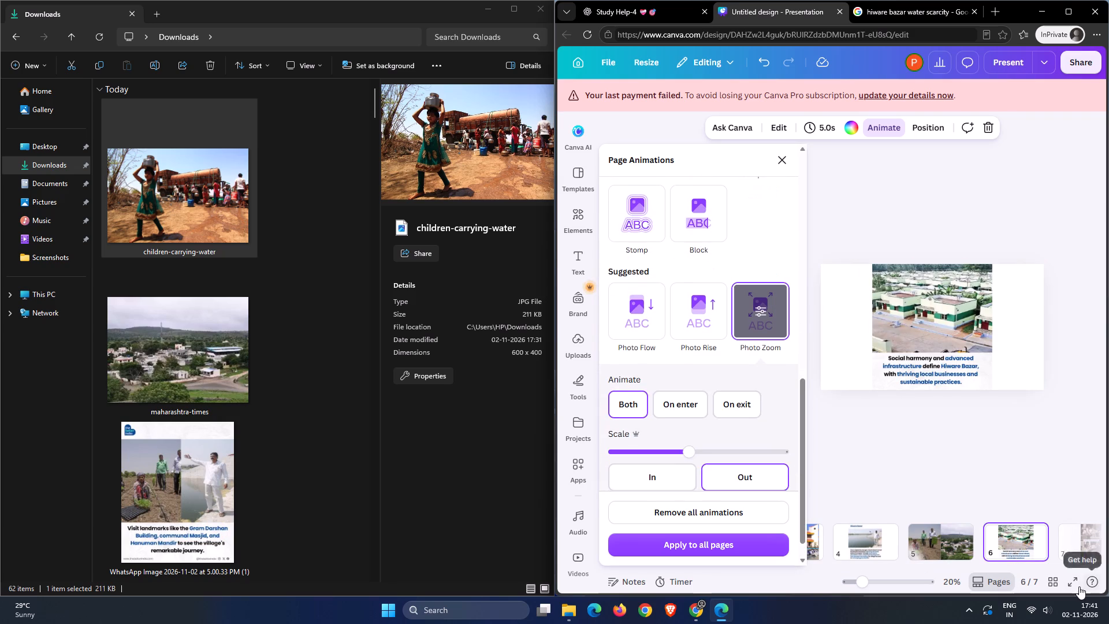
pyautogui.click(1077, 586)
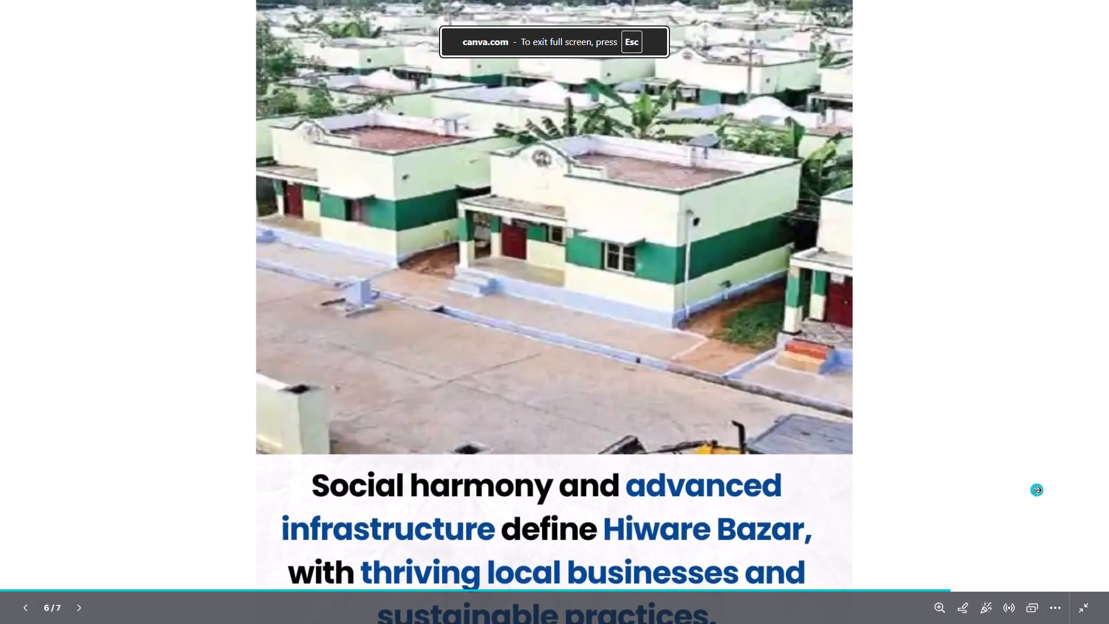
pyautogui.press('Right')
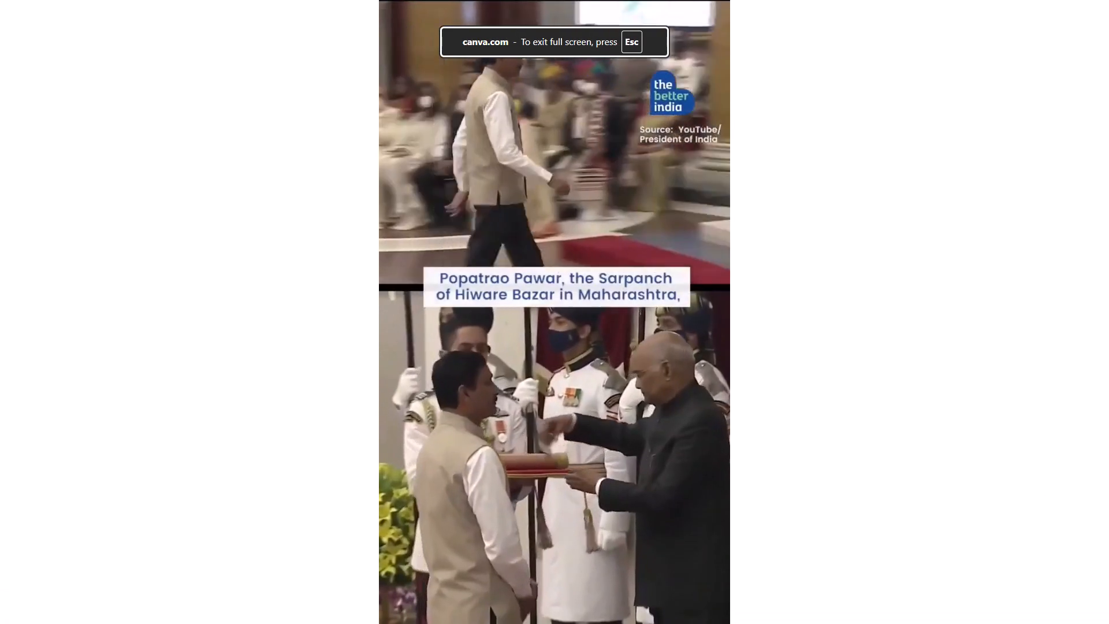
pyautogui.press('Left')
pyautogui.press('Right')
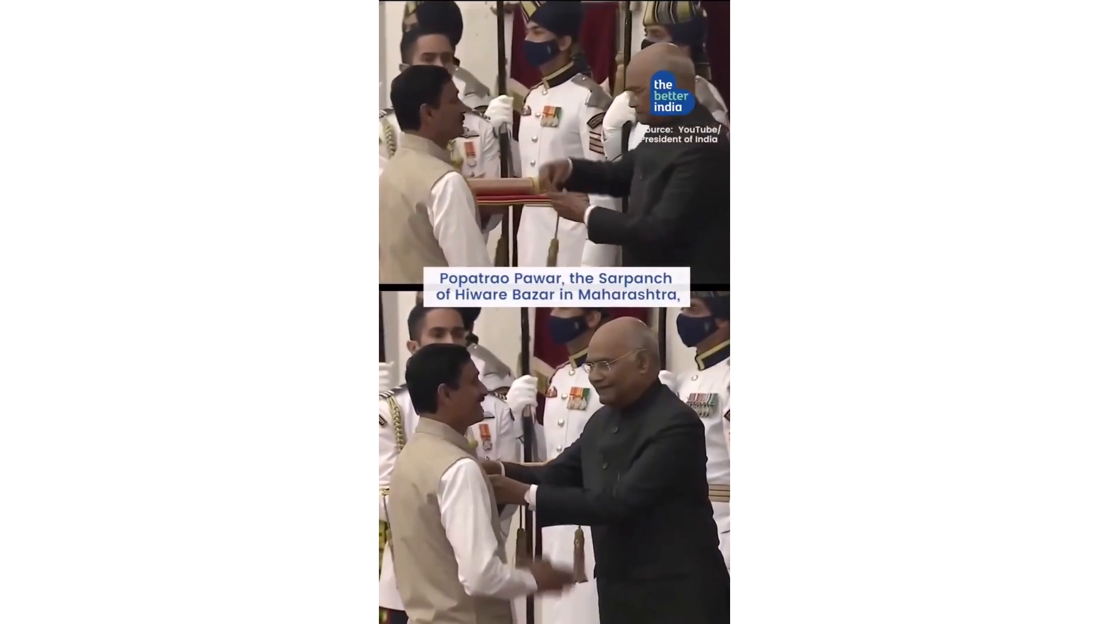
pyautogui.press('Left')
pyautogui.press('Right')
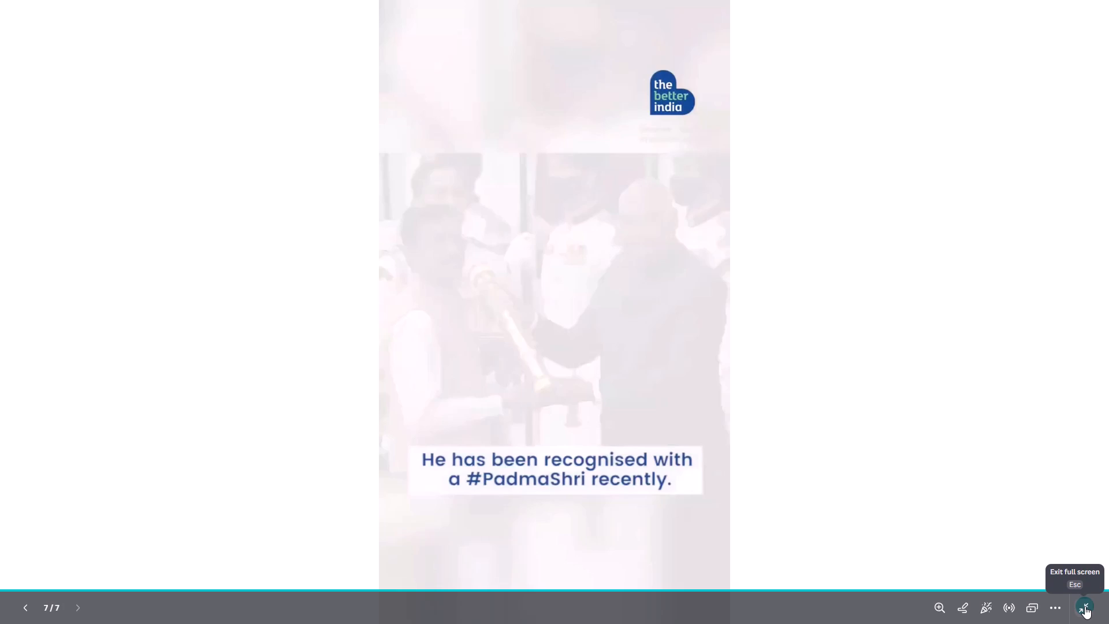
pyautogui.click(1085, 606)
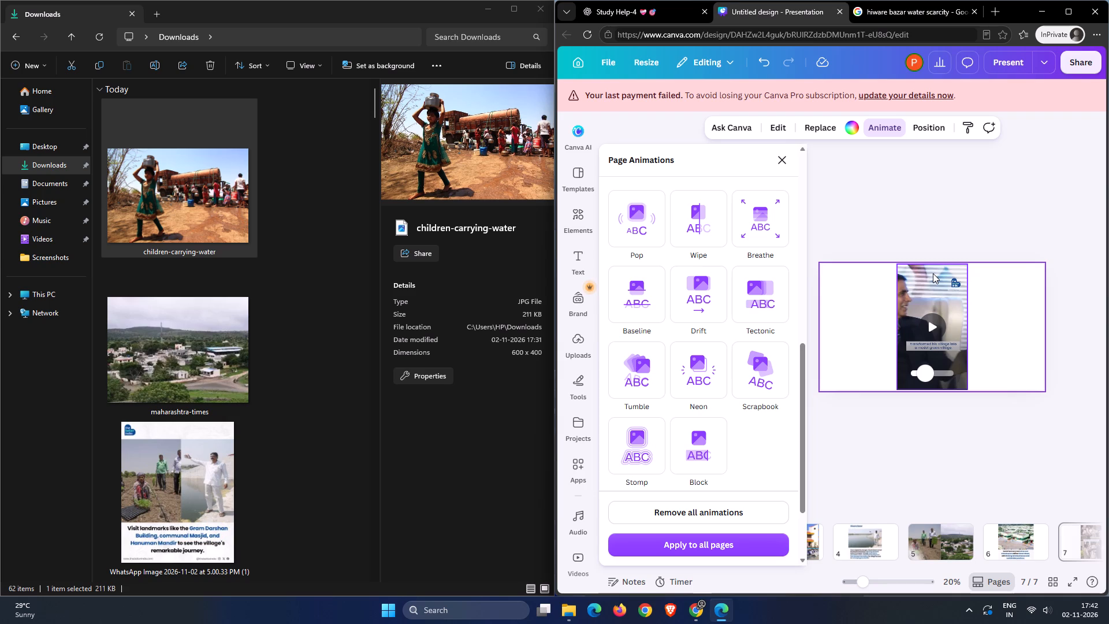
# Unmute the video on slide 7.
pyautogui.click(917, 304)
pyautogui.click(929, 126)
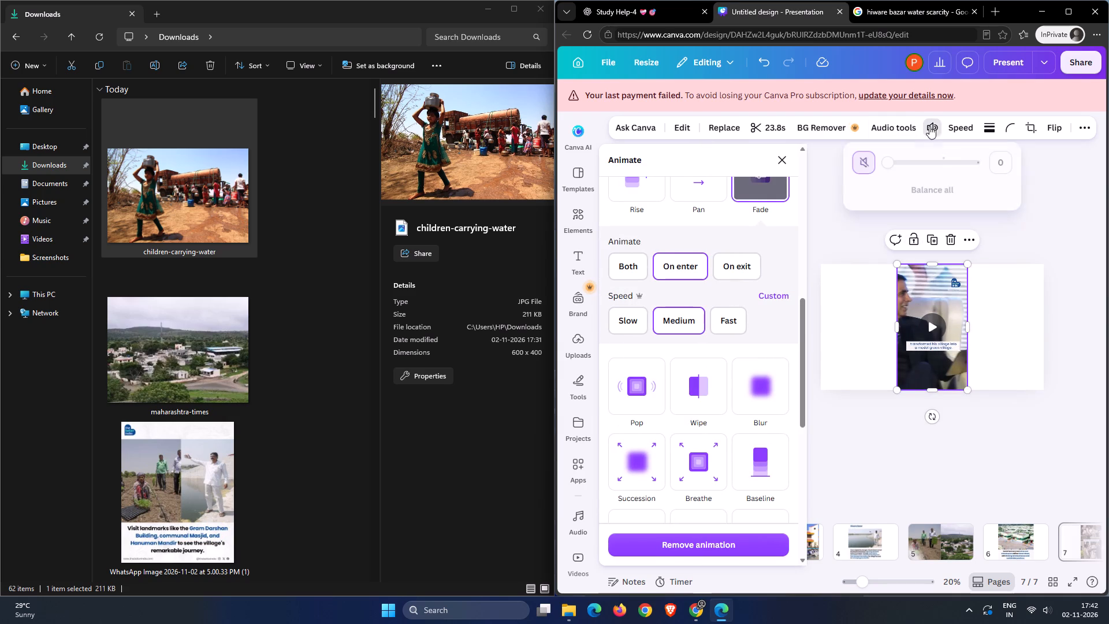
pyautogui.click(868, 164)
pyautogui.click(1027, 215)
pyautogui.click(1035, 236)
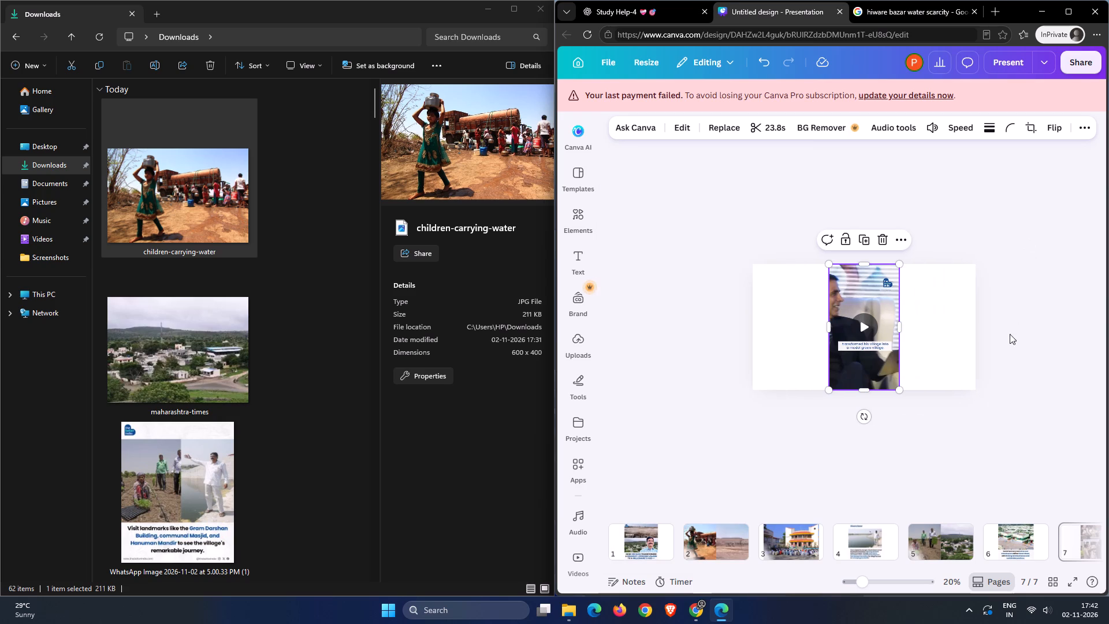
pyautogui.click(936, 429)
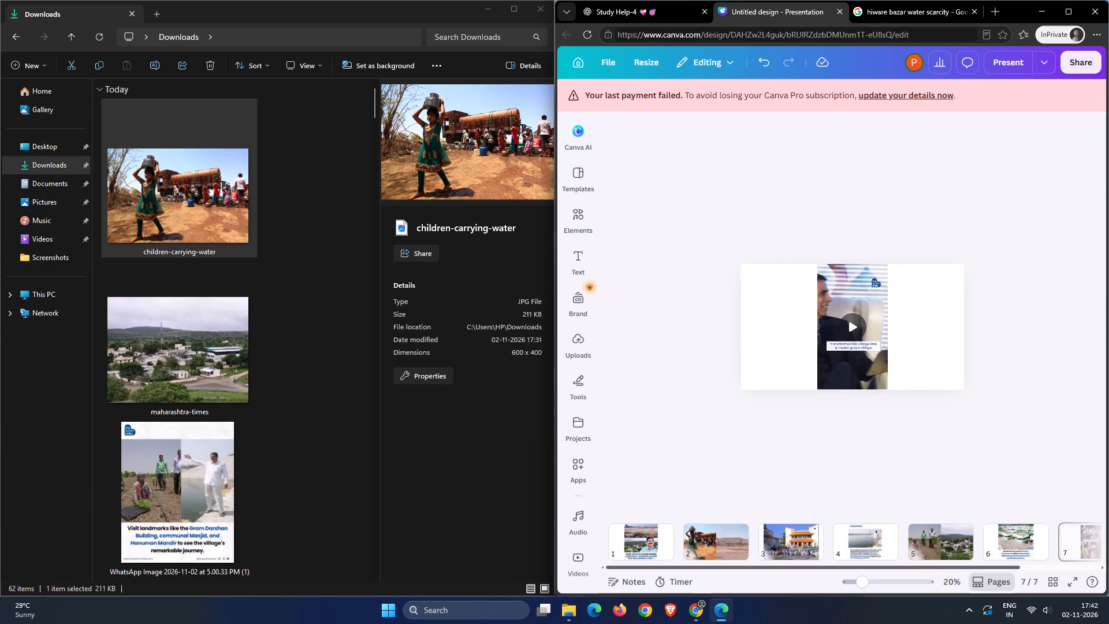
# Ungroup the two side-by-side photos on slide 2.
pyautogui.moveTo(888, 566); pyautogui.dragTo(792, 565)
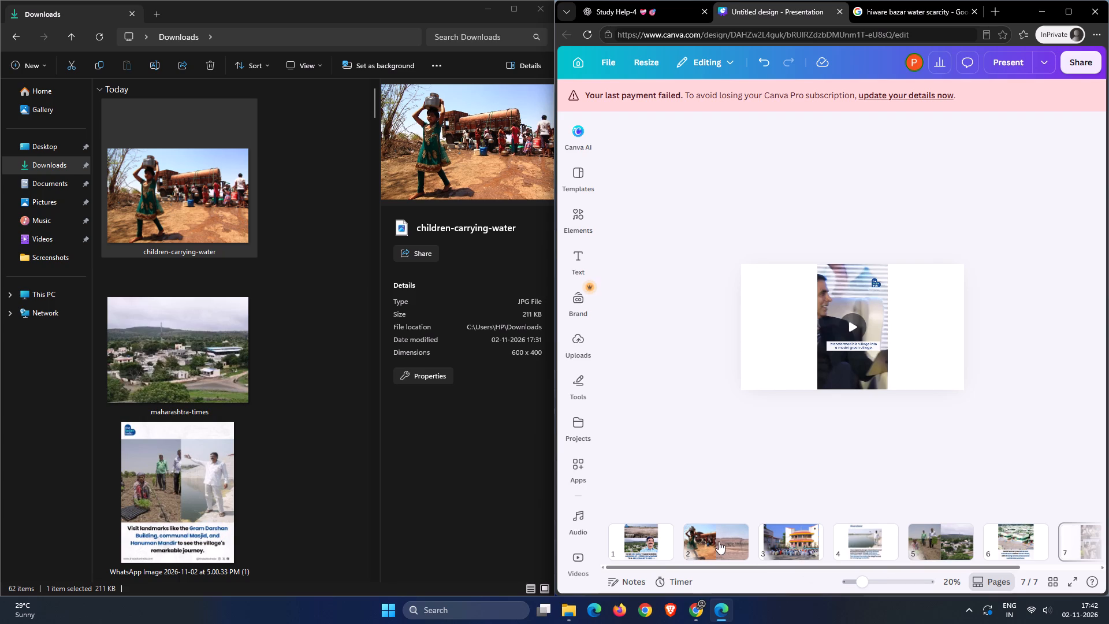
pyautogui.click(647, 540)
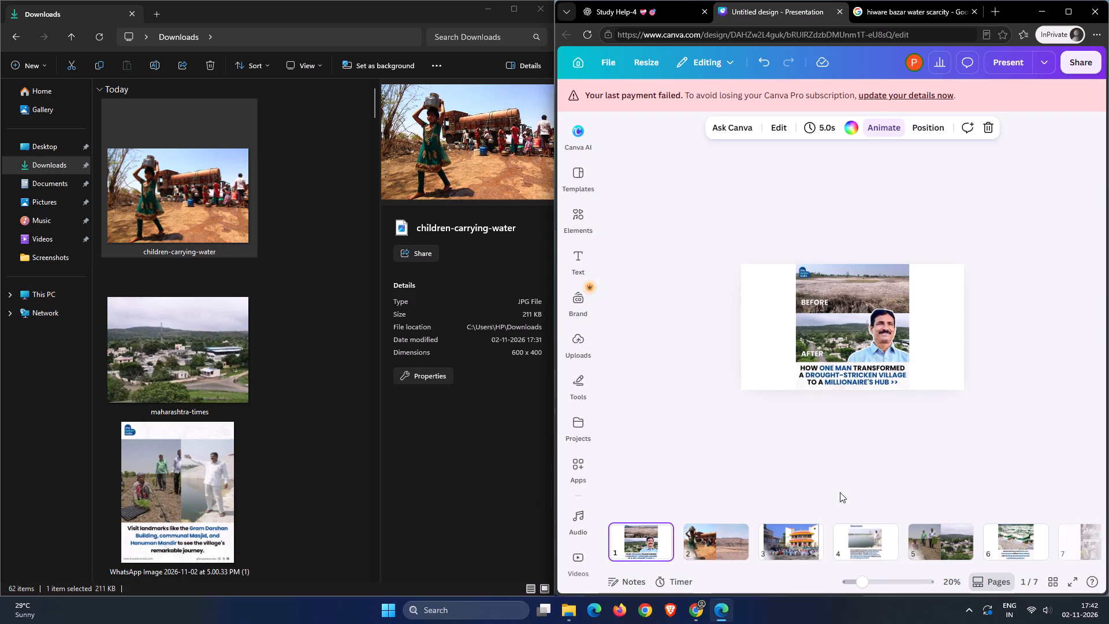
pyautogui.click(727, 535)
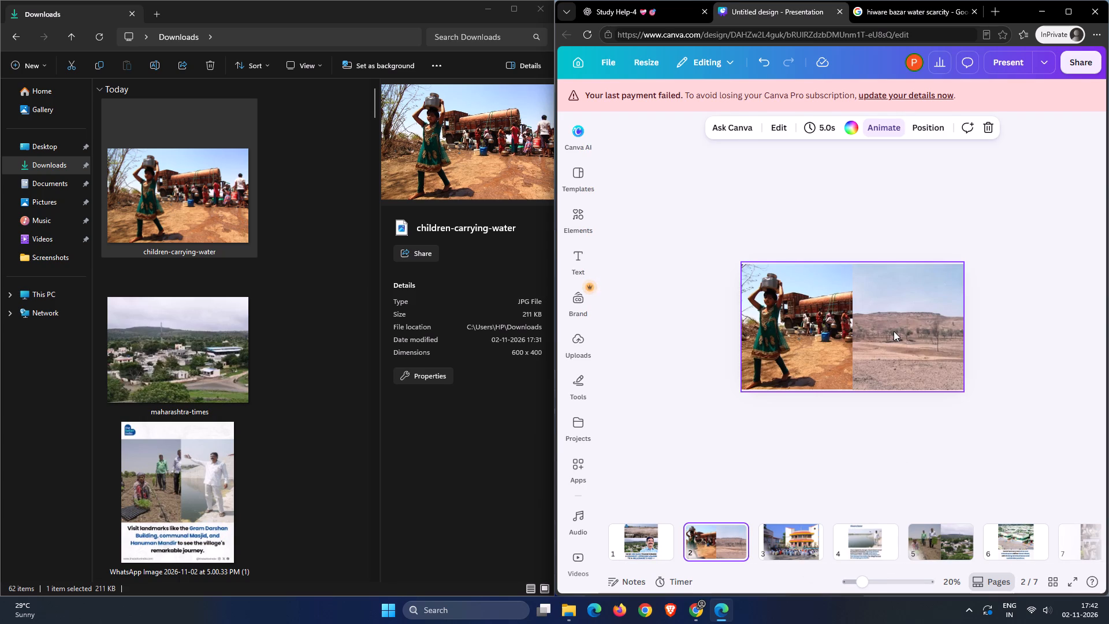
pyautogui.click(894, 331)
pyautogui.click(807, 240)
pyautogui.click(865, 450)
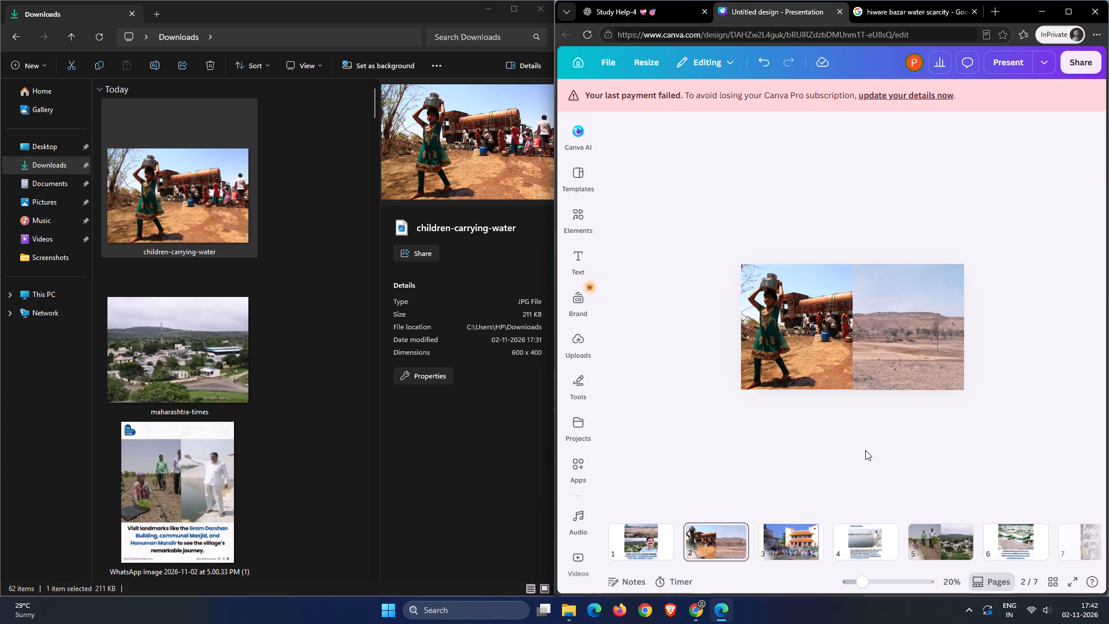
# Play the presentation in full screen from slide 1 to slide 7 to check every slide's animation and the video's sound.
pyautogui.click(653, 539)
pyautogui.click(1075, 580)
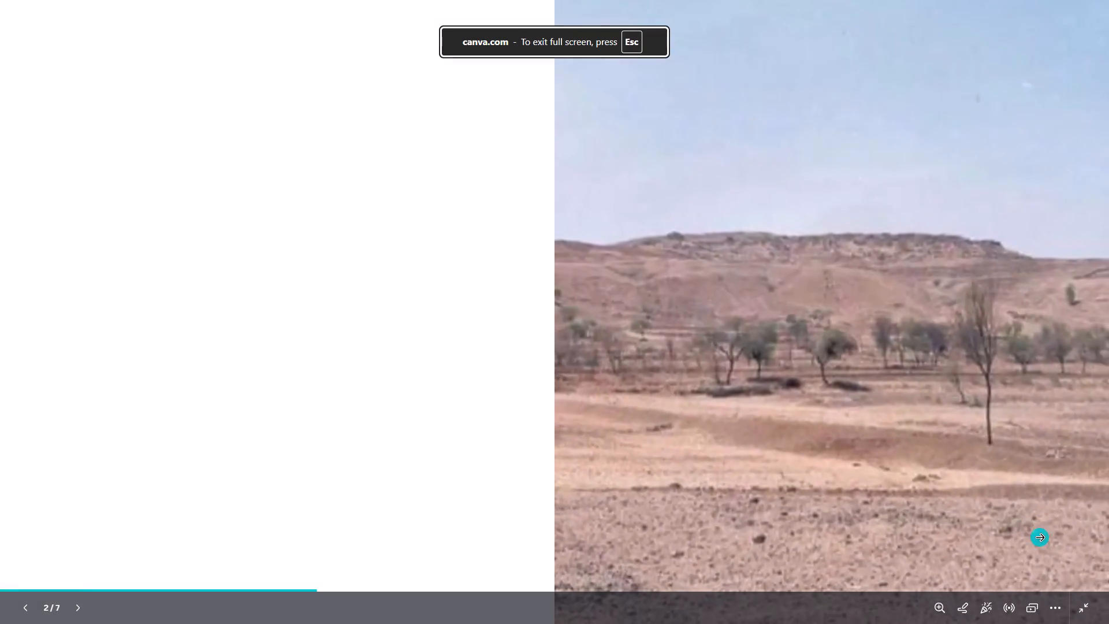
pyautogui.press('Left')
pyautogui.press('Left')
pyautogui.press('Right')
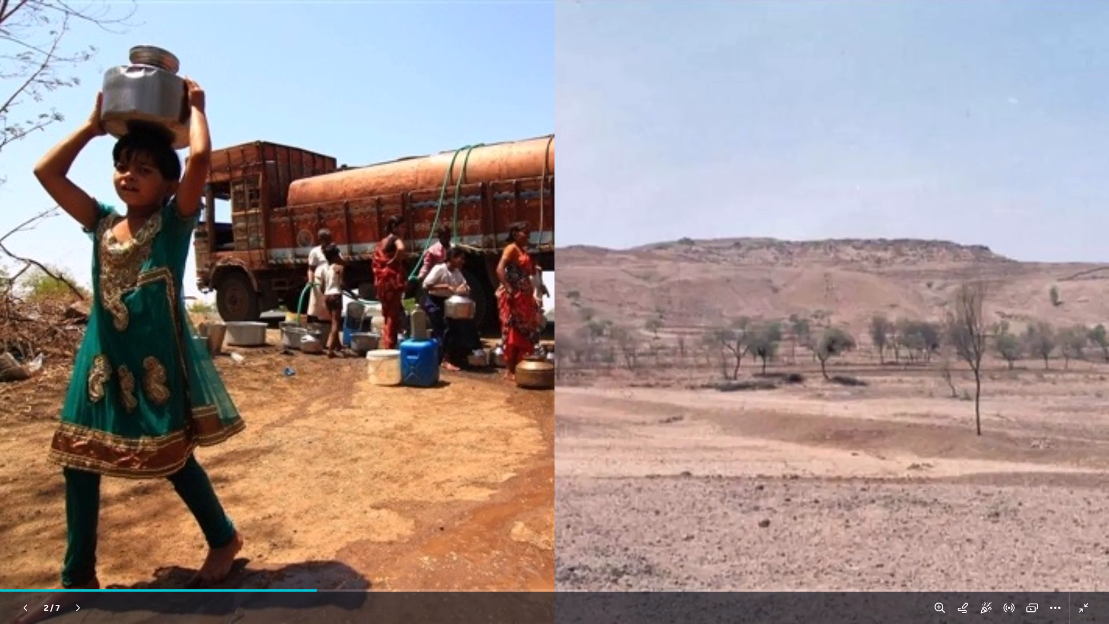
pyautogui.press('Right')
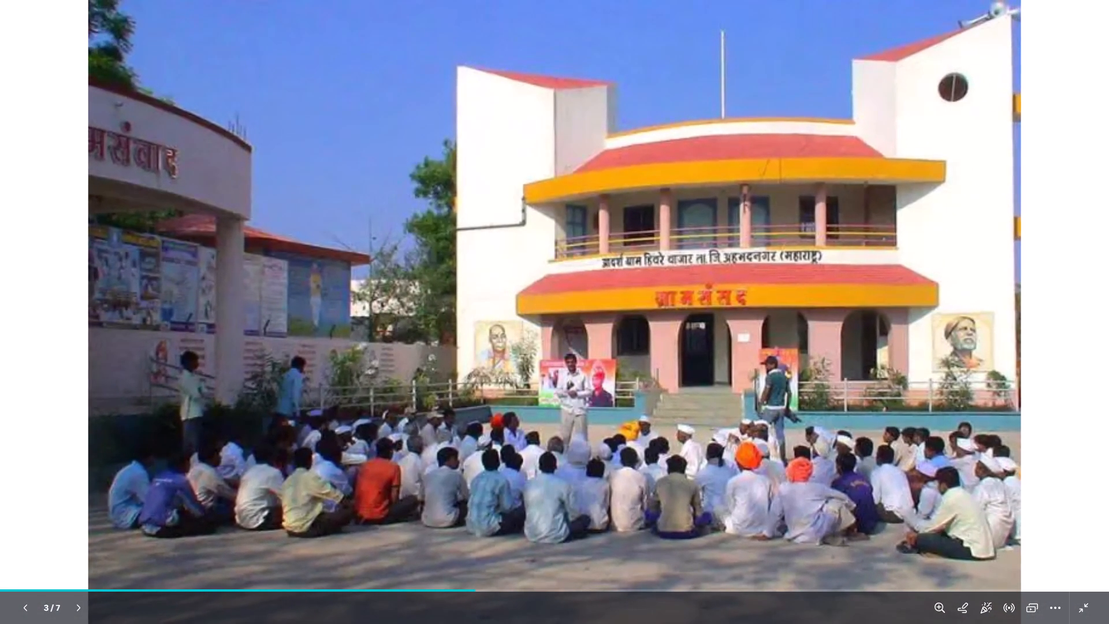
pyautogui.press('Right')
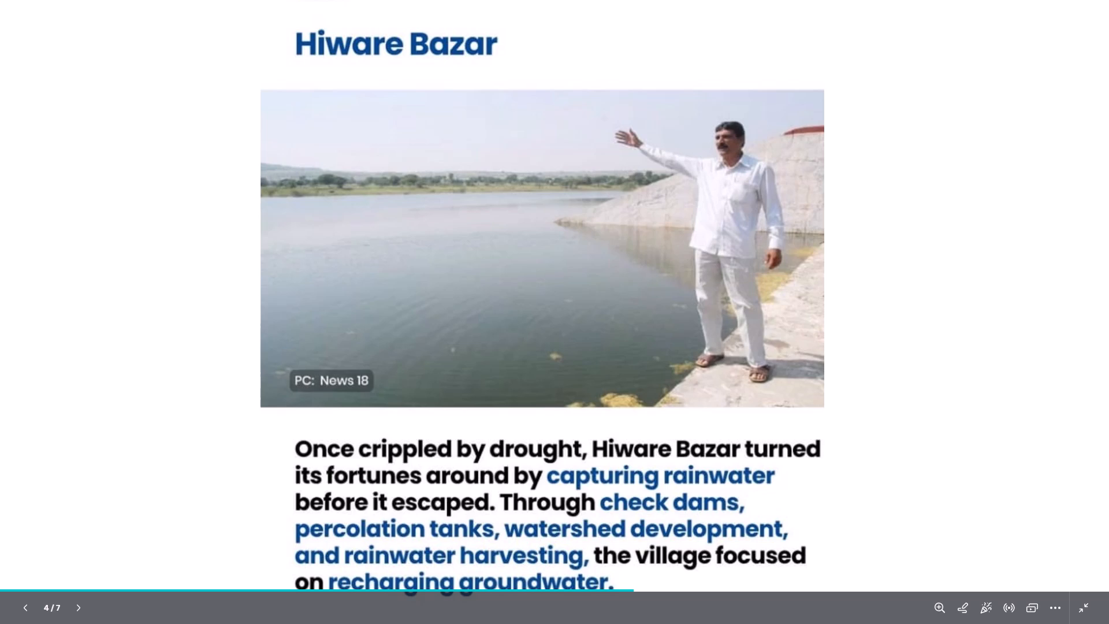
pyautogui.press('Right')
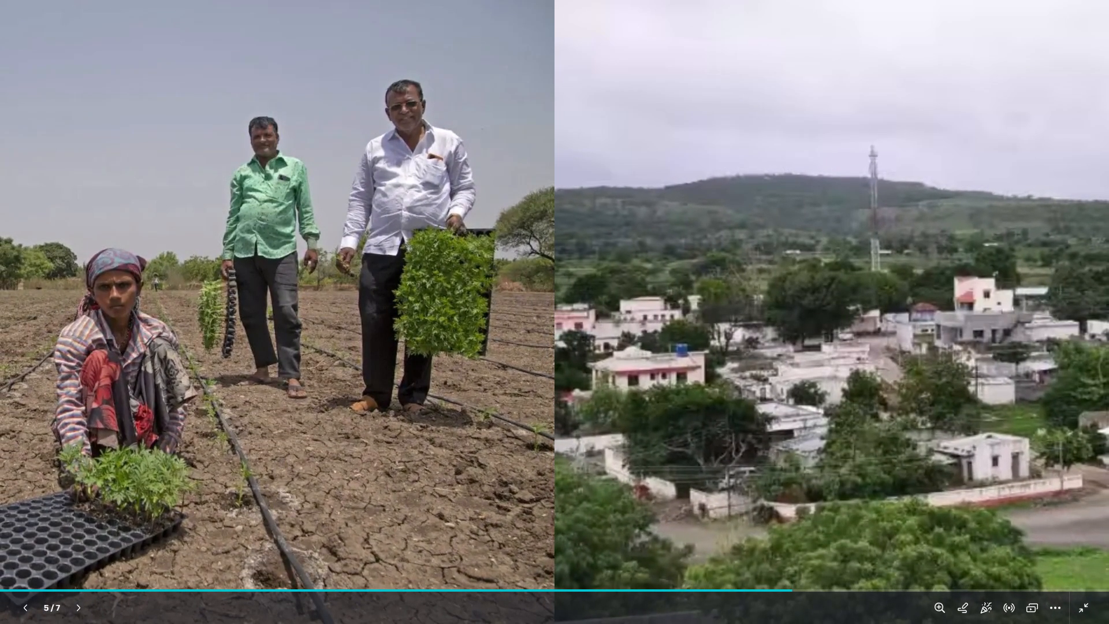
pyautogui.press('Right')
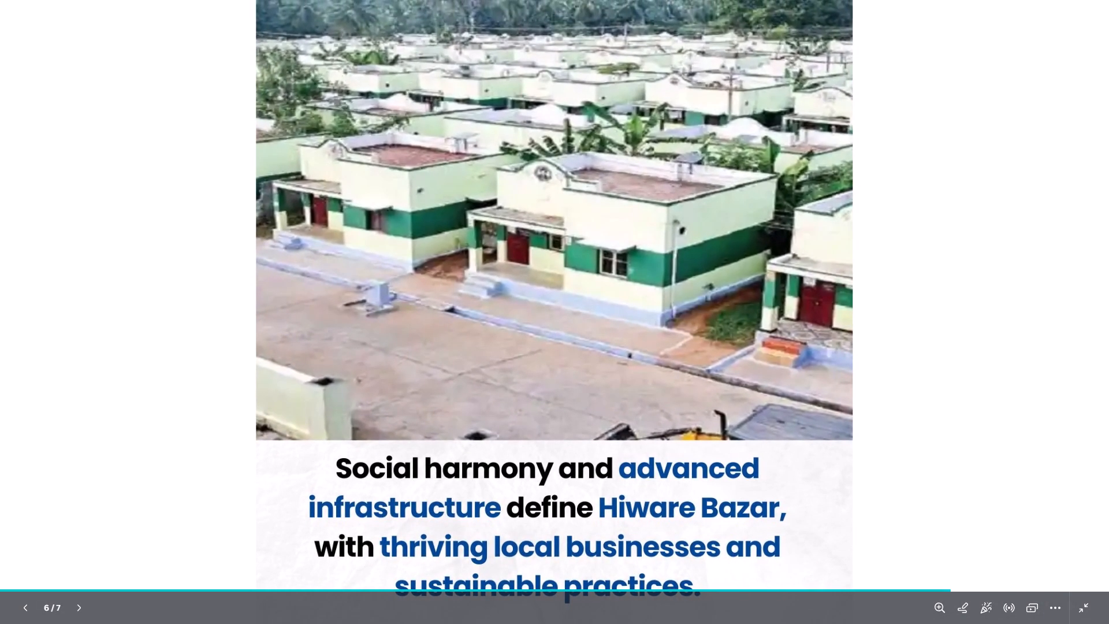
pyautogui.press('Right')
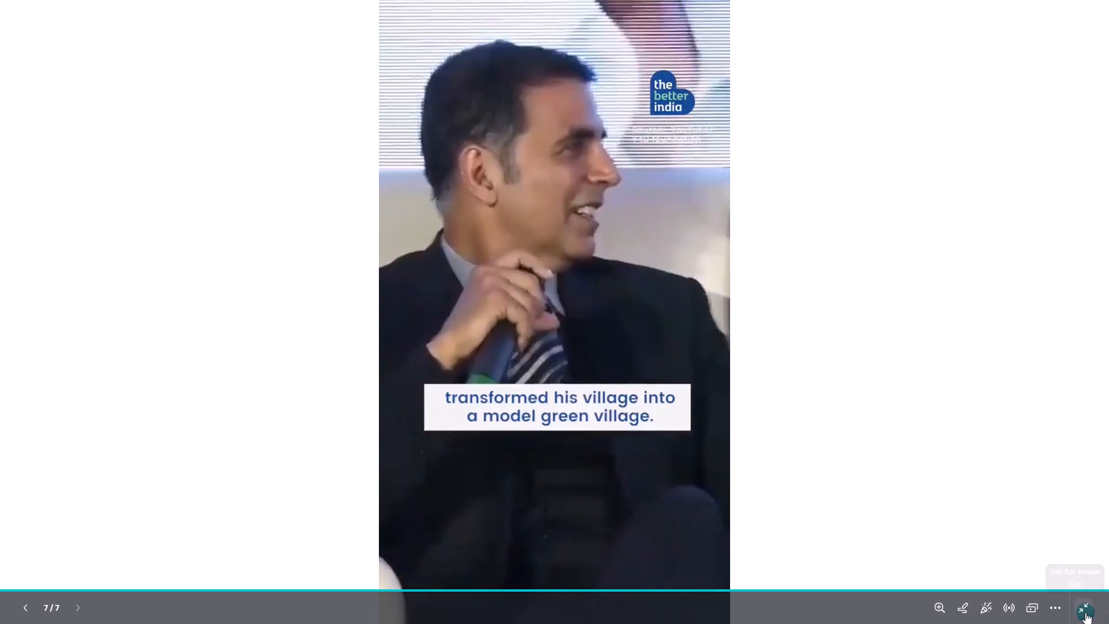
pyautogui.click(1085, 612)
# Apply the Chill page animation to slide 7 in place of Fade.
pyautogui.moveTo(1000, 566); pyautogui.dragTo(1093, 567)
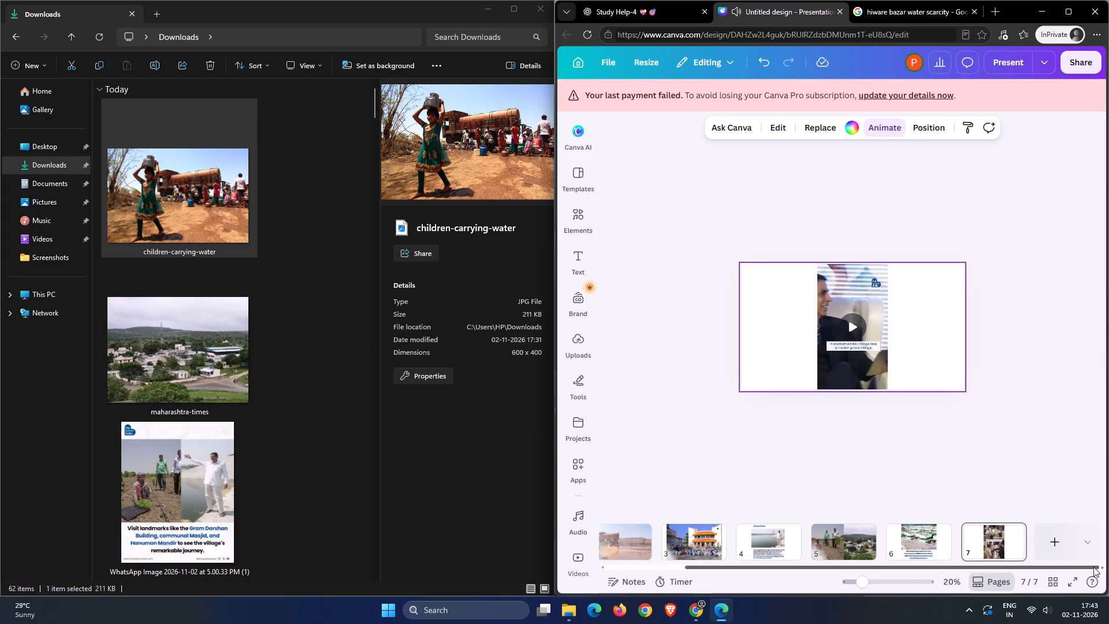
pyautogui.moveTo(1093, 567); pyautogui.dragTo(1108, 567)
pyautogui.click(898, 124)
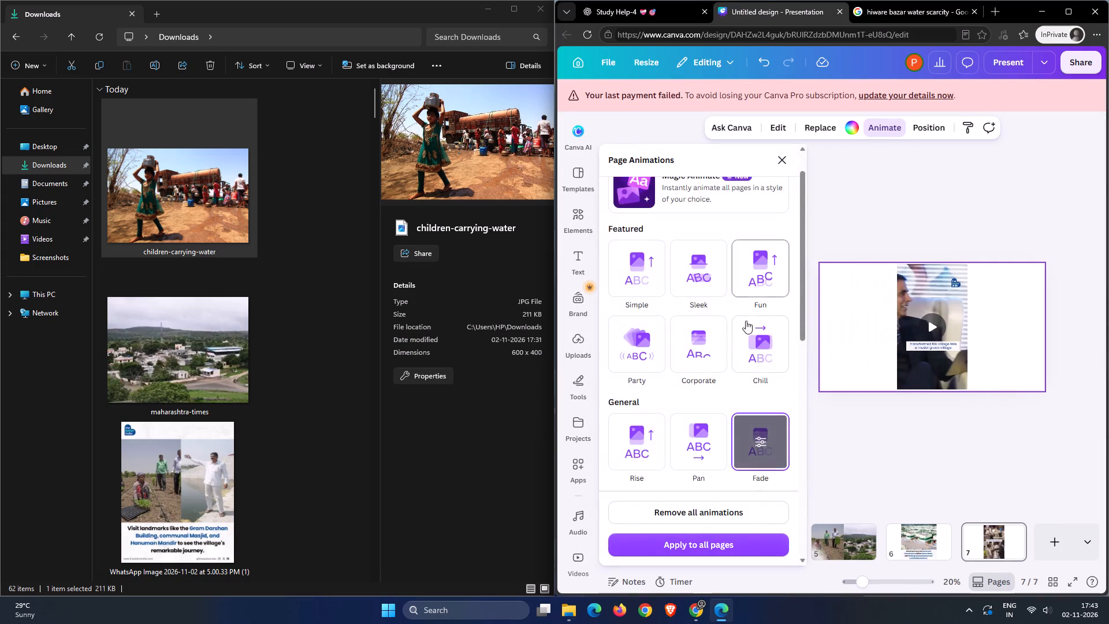
pyautogui.scroll(-15, 746, 322)
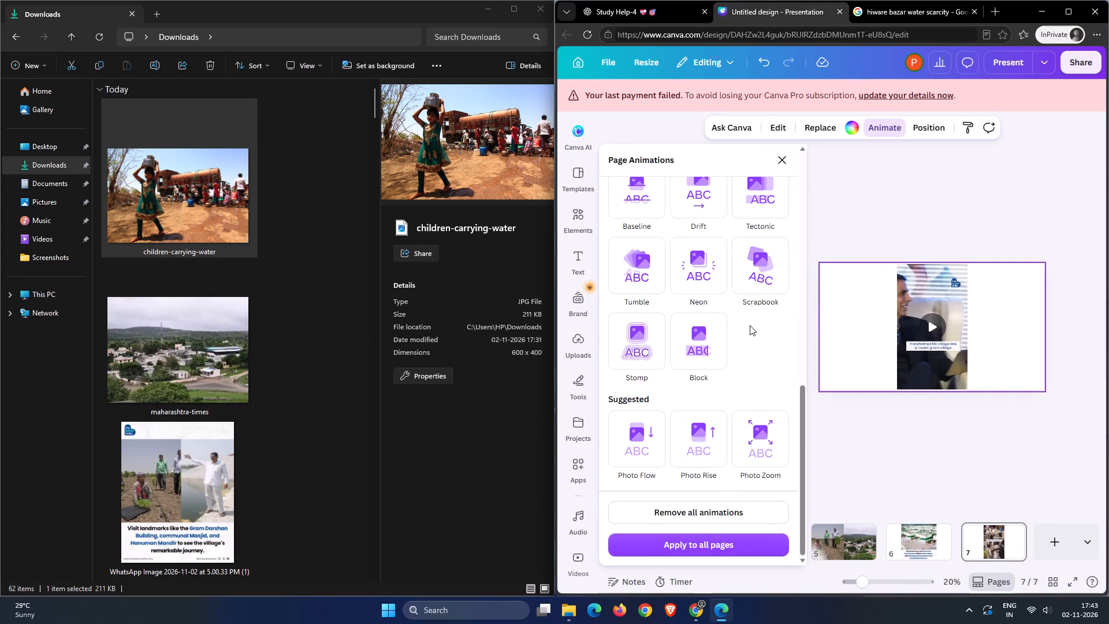
pyautogui.scroll(4, 758, 372)
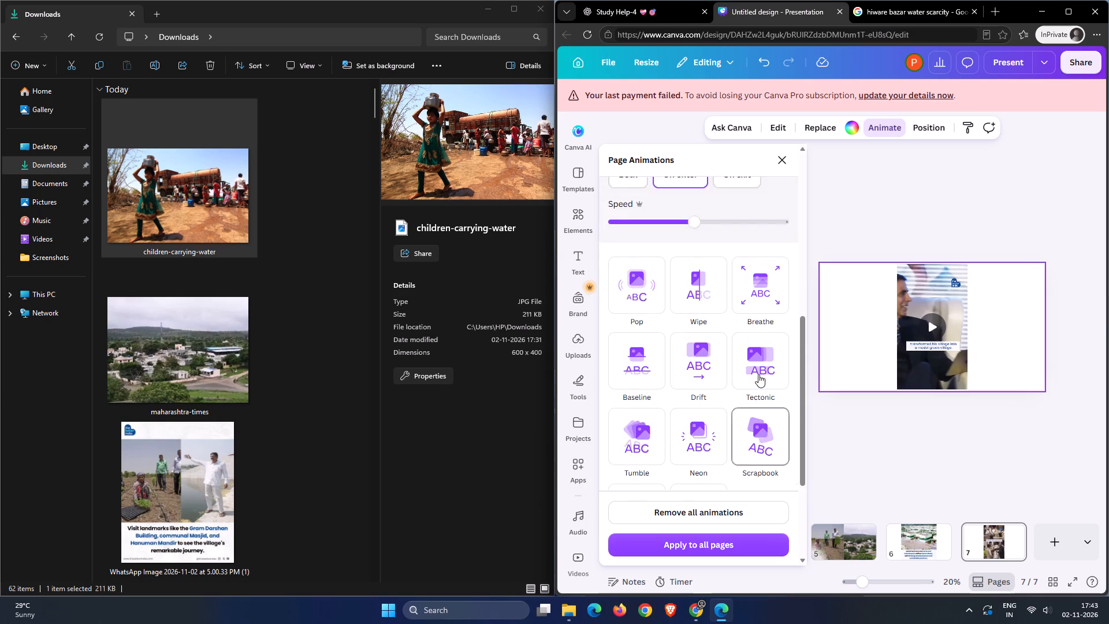
pyautogui.scroll(2, 758, 374)
pyautogui.scroll(4, 756, 307)
pyautogui.click(758, 389)
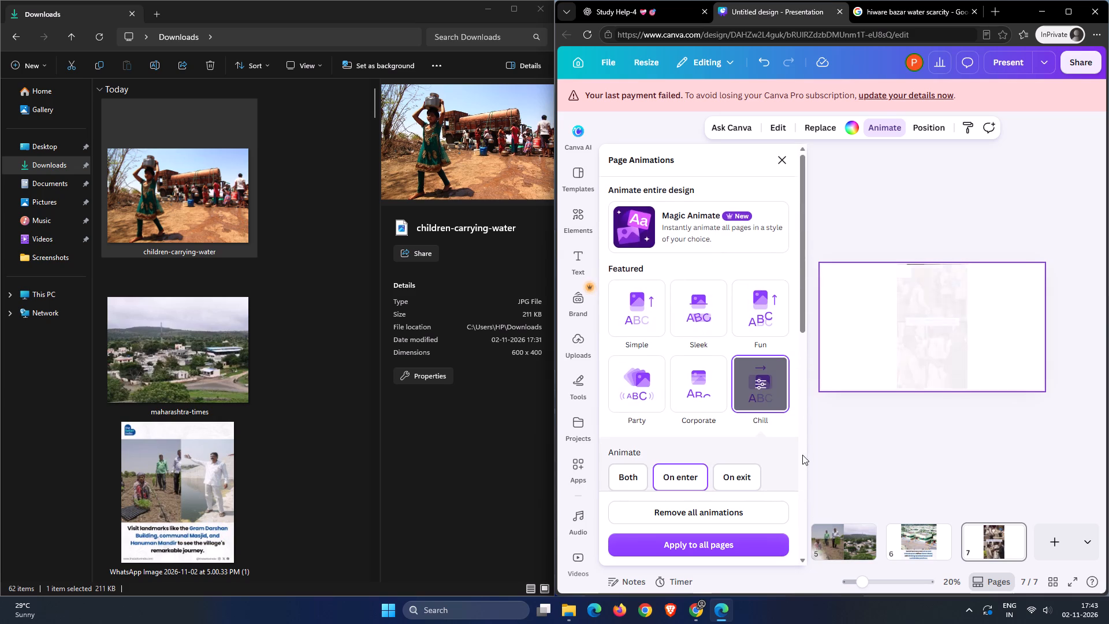
# Reapply the Photo Zoom animation to the water-carrying girl photo and the dry landscape photo on slide 2.
pyautogui.moveTo(906, 566); pyautogui.dragTo(751, 567)
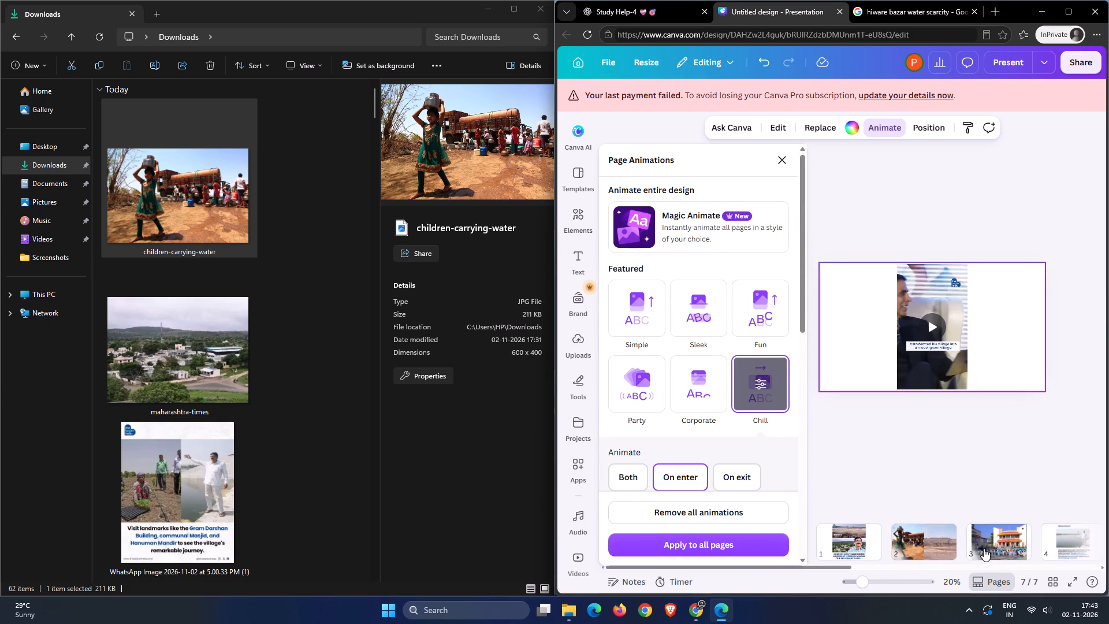
pyautogui.click(923, 547)
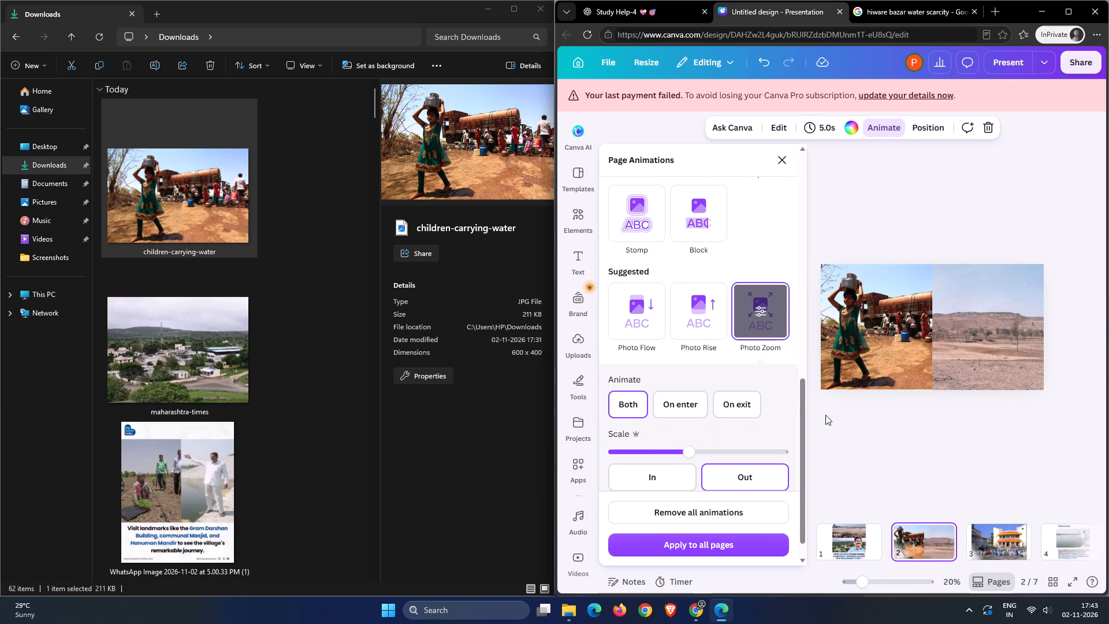
pyautogui.click(881, 379)
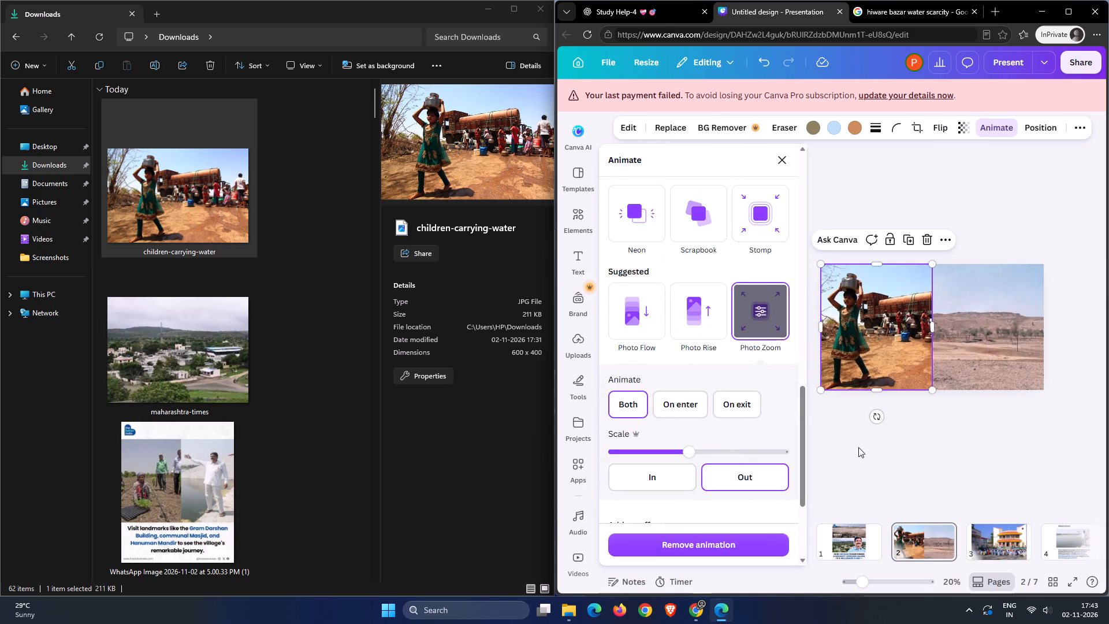
pyautogui.click(956, 365)
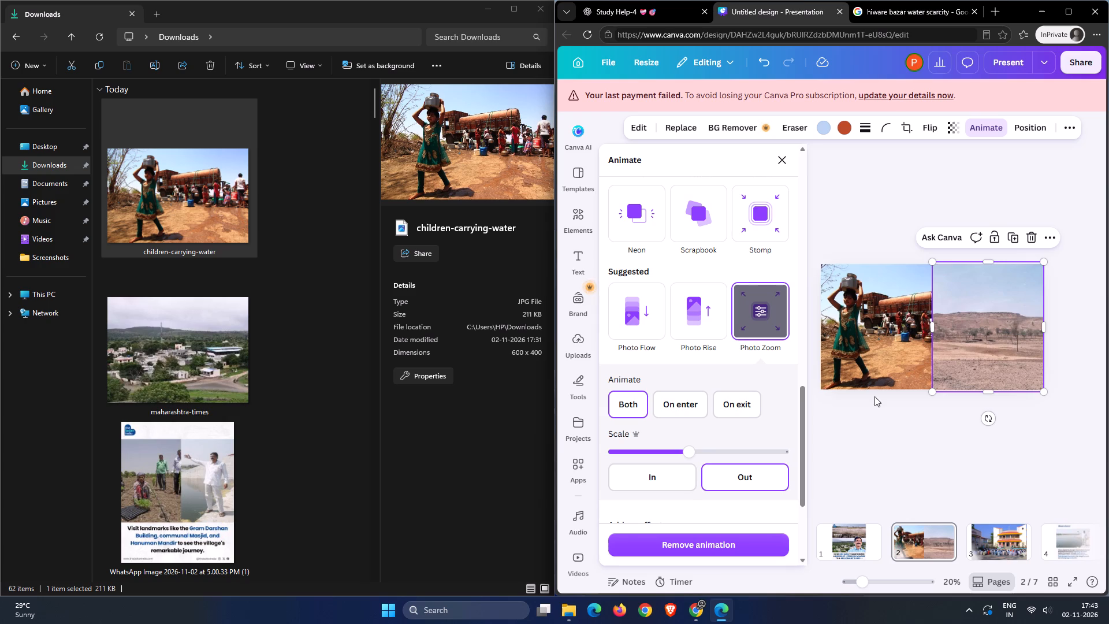
pyautogui.click(866, 374)
pyautogui.click(758, 321)
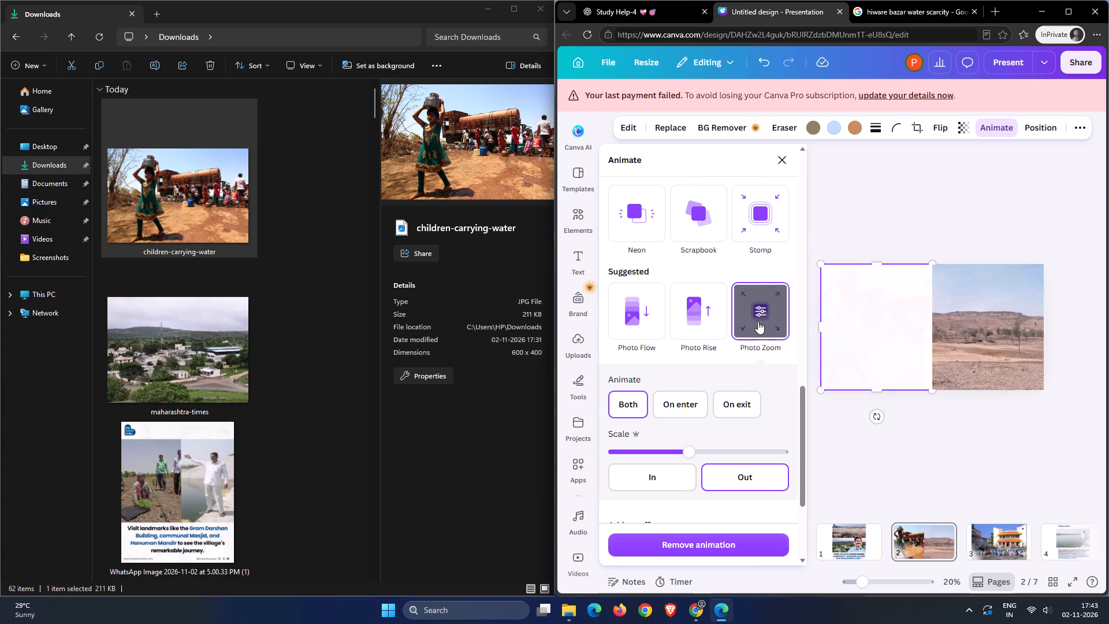
pyautogui.click(973, 334)
pyautogui.click(773, 322)
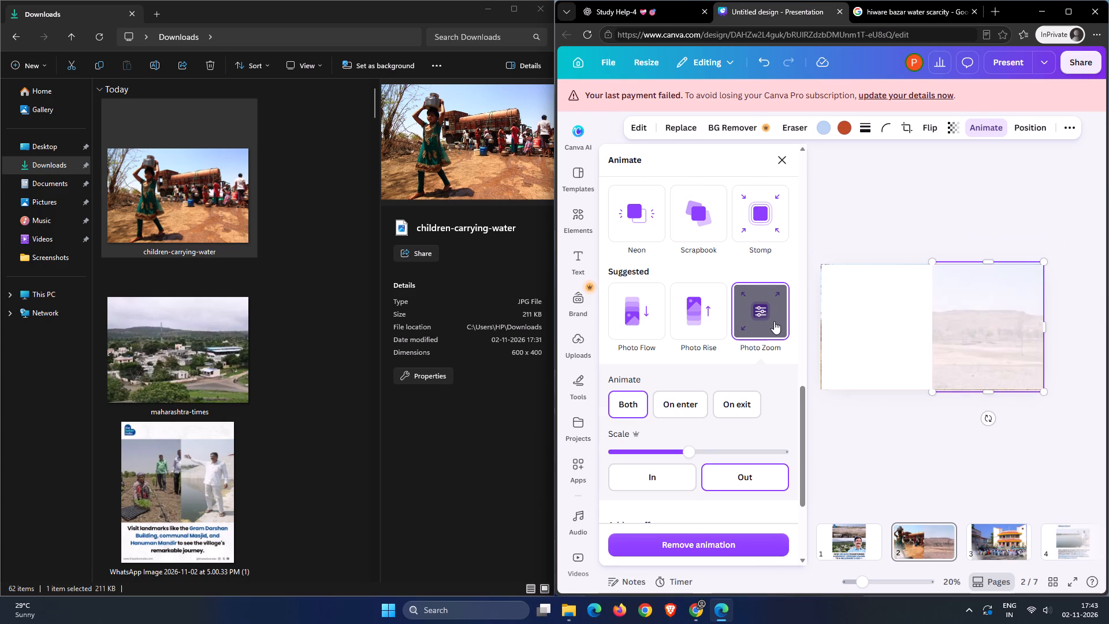
pyautogui.click(851, 336)
pyautogui.click(772, 320)
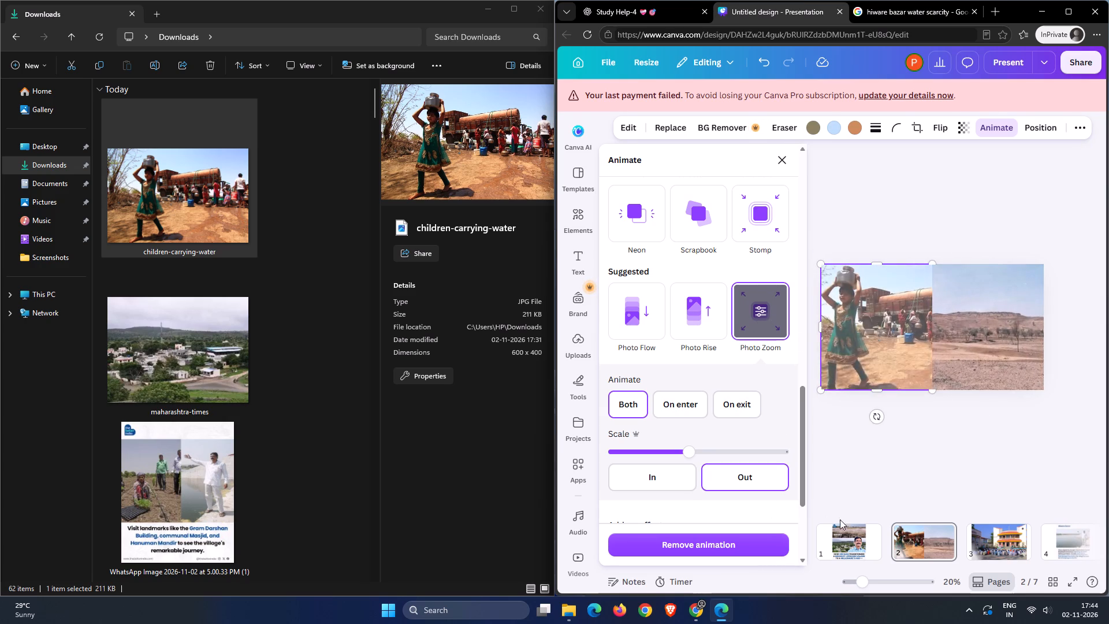
# Play the presentation in full screen from slide 2 through slide 7 to check the photo and video animations.
pyautogui.click(1078, 584)
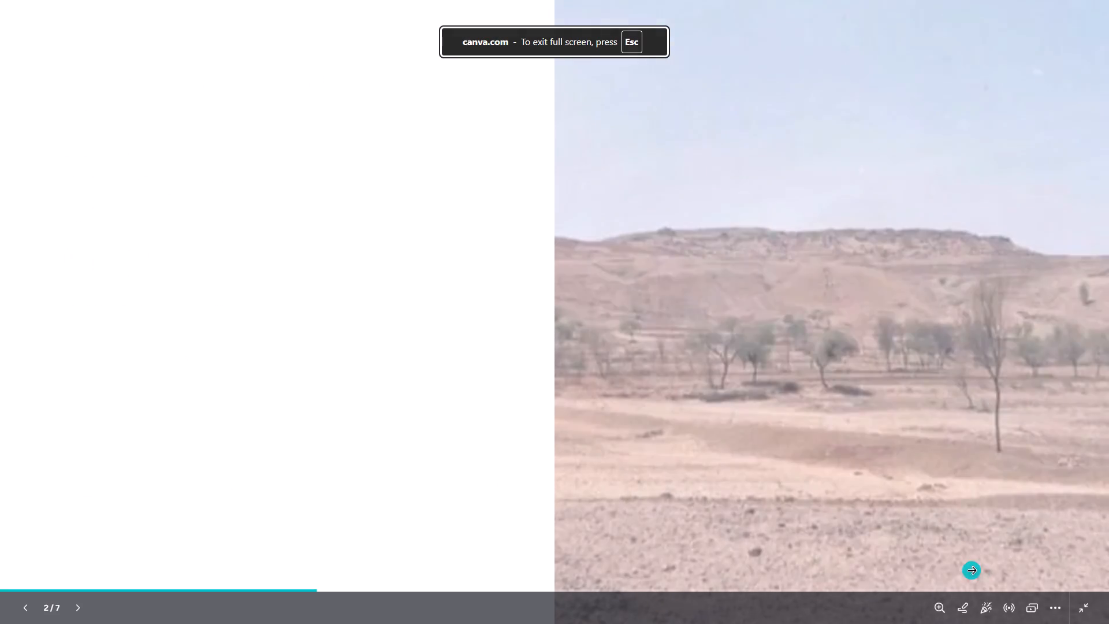
pyautogui.press('Left')
pyautogui.press('Right')
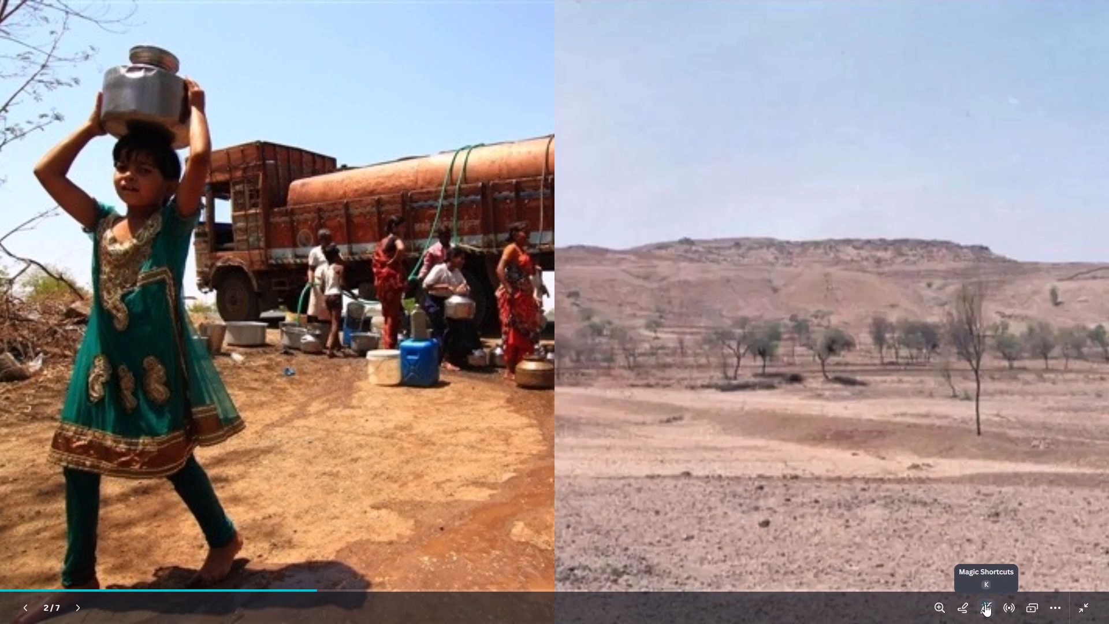
pyautogui.press('Right')
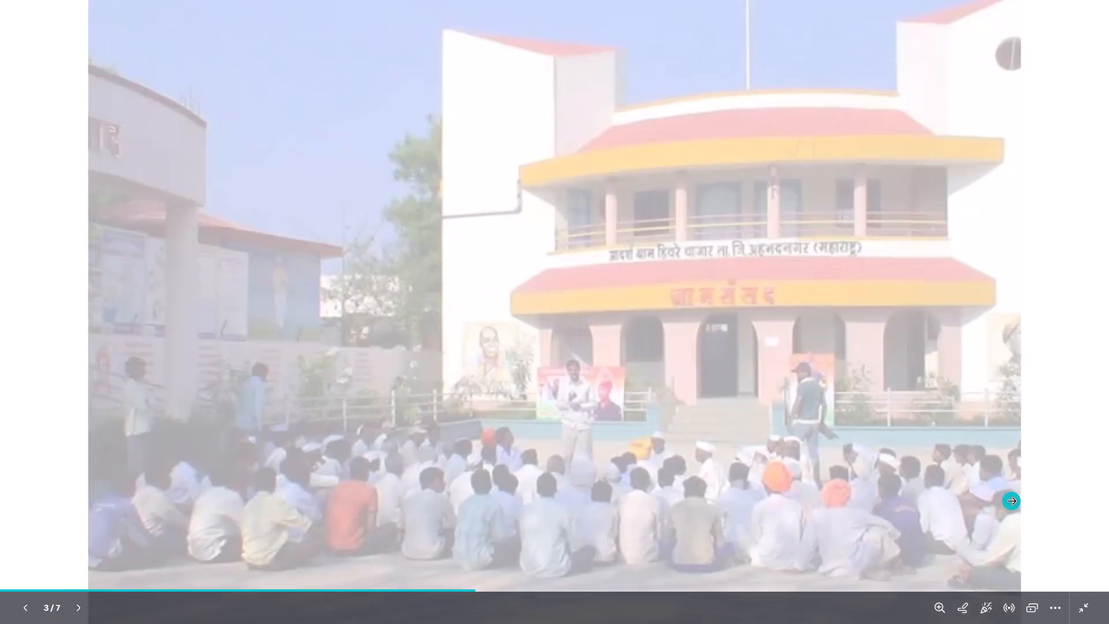
pyautogui.press('Right')
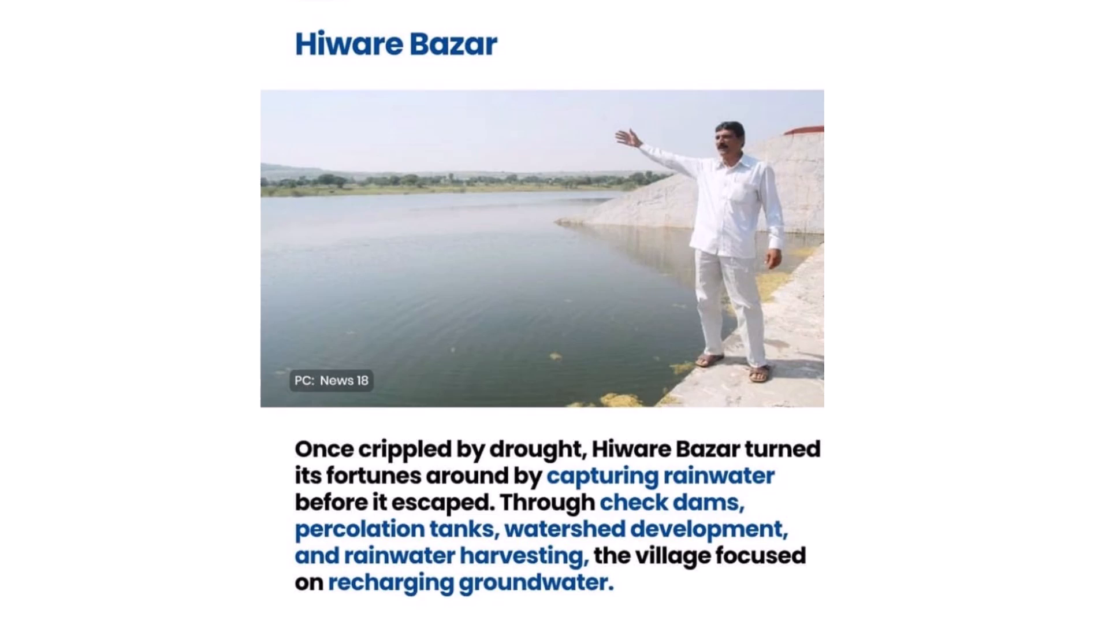
pyautogui.press('Right')
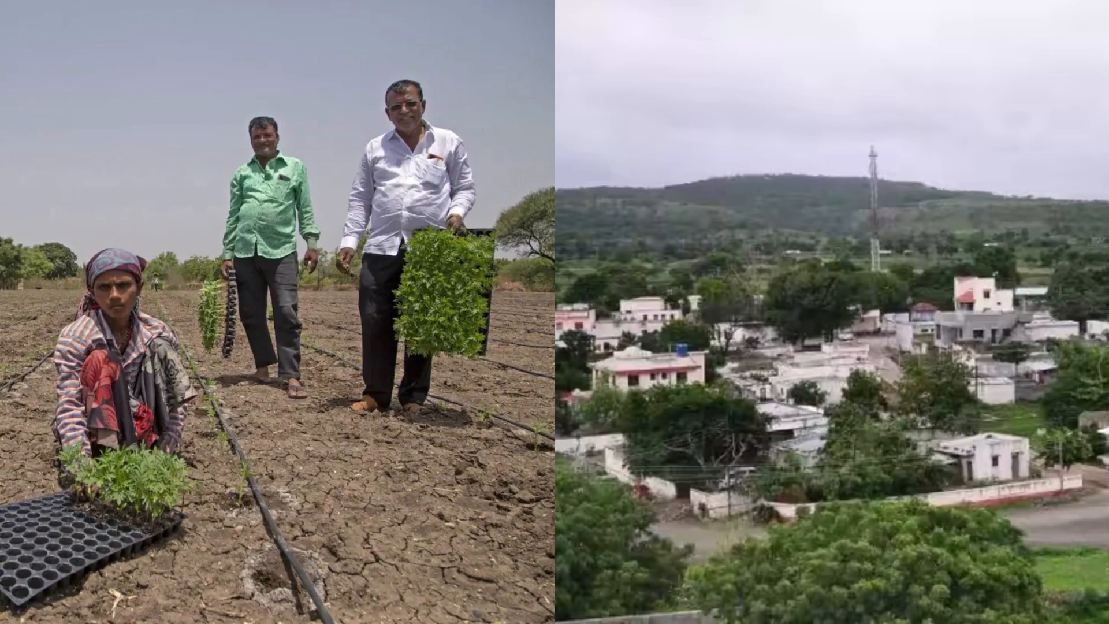
pyautogui.press('Right')
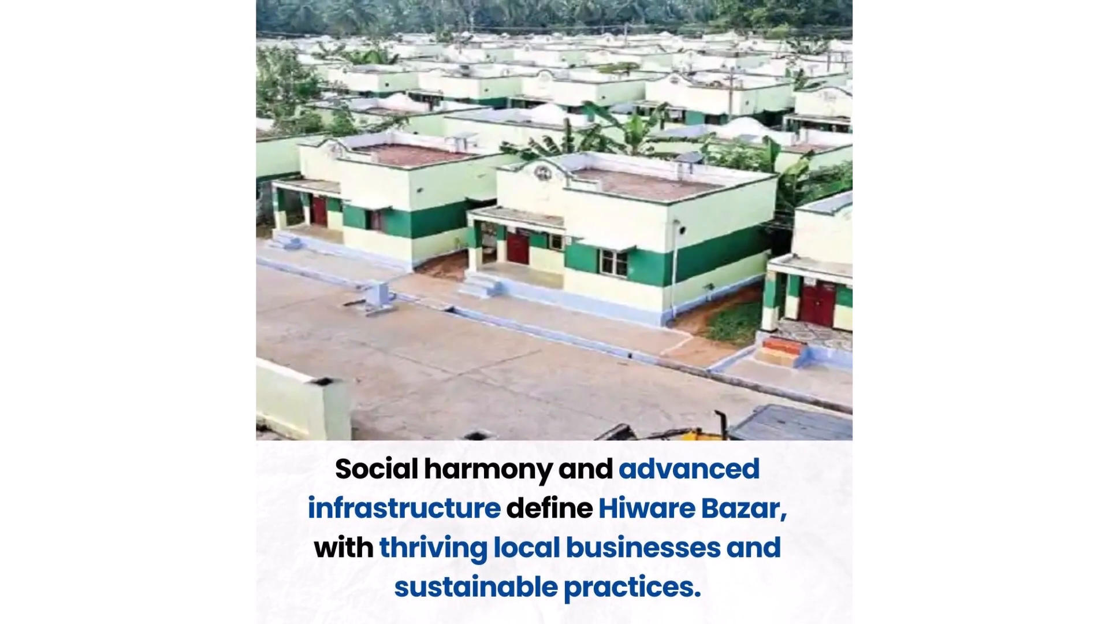
pyautogui.press('Right')
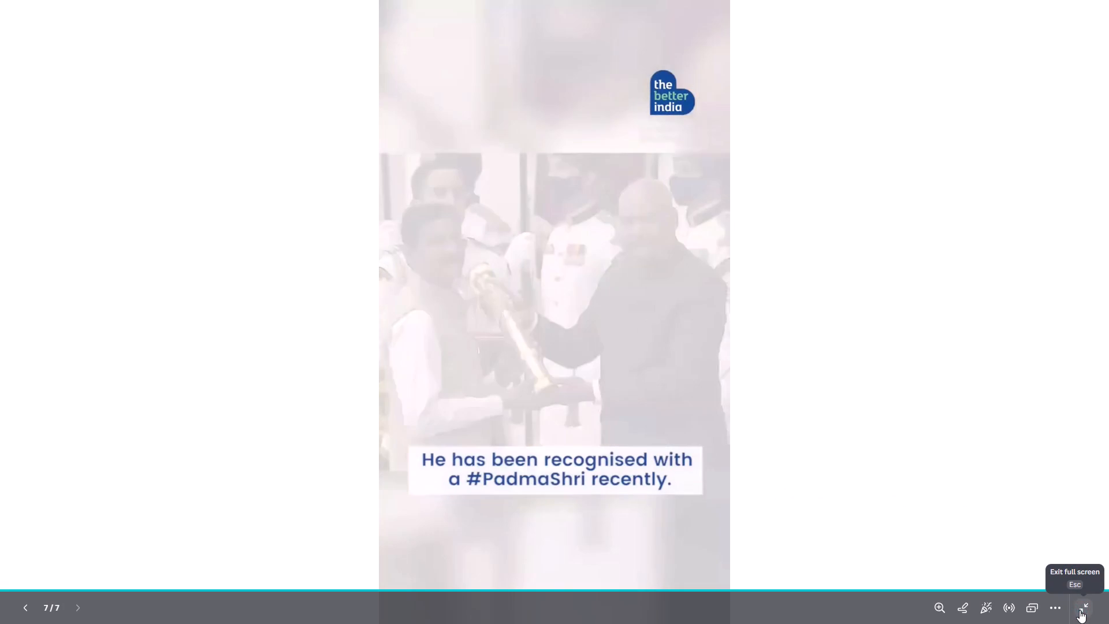
pyautogui.click(1080, 610)
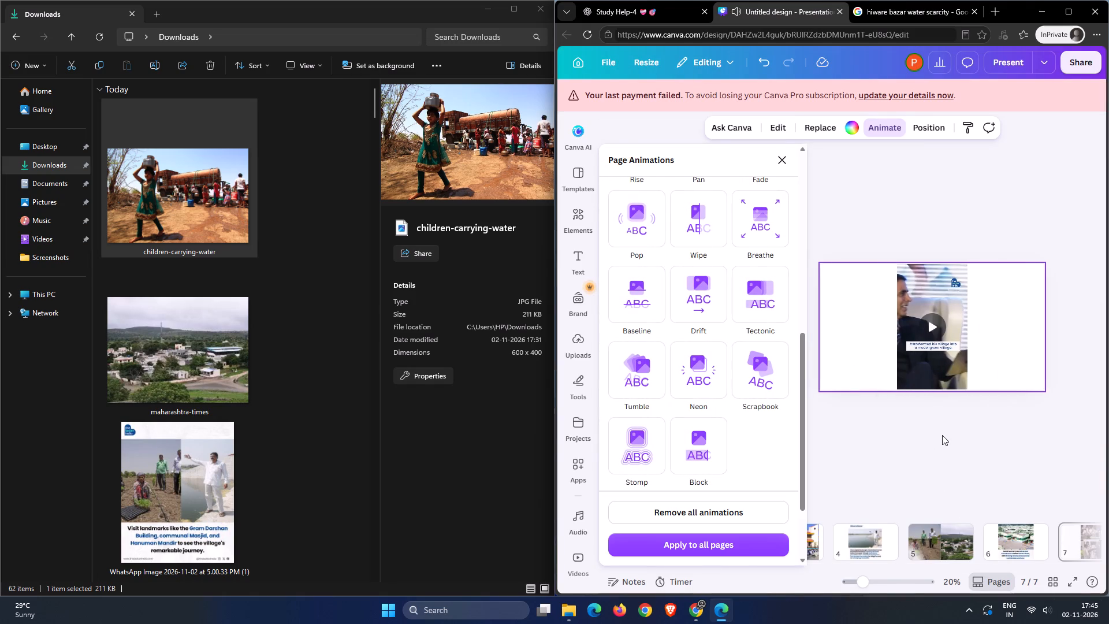
# Apply the Fade page animation to slide 7 in place of Chill.
pyautogui.scroll(-3, 730, 400)
pyautogui.scroll(6, 729, 387)
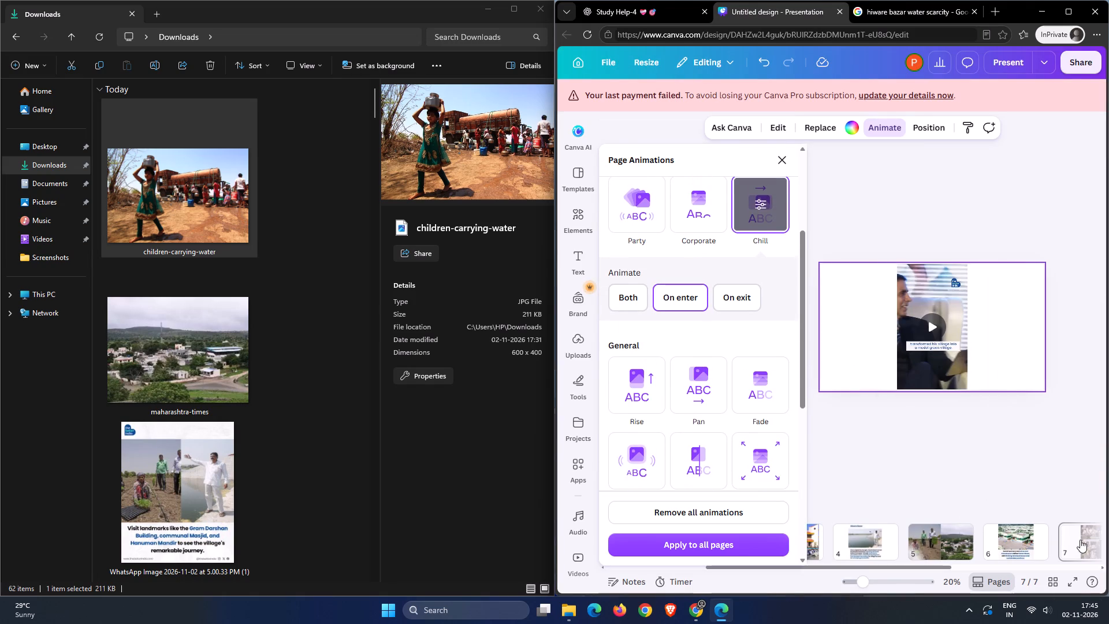
pyautogui.click(763, 387)
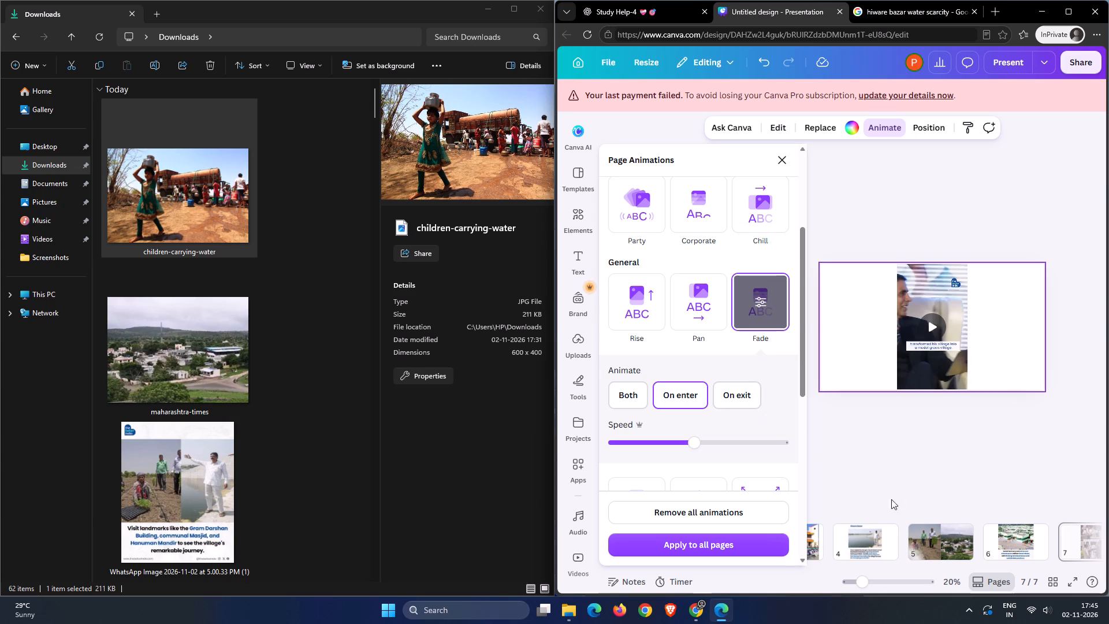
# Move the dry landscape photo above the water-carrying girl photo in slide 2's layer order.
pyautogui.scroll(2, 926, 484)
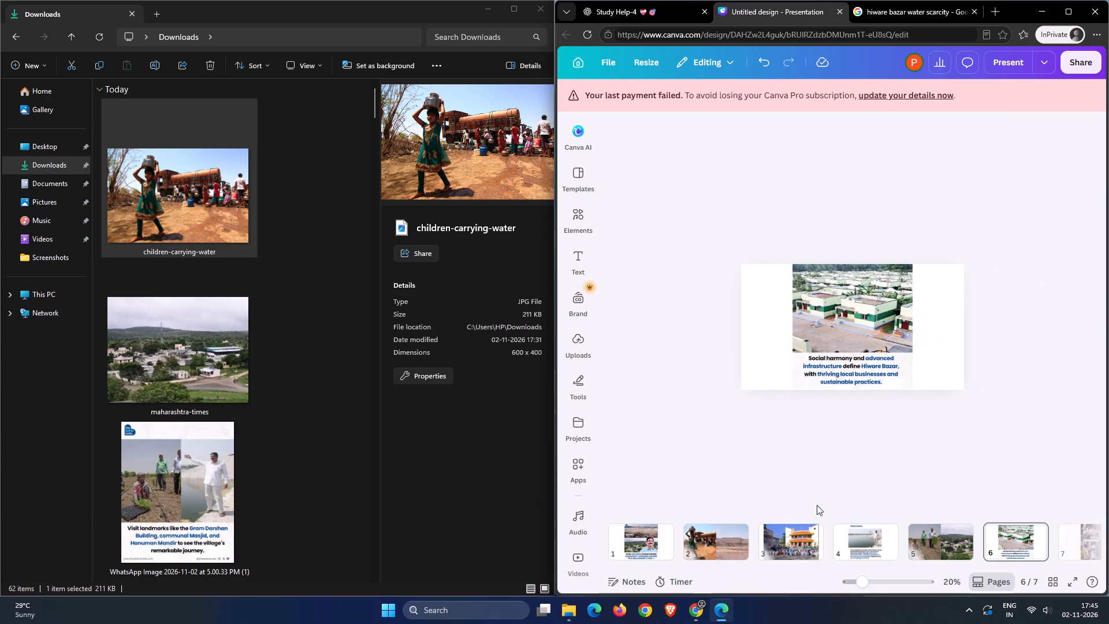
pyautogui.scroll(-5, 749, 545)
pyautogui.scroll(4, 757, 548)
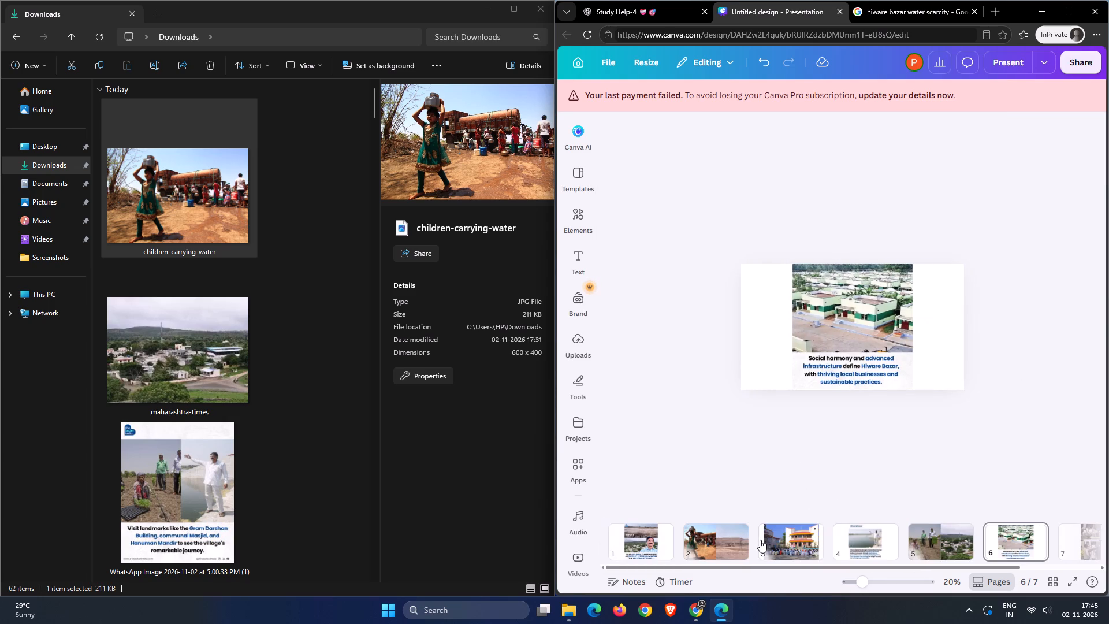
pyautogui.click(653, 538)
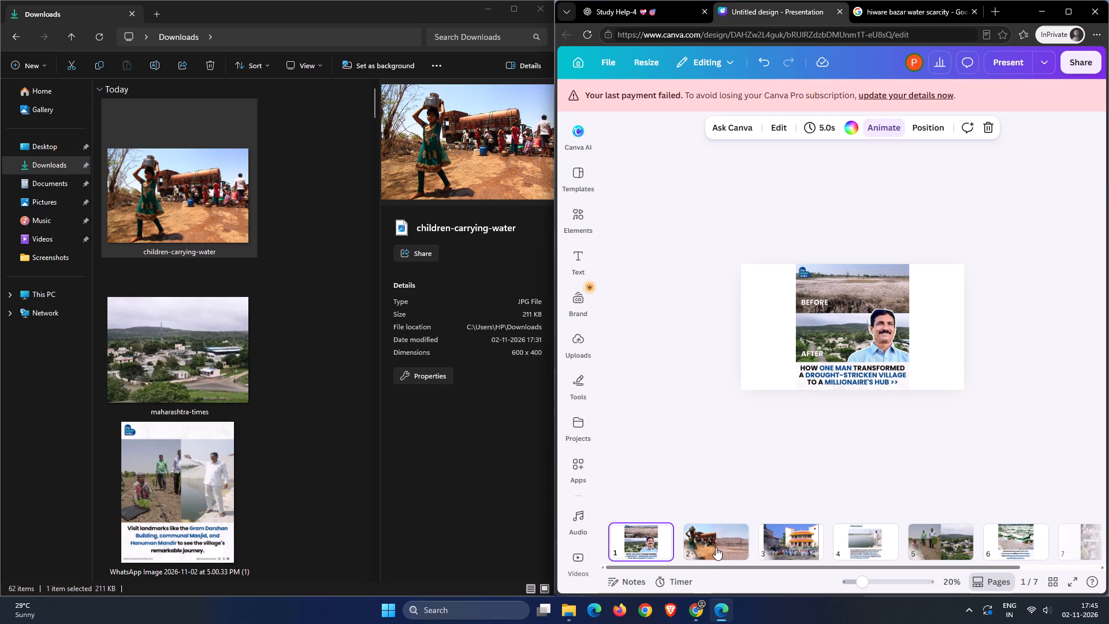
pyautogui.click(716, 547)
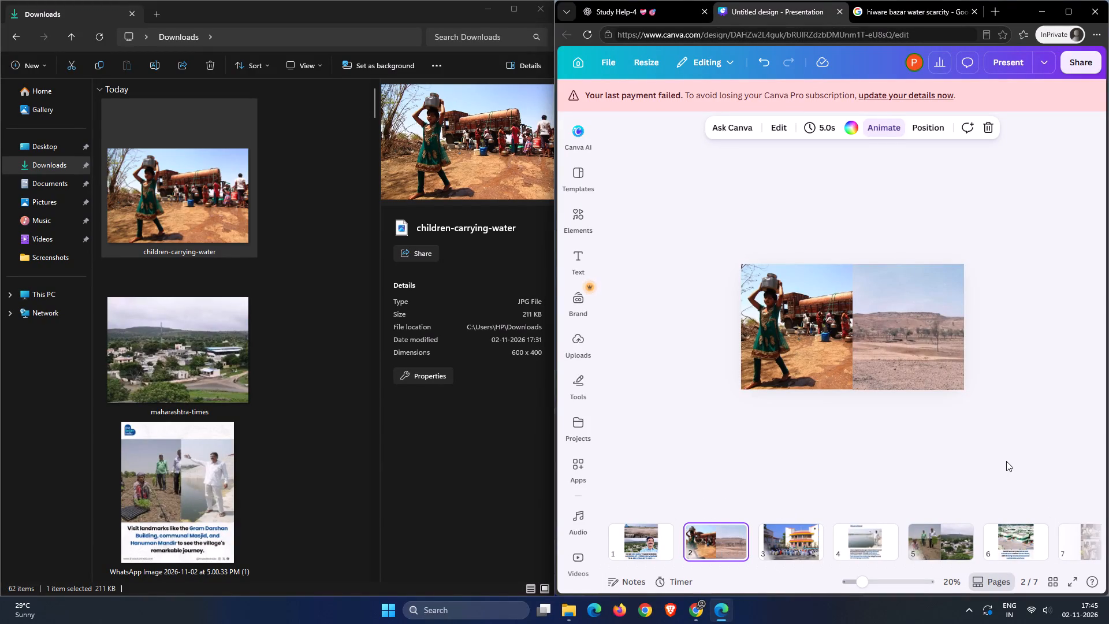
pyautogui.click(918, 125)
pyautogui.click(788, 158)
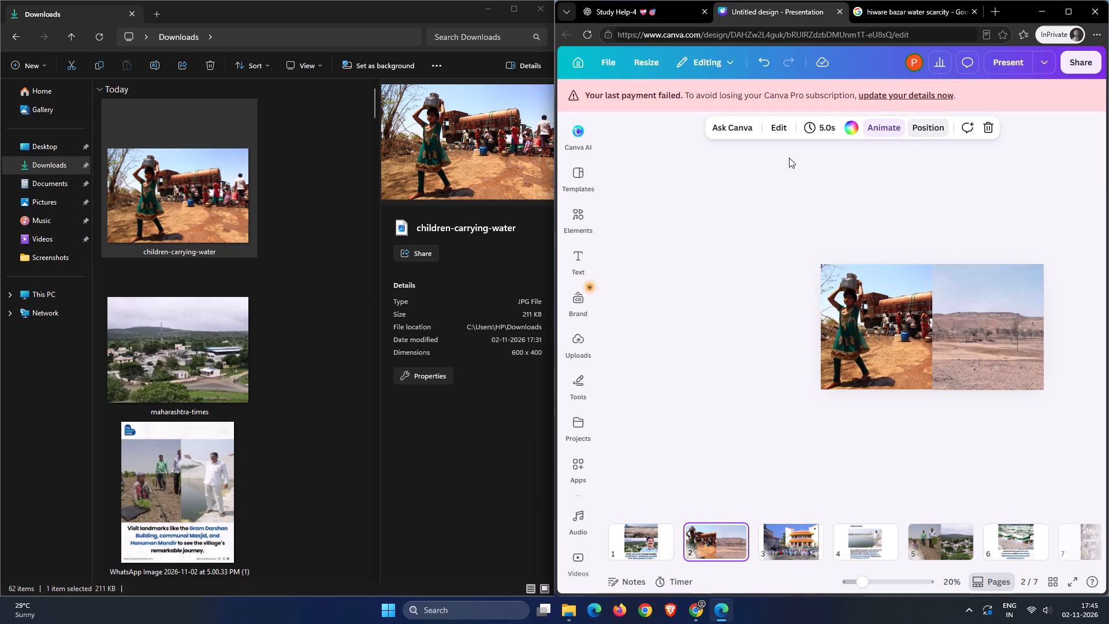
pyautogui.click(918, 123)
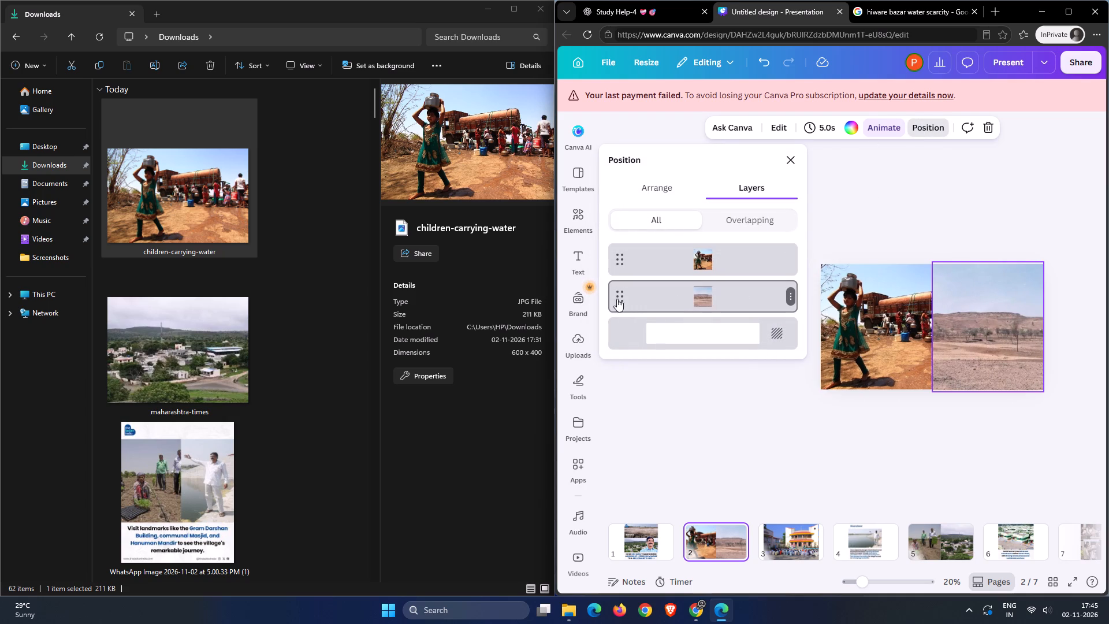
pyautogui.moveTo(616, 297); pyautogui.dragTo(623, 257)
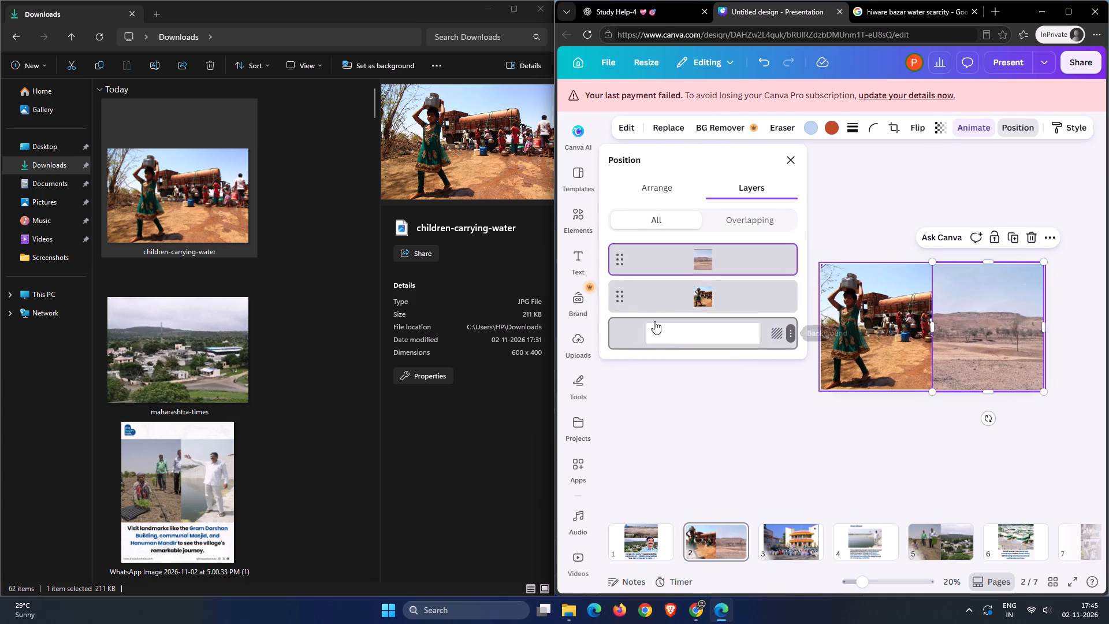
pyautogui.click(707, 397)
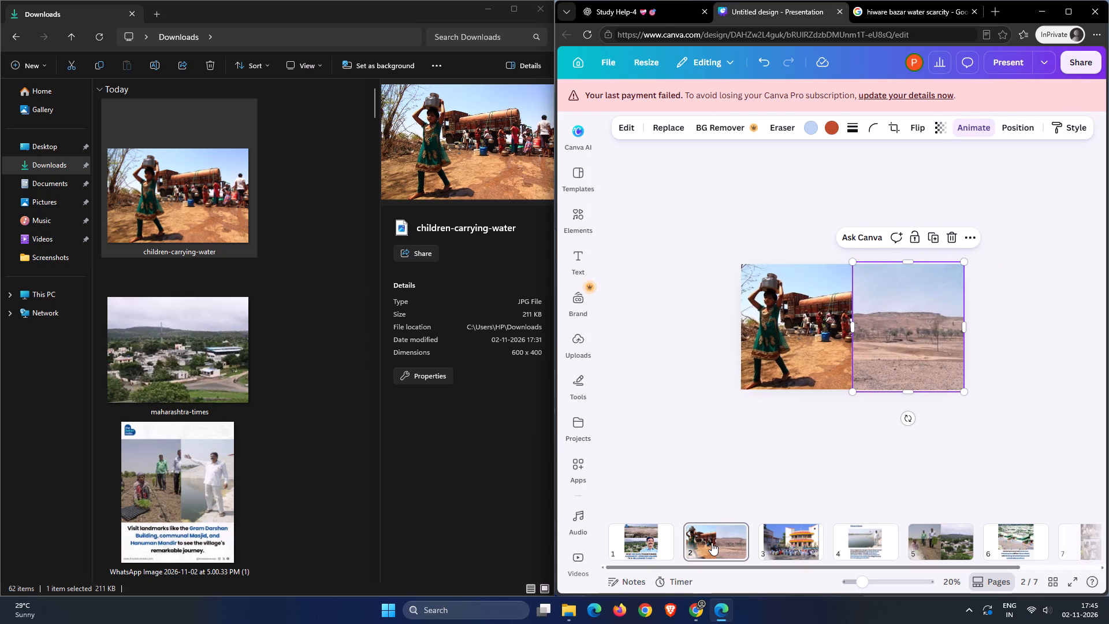
# Play slide 2's entrance in full screen to check the order in which its photos animate.
pyautogui.click(712, 543)
pyautogui.click(1084, 574)
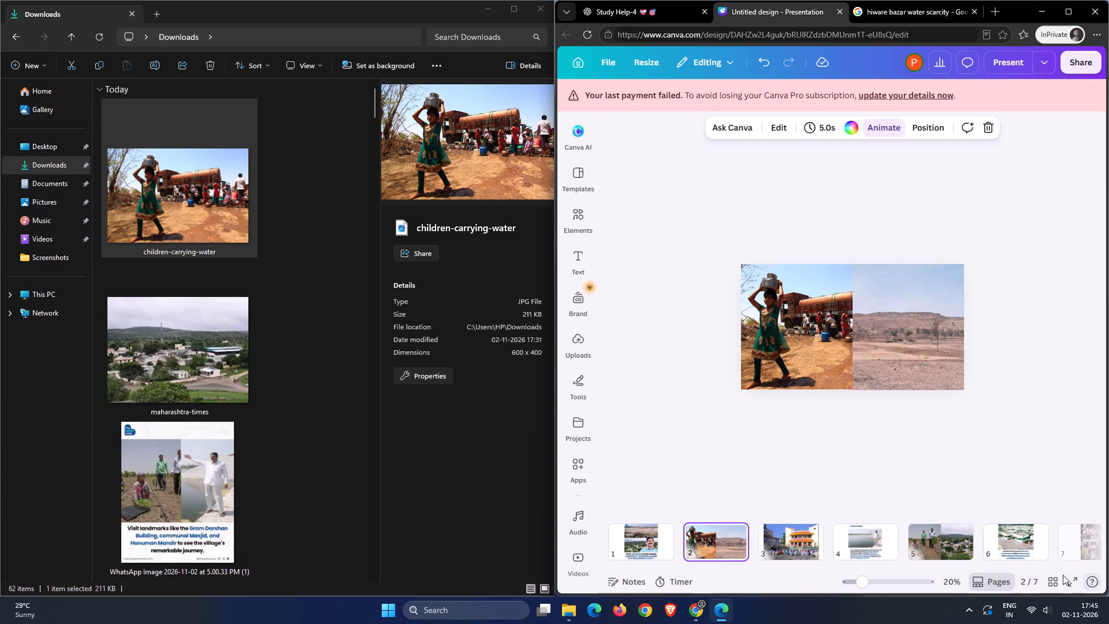
pyautogui.click(1072, 578)
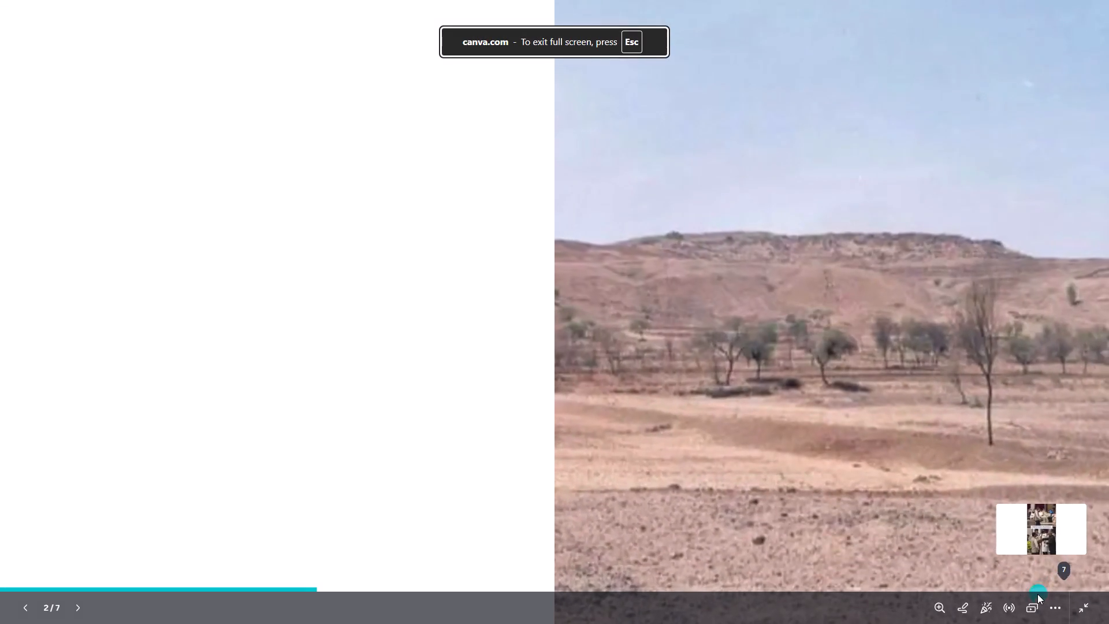
pyautogui.press('Left')
pyautogui.press('Right')
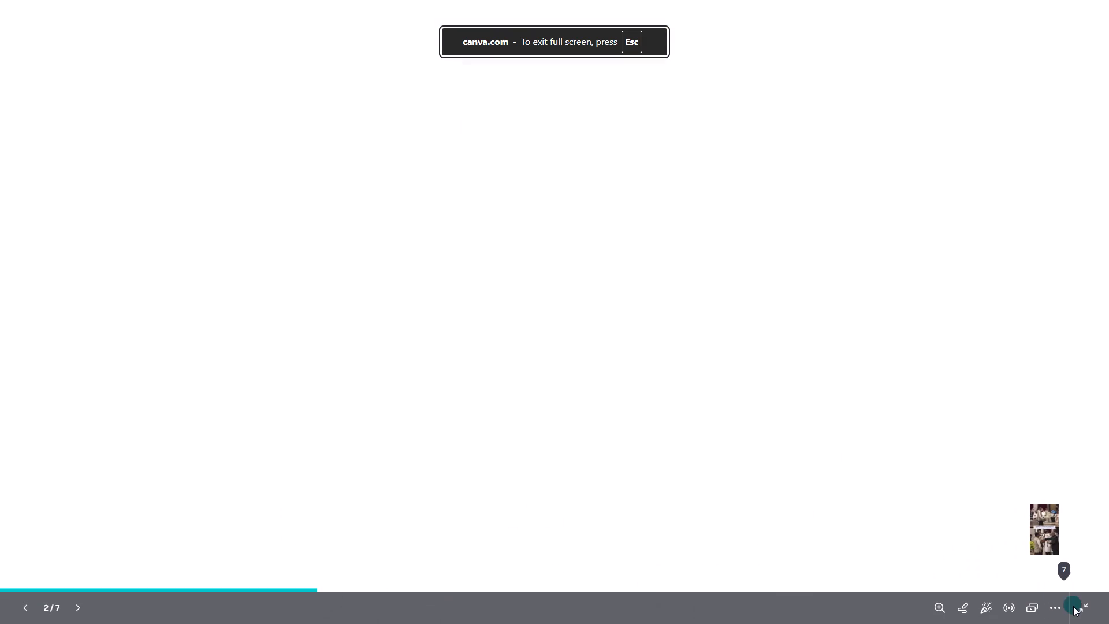
pyautogui.click(1083, 608)
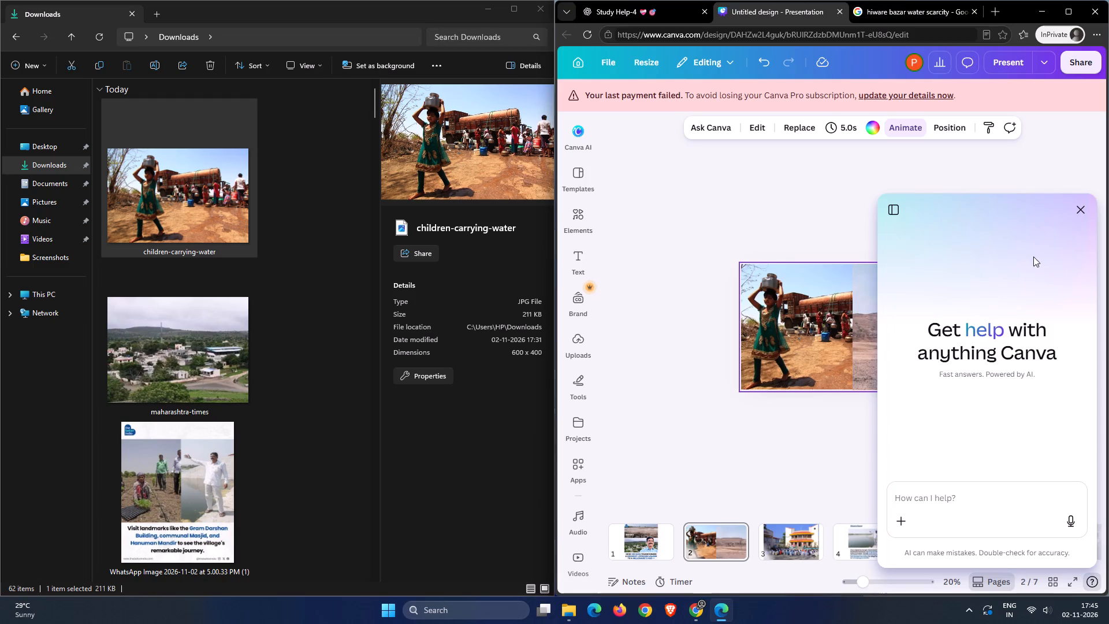
pyautogui.click(1078, 206)
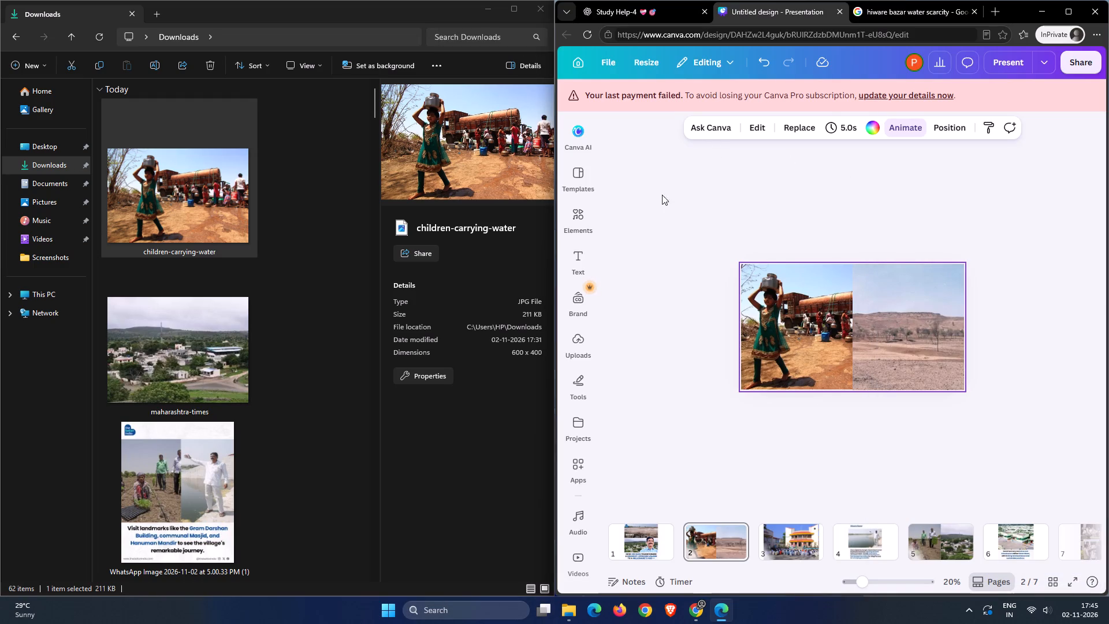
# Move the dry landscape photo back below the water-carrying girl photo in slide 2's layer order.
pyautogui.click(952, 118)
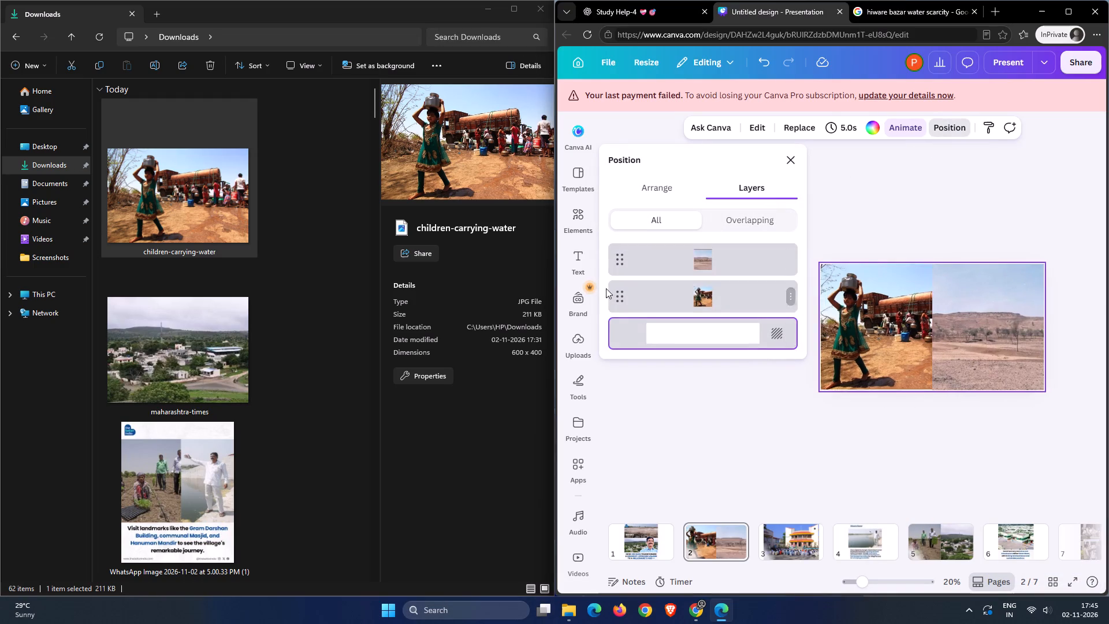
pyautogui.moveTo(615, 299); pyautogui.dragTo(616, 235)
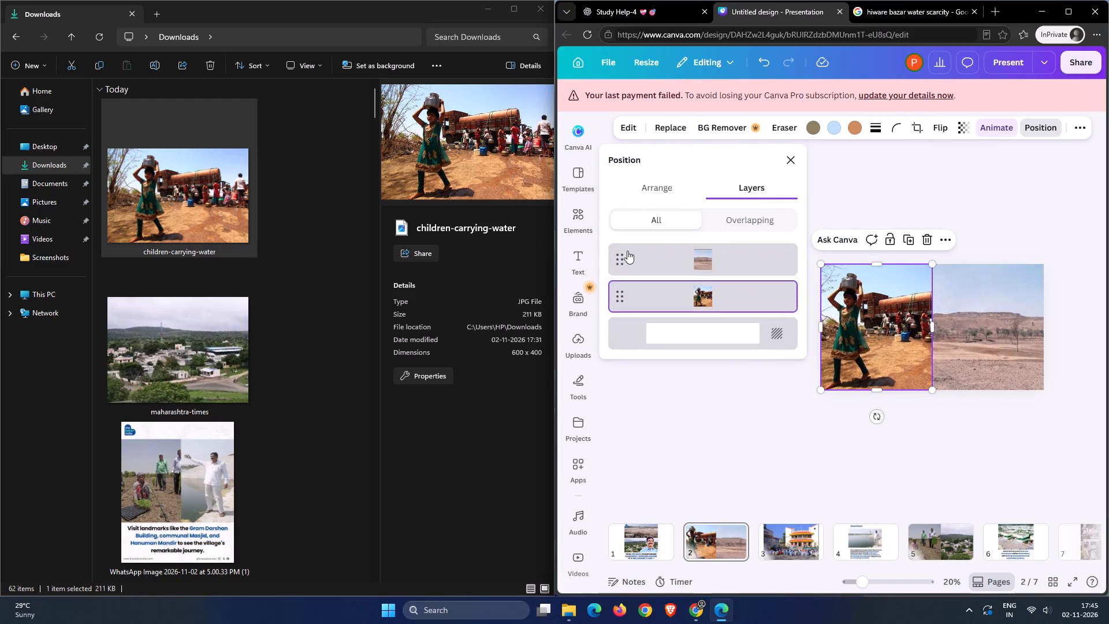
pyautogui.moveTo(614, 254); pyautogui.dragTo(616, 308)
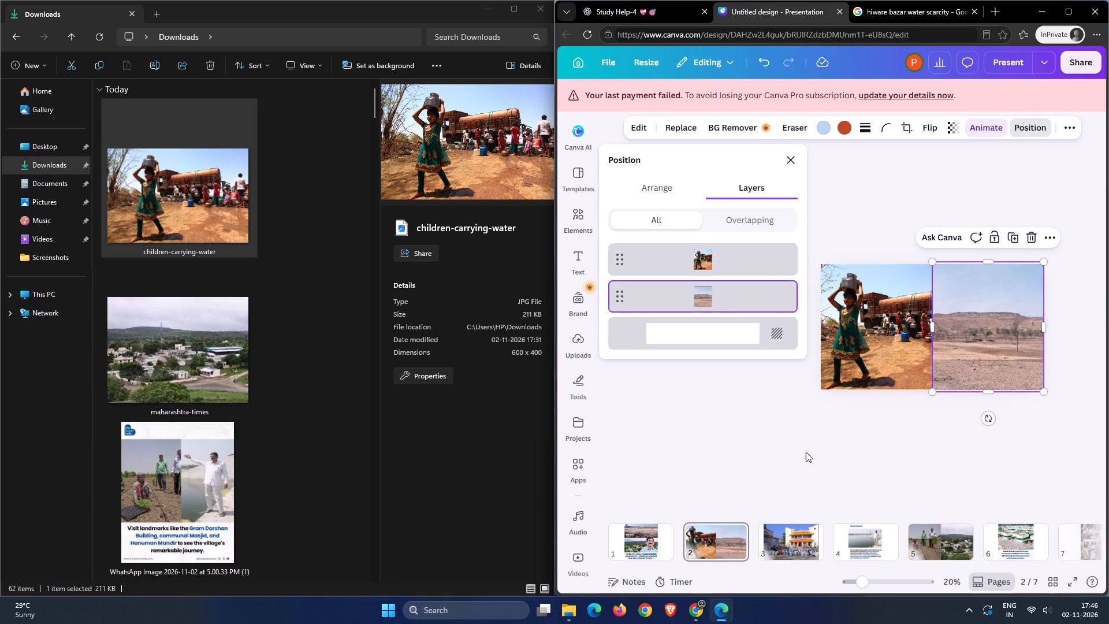
# Replay slide 2's entrance in full screen to recheck how its two photos animate.
pyautogui.click(1066, 584)
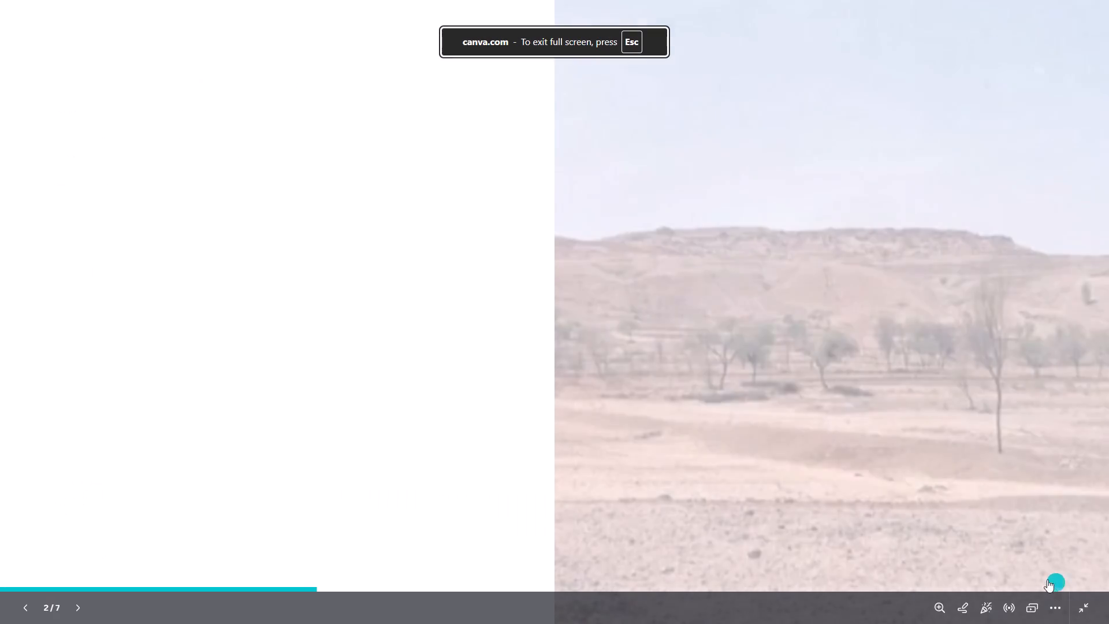
pyautogui.press('Left')
pyautogui.press('Right')
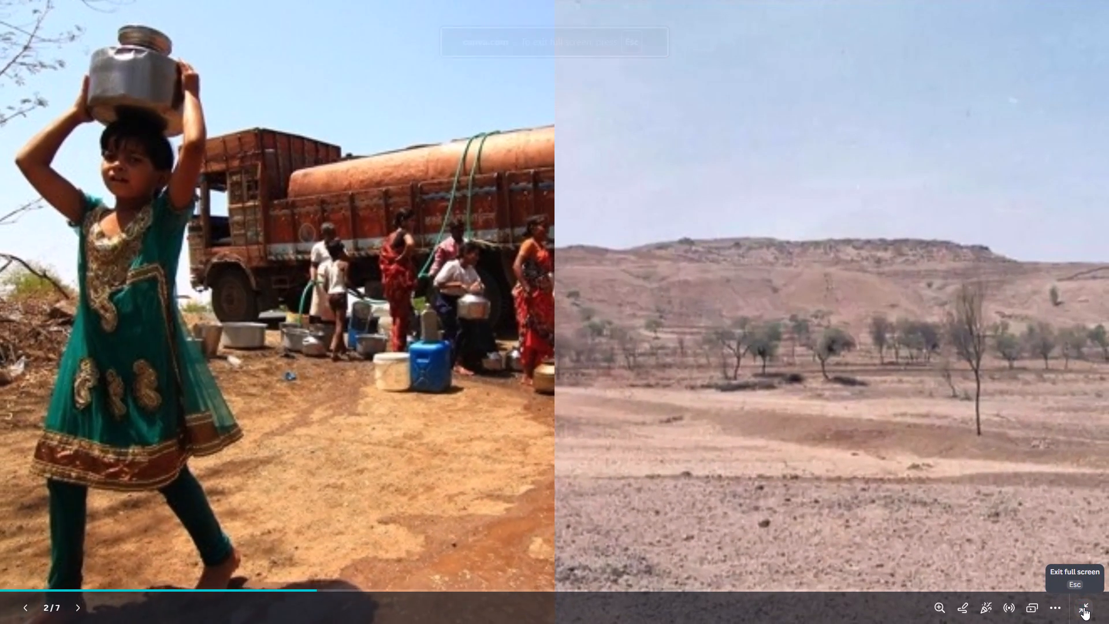
pyautogui.click(1083, 608)
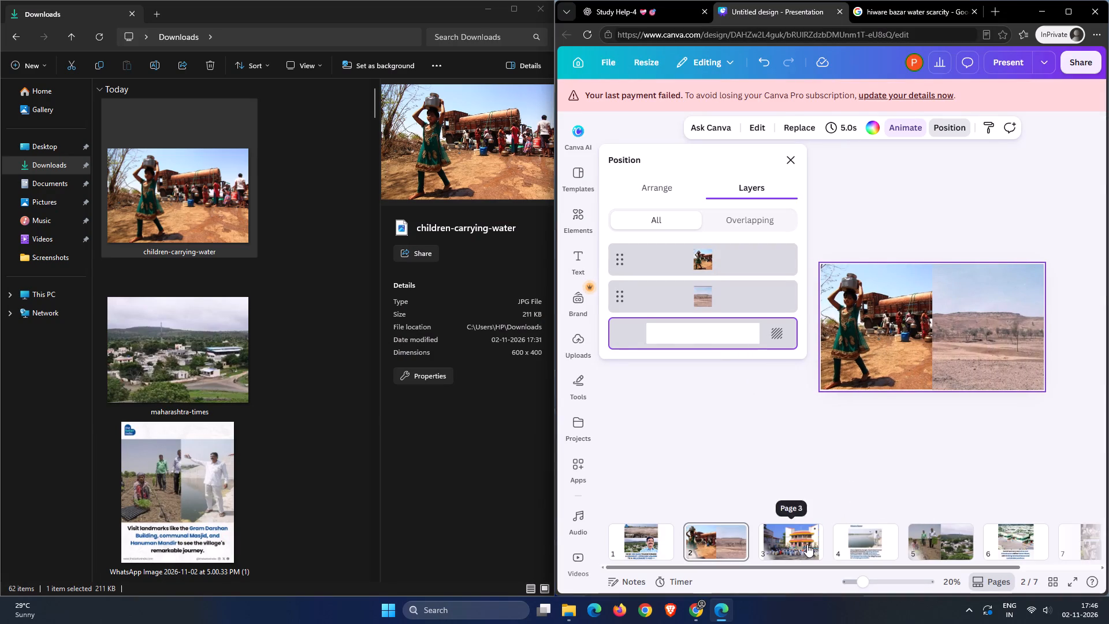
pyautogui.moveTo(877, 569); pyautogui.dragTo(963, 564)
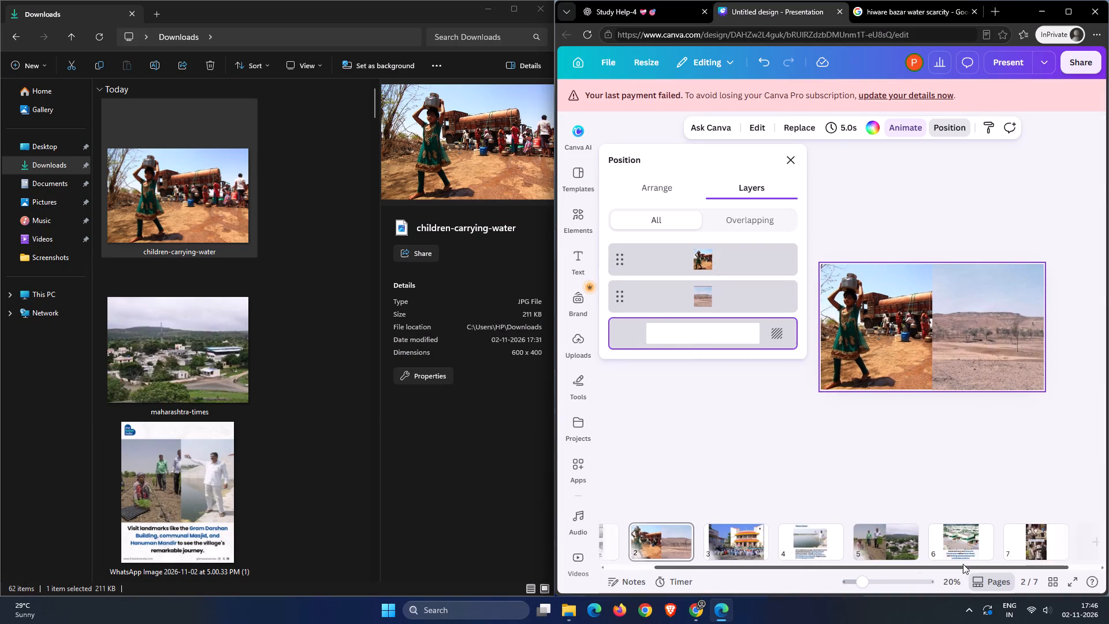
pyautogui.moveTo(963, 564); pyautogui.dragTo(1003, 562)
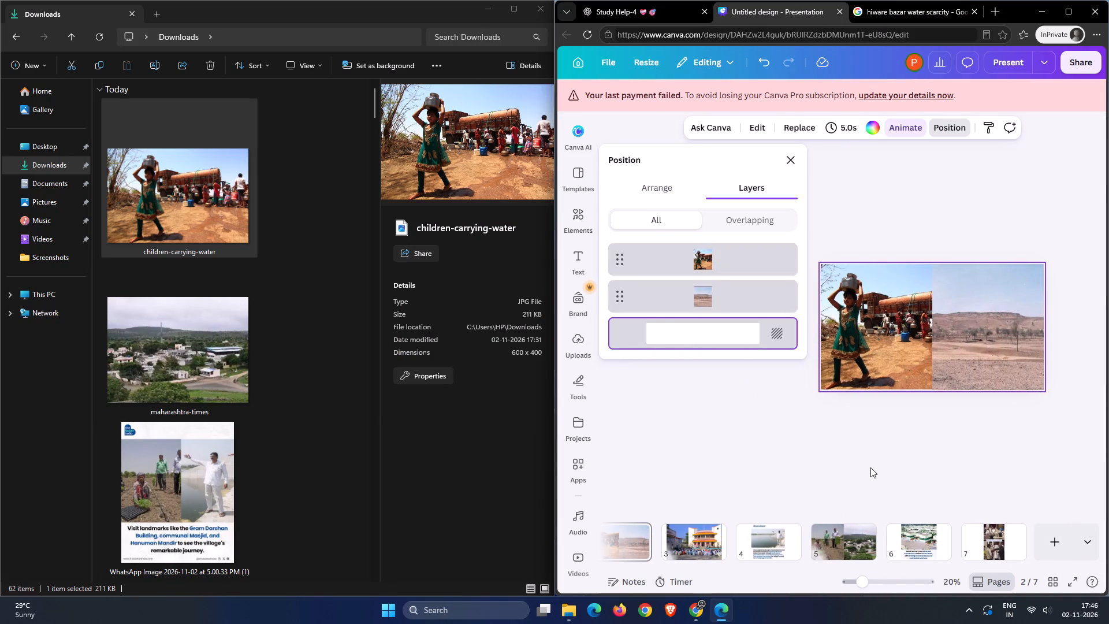
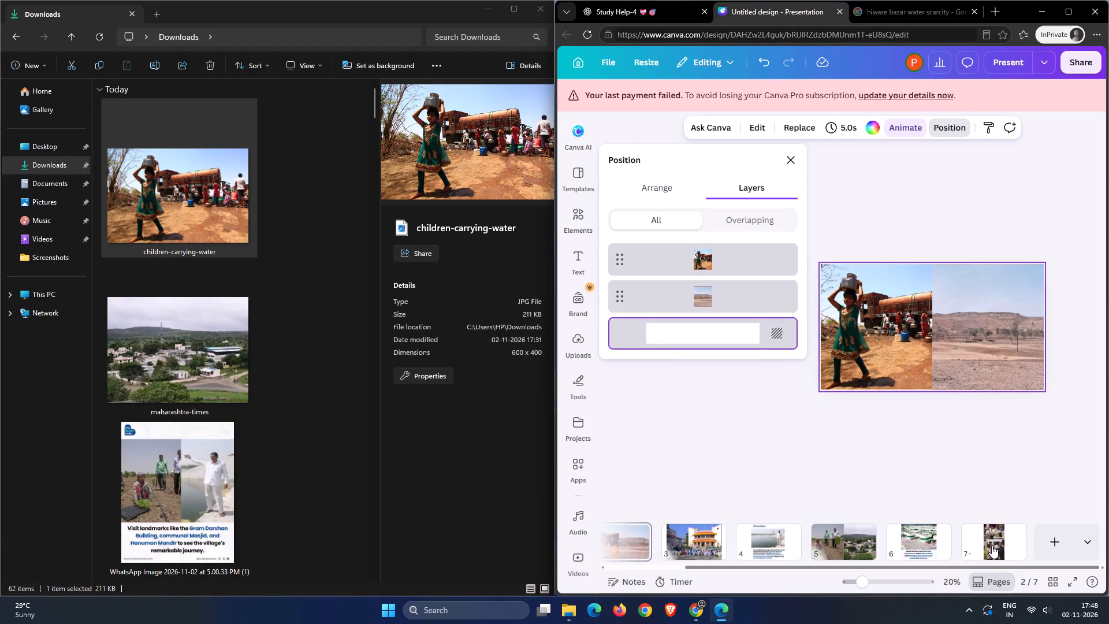
# Mute the video on slide 7, bringing its volume to 0.
pyautogui.click(992, 545)
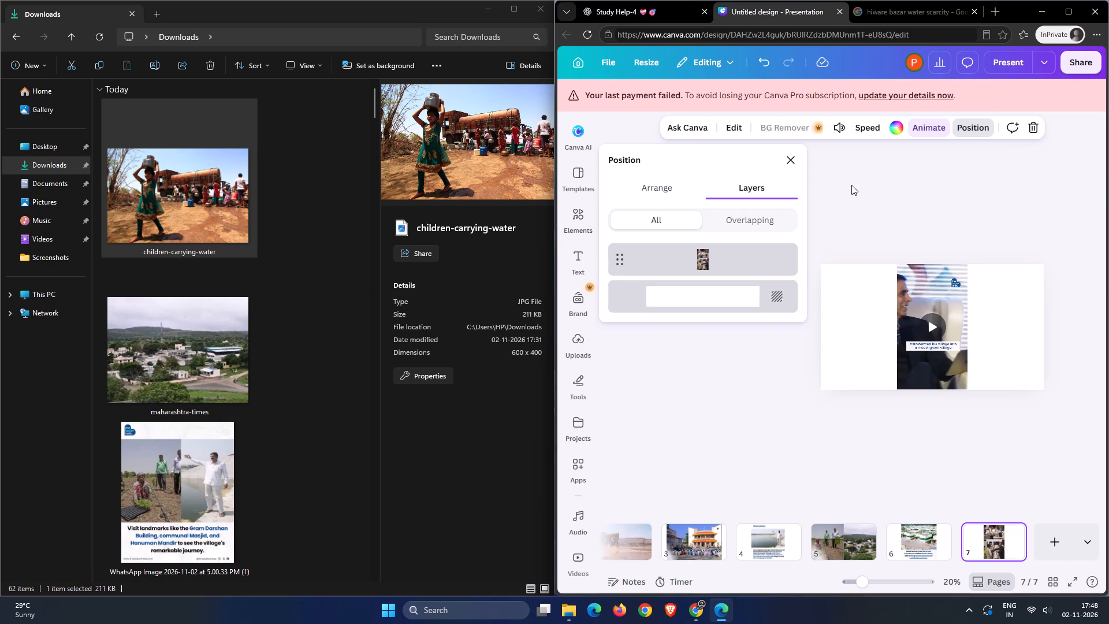
pyautogui.click(835, 123)
pyautogui.click(773, 161)
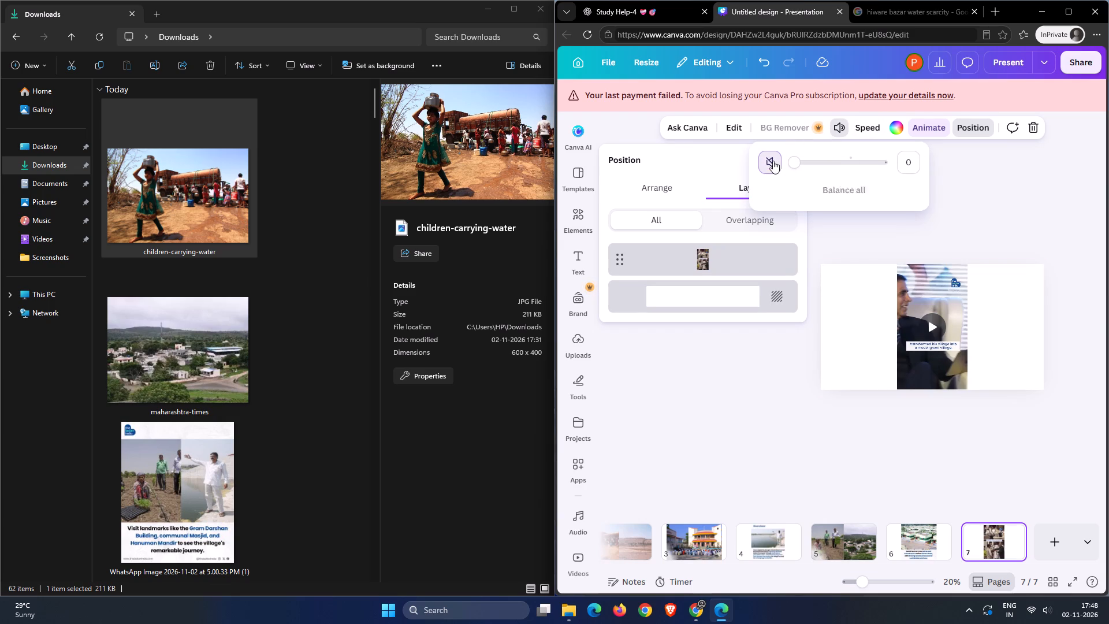
pyautogui.click(961, 210)
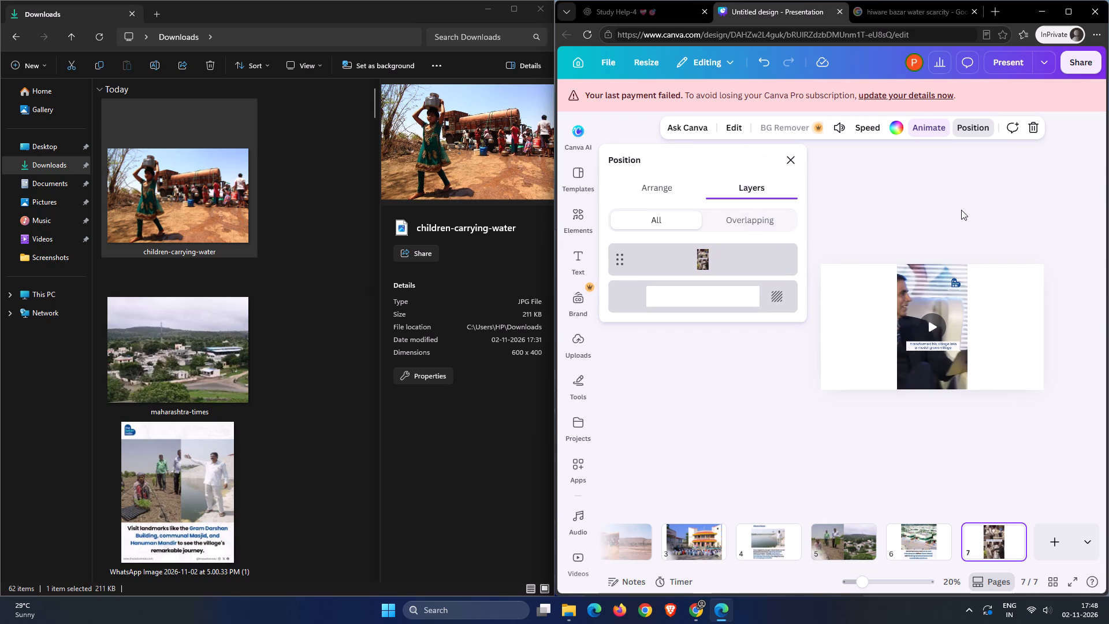
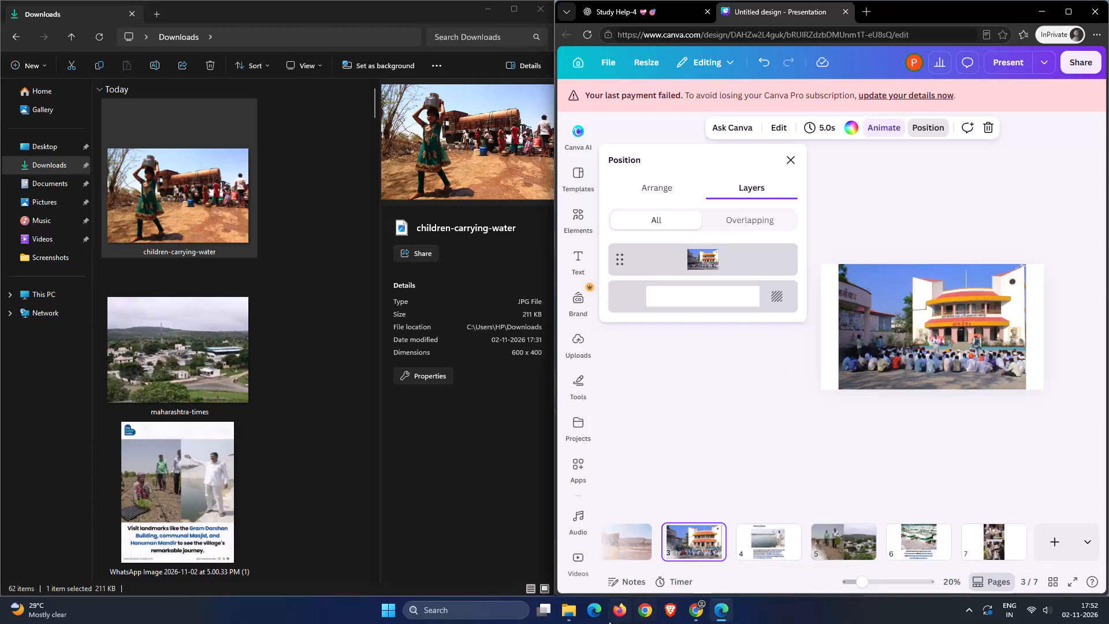
# Switch to File Explorer and delete all of today's Hiware Bazar images and video from Downloads, from children-carrying-water through KUIVDvT6uew-HD, excluding PDFs and Word files.
pyautogui.click(561, 610)
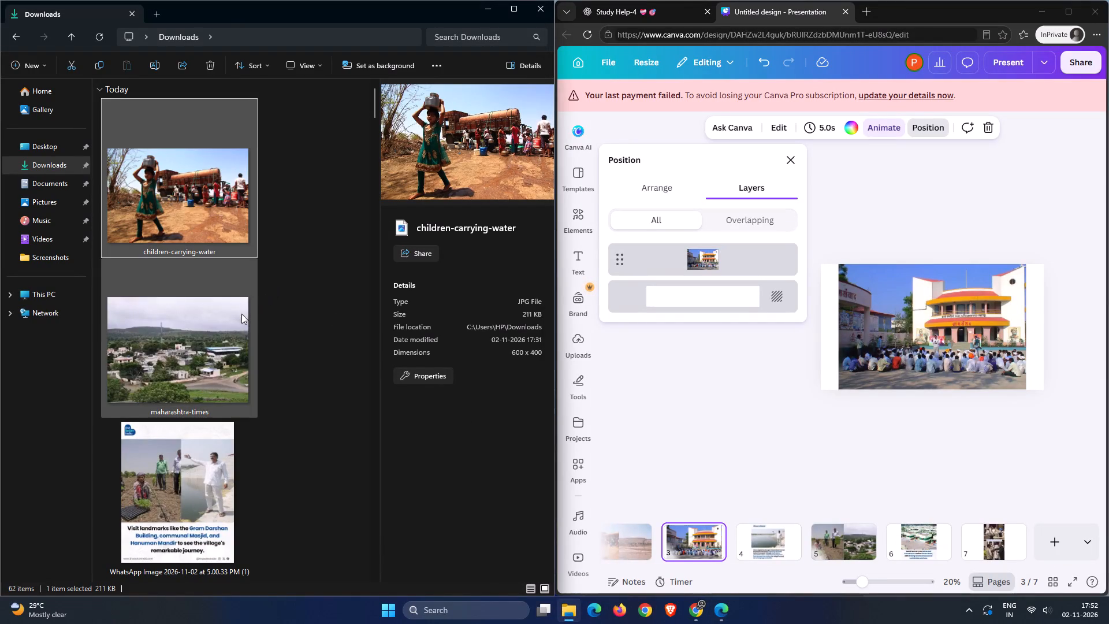
pyautogui.click(506, 8)
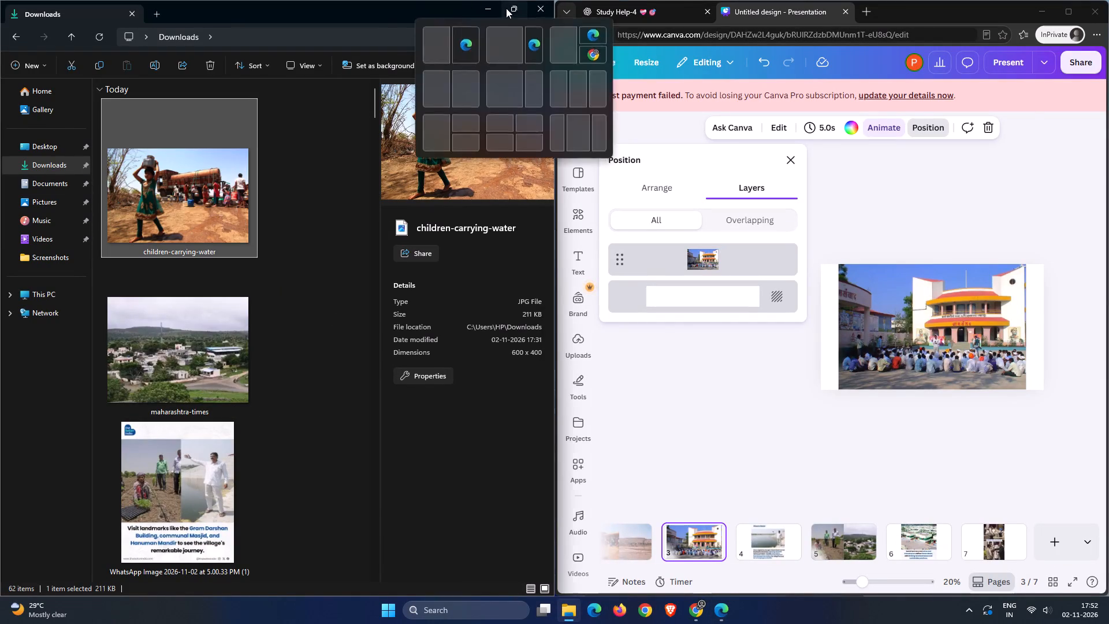
pyautogui.moveTo(97, 99); pyautogui.dragTo(148, 158)
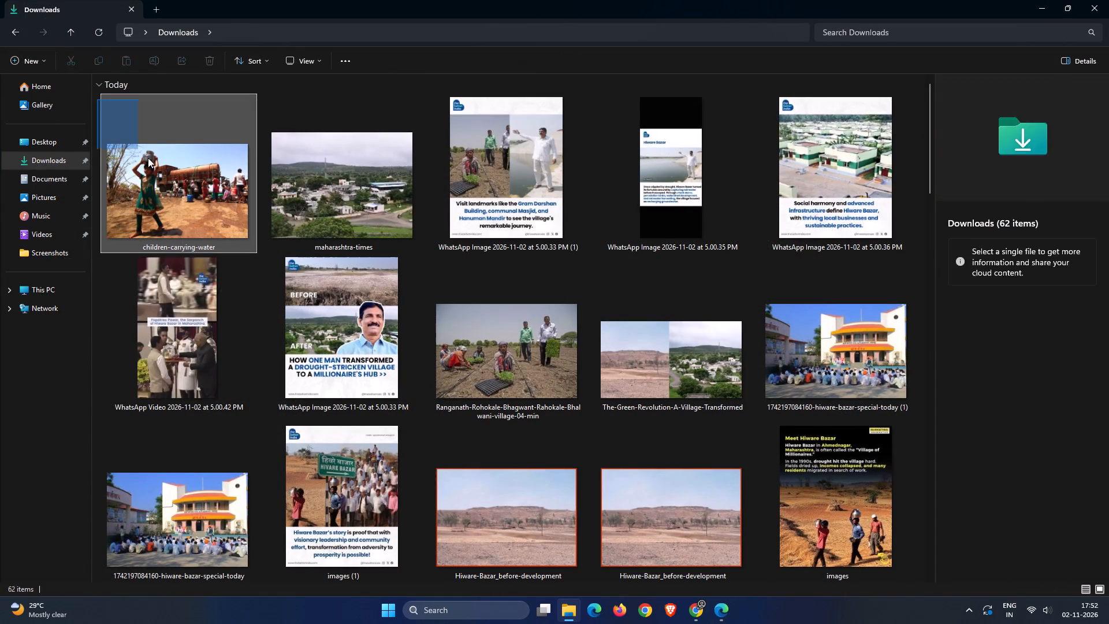
pyautogui.moveTo(148, 158); pyautogui.dragTo(879, 570)
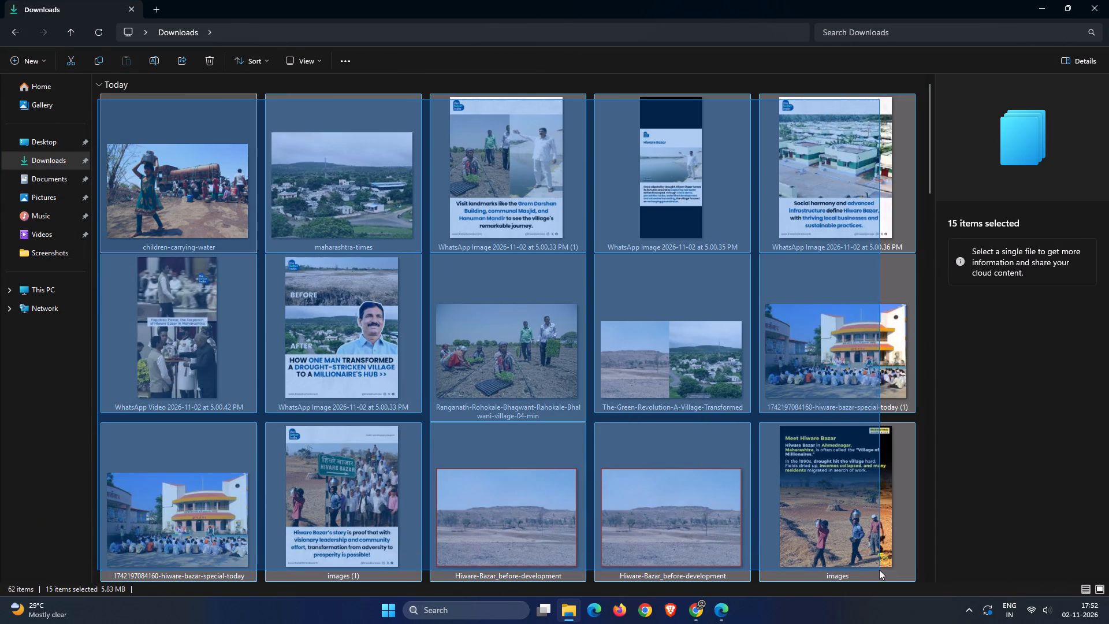
pyautogui.moveTo(879, 570); pyautogui.dragTo(725, 489)
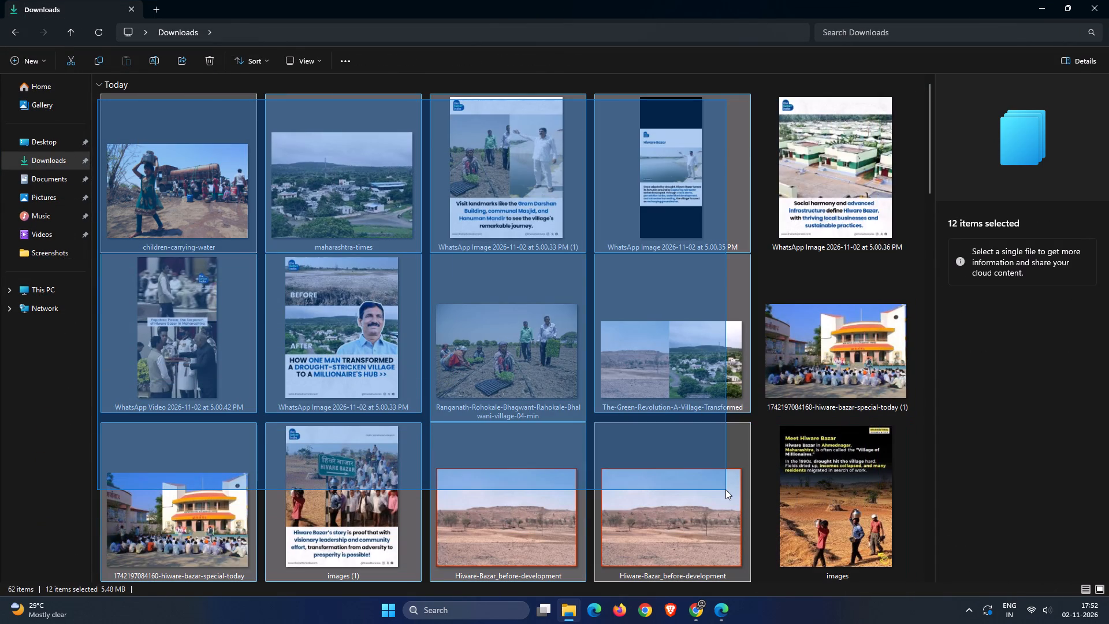
pyautogui.moveTo(725, 489); pyautogui.dragTo(853, 612)
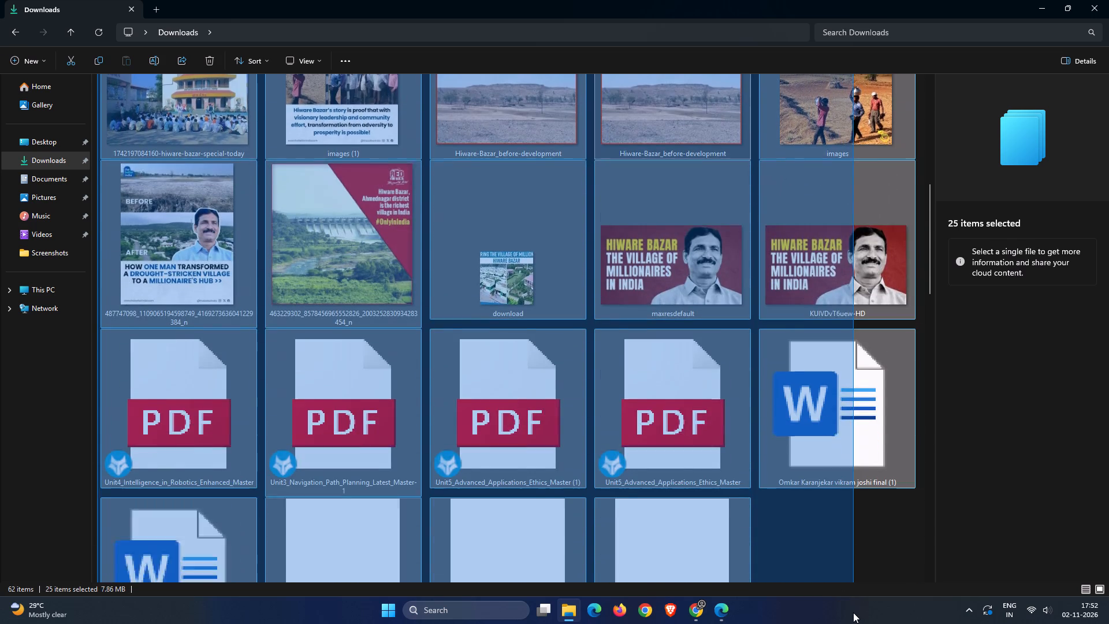
pyautogui.moveTo(853, 612); pyautogui.dragTo(798, 252)
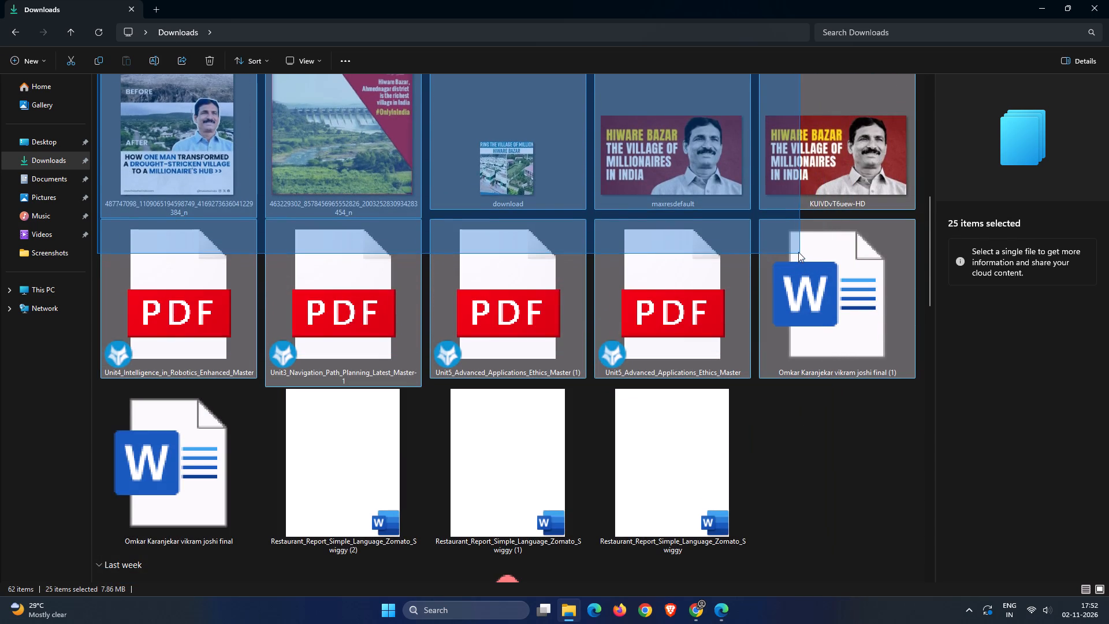
pyautogui.moveTo(798, 252); pyautogui.dragTo(816, 164)
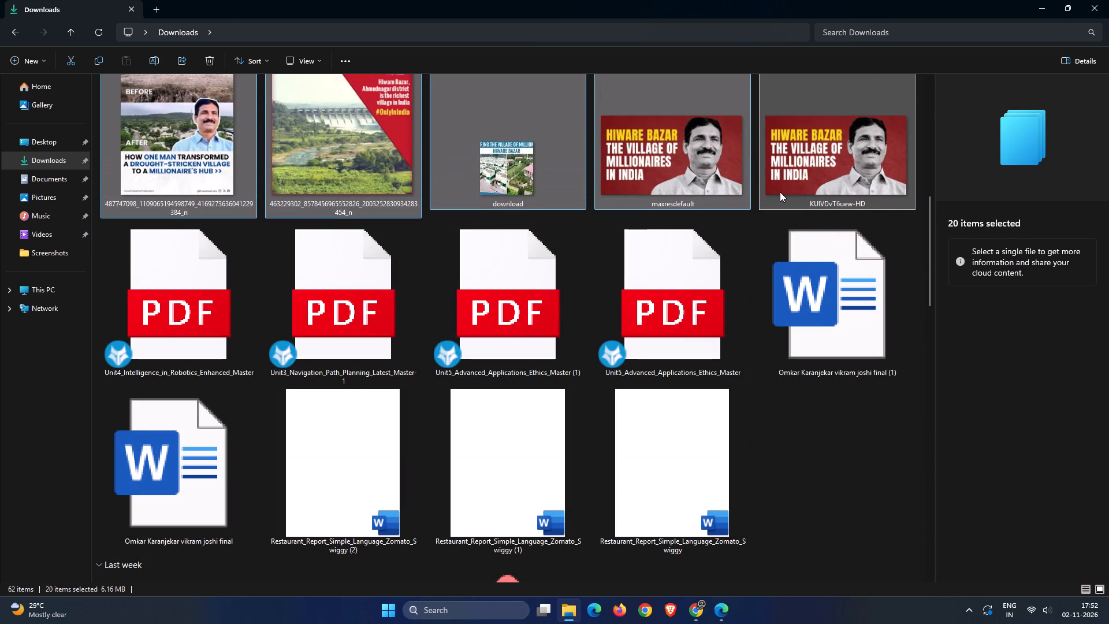
pyautogui.press('Delete')
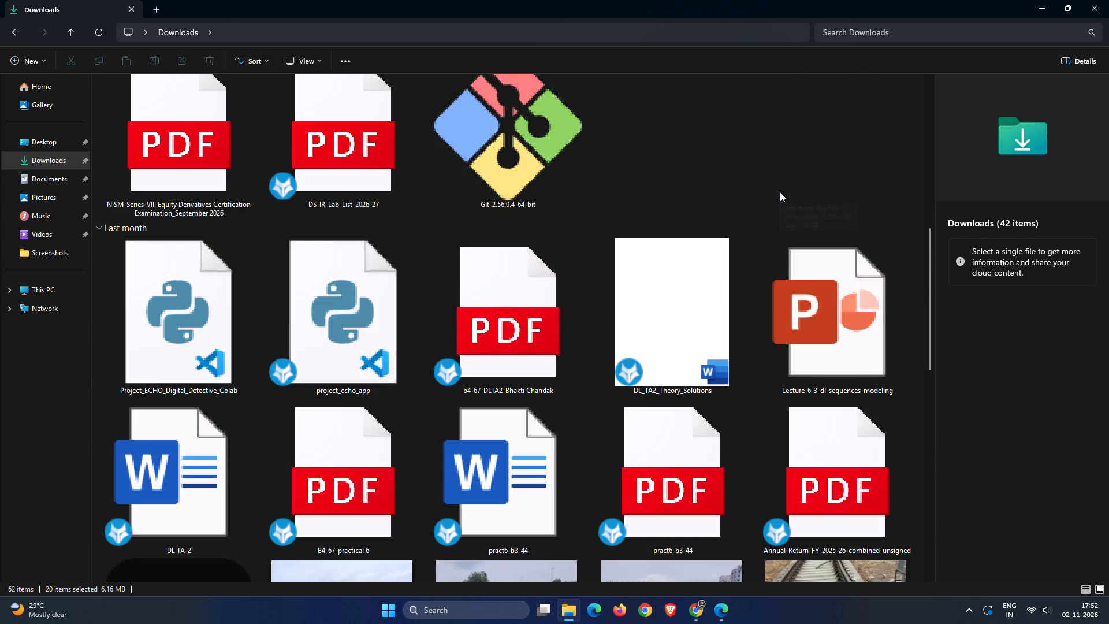
pyautogui.scroll(9, 781, 192)
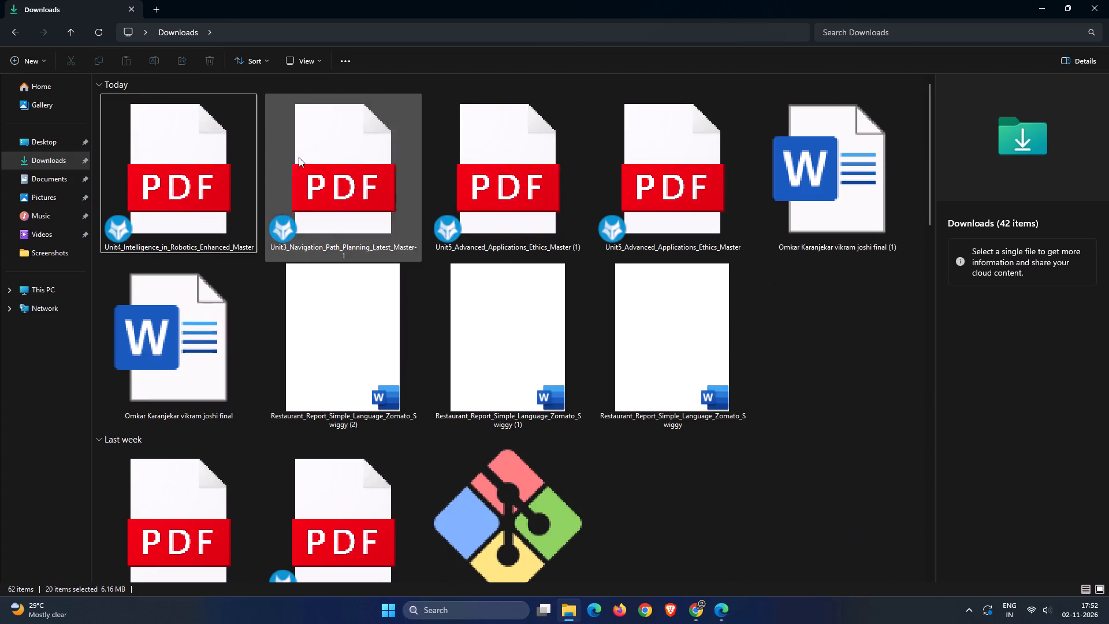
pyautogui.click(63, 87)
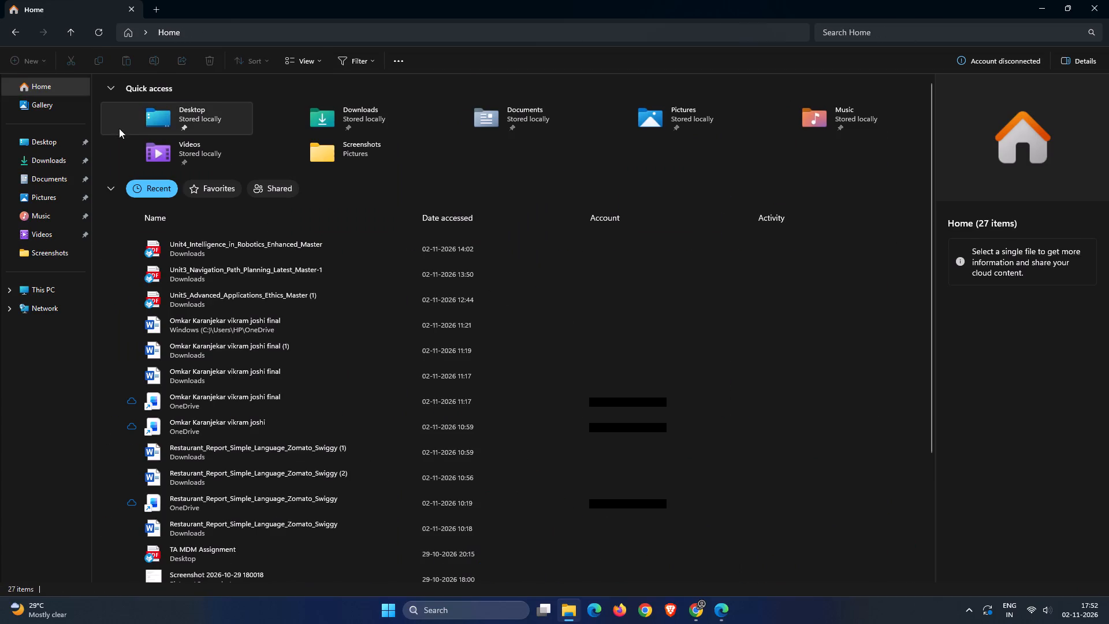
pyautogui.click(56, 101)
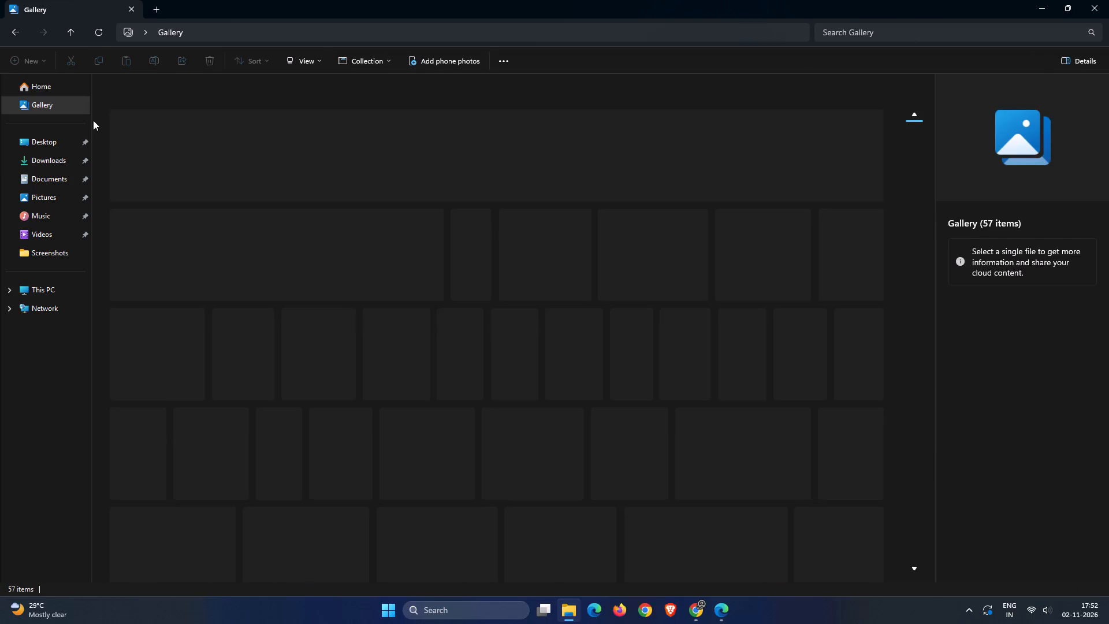
# Close File Explorer and maximize the browser window with the Canva presentation.
pyautogui.click(1108, 0)
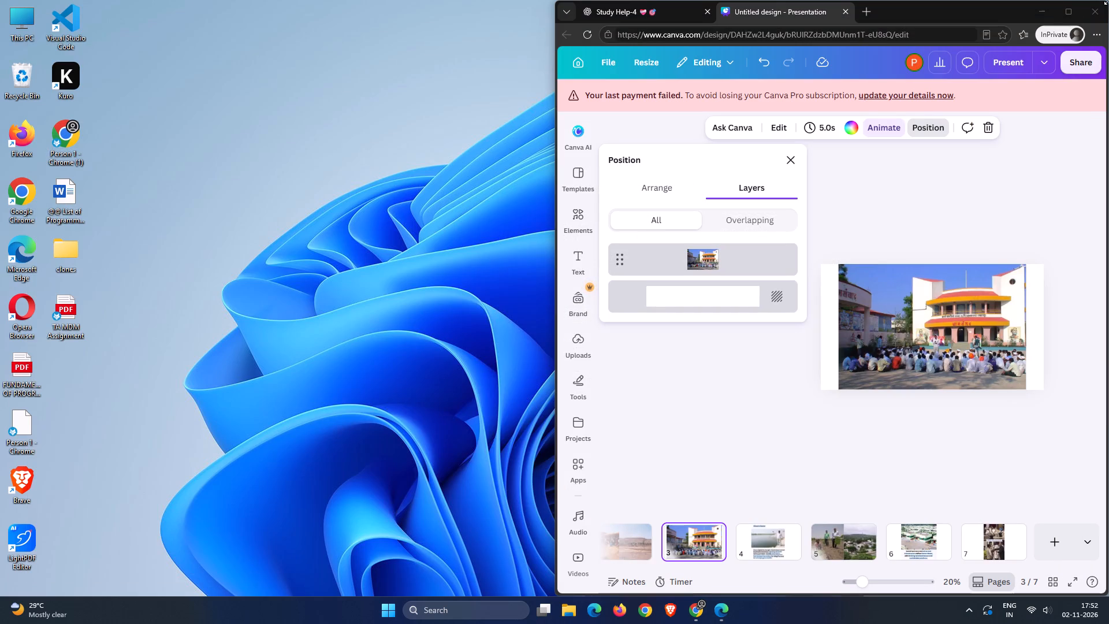
pyautogui.click(1076, 14)
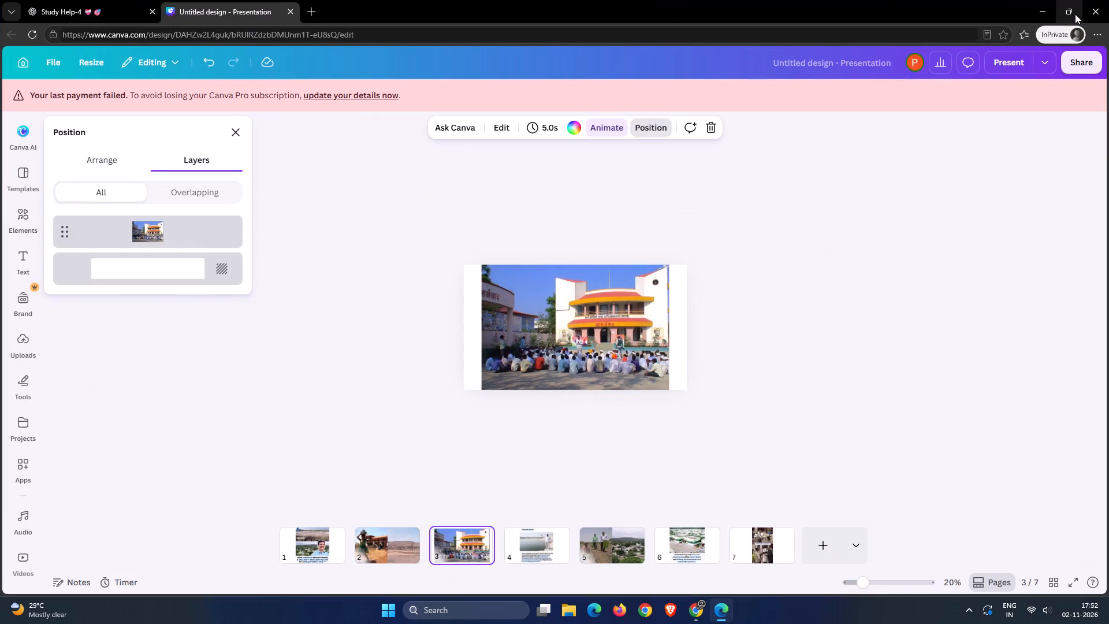
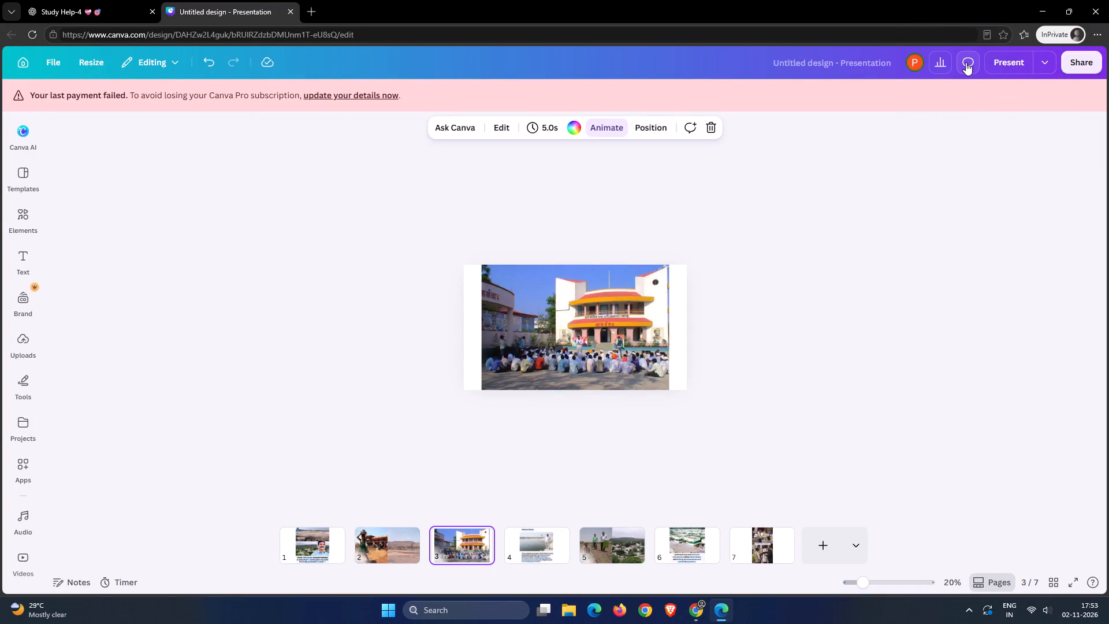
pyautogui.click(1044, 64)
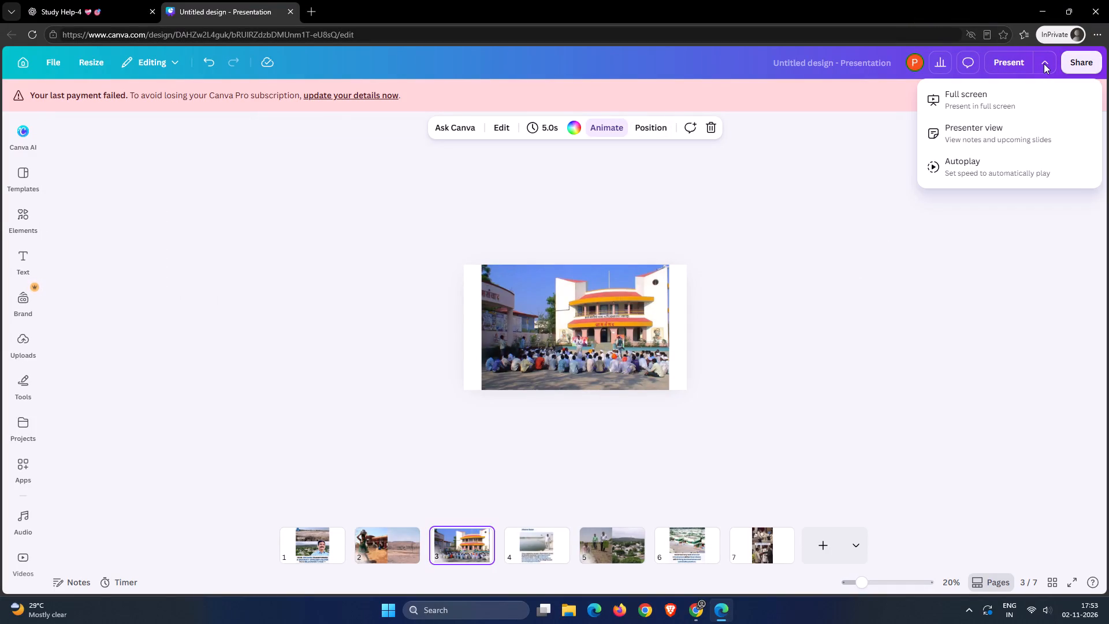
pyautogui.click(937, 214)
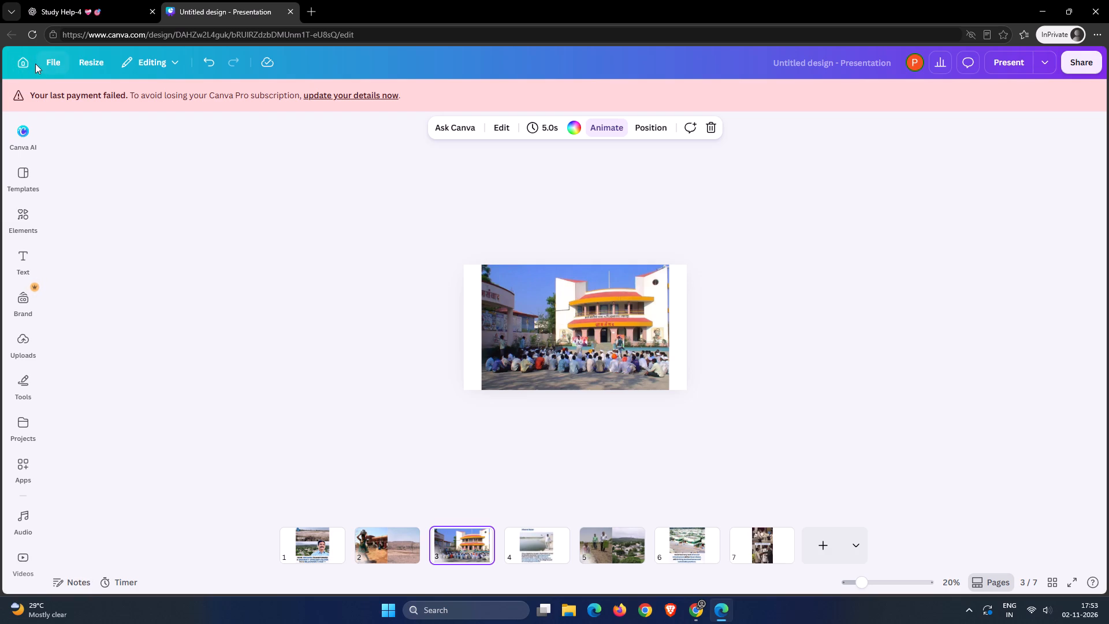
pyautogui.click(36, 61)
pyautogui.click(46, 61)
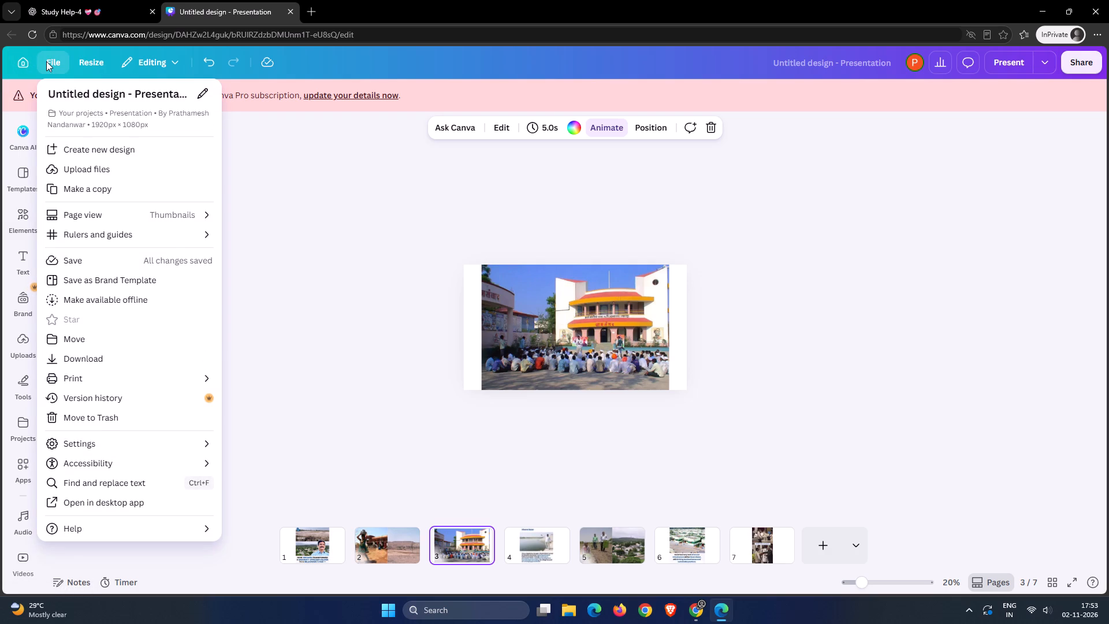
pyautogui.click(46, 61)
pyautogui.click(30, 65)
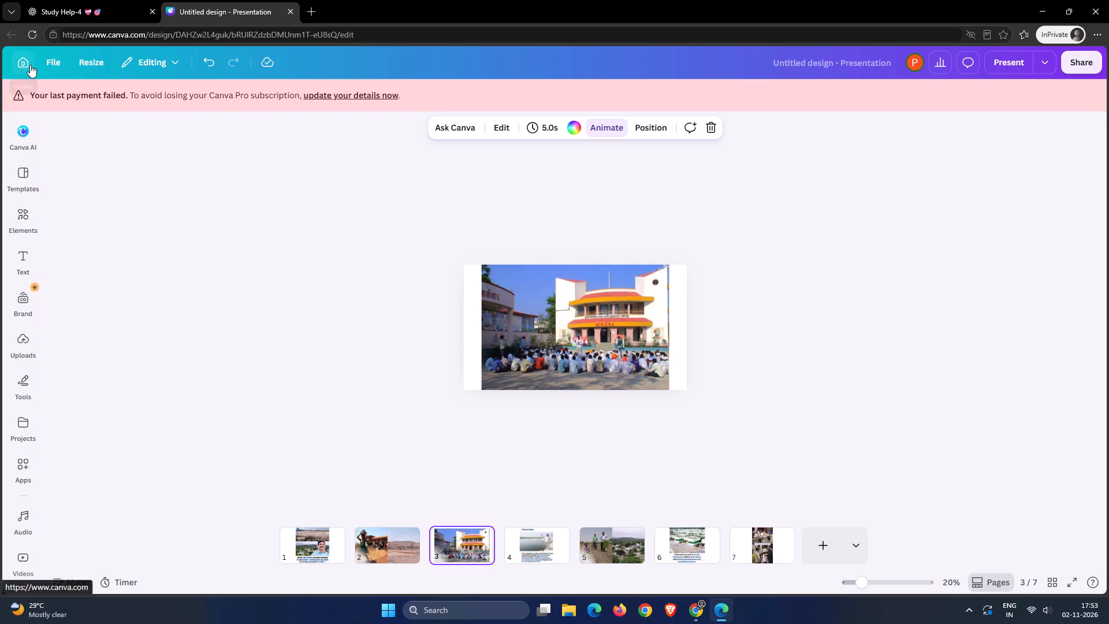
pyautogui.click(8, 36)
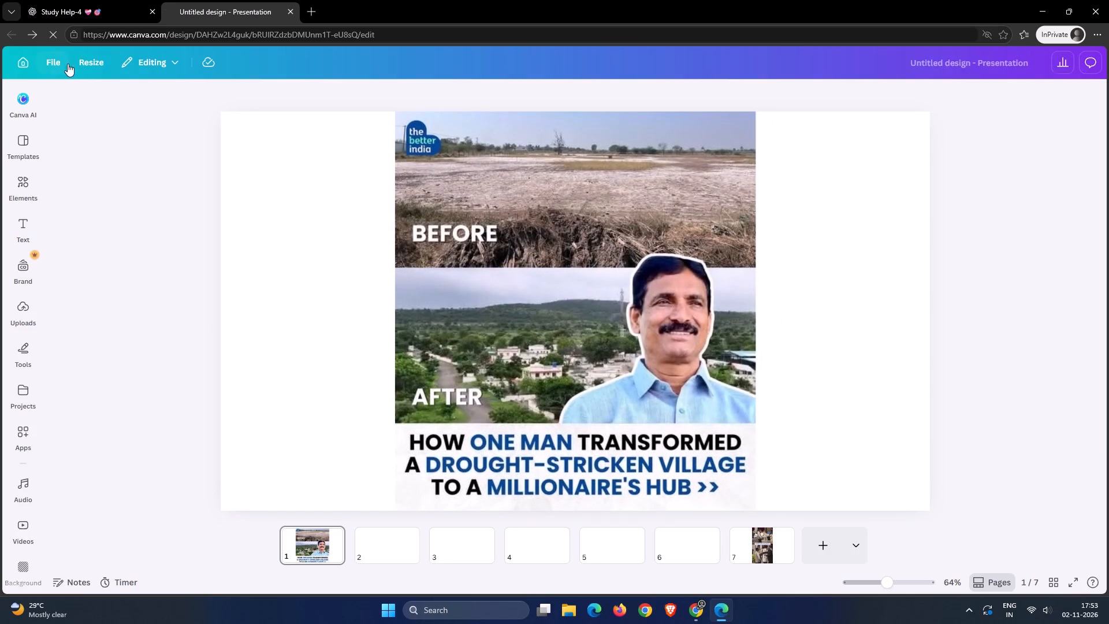
# Set up a download of the seven-slide presentation with PPTX as the file type.
pyautogui.click(53, 62)
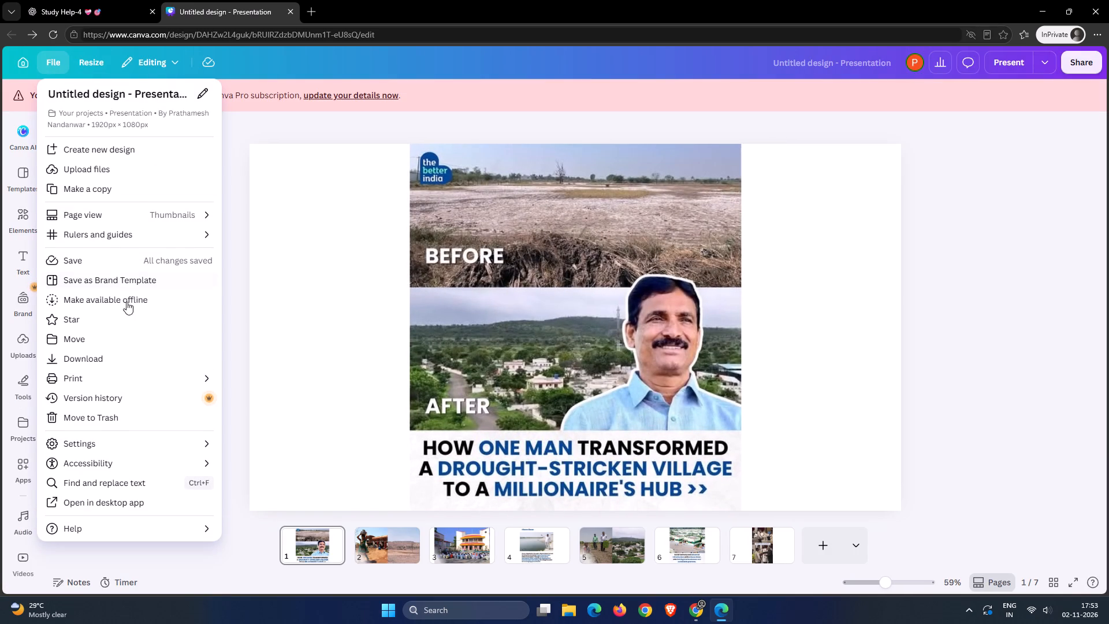
pyautogui.click(119, 354)
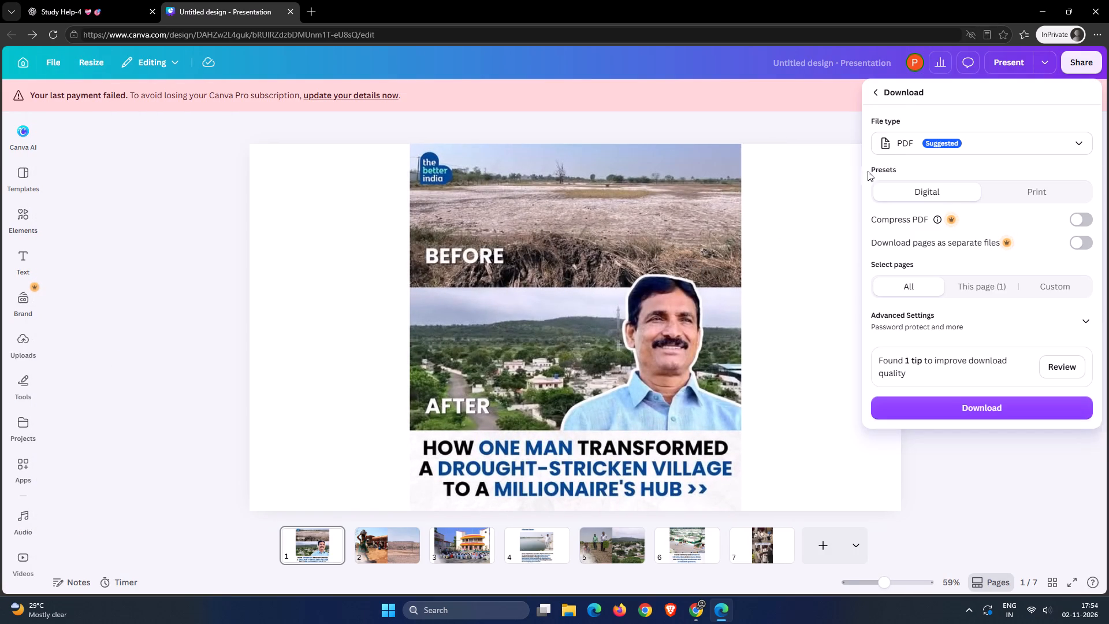
pyautogui.click(929, 147)
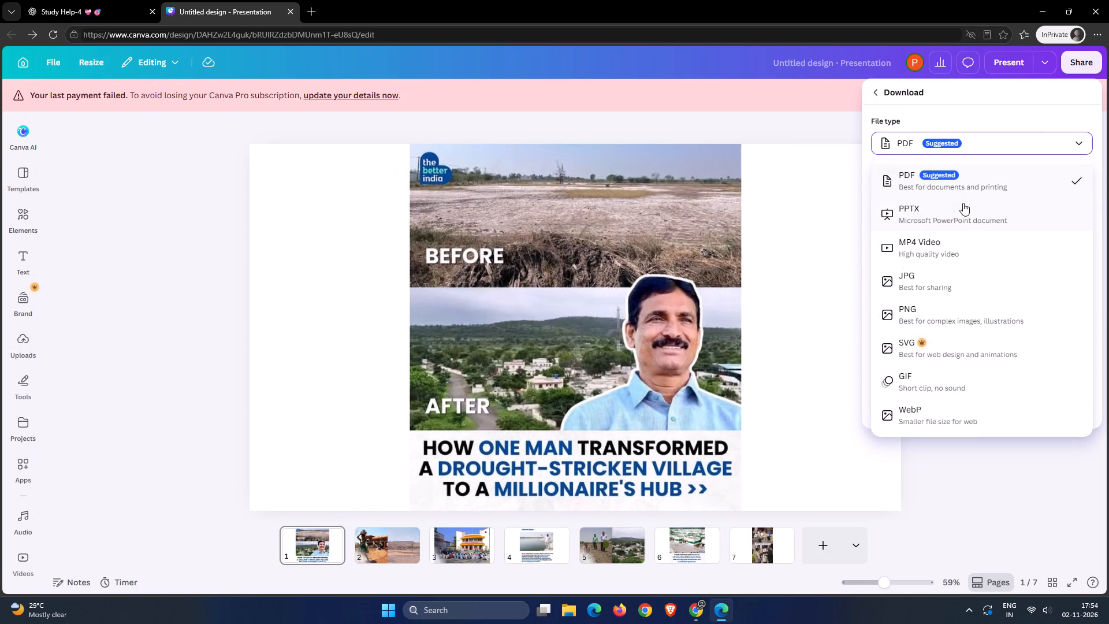
pyautogui.click(973, 221)
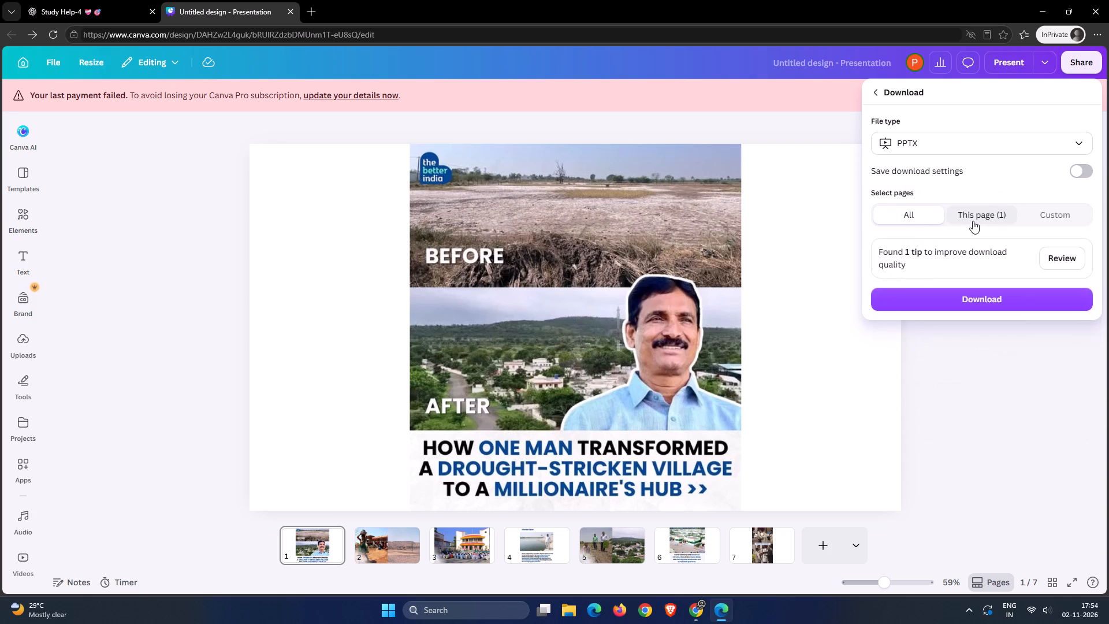
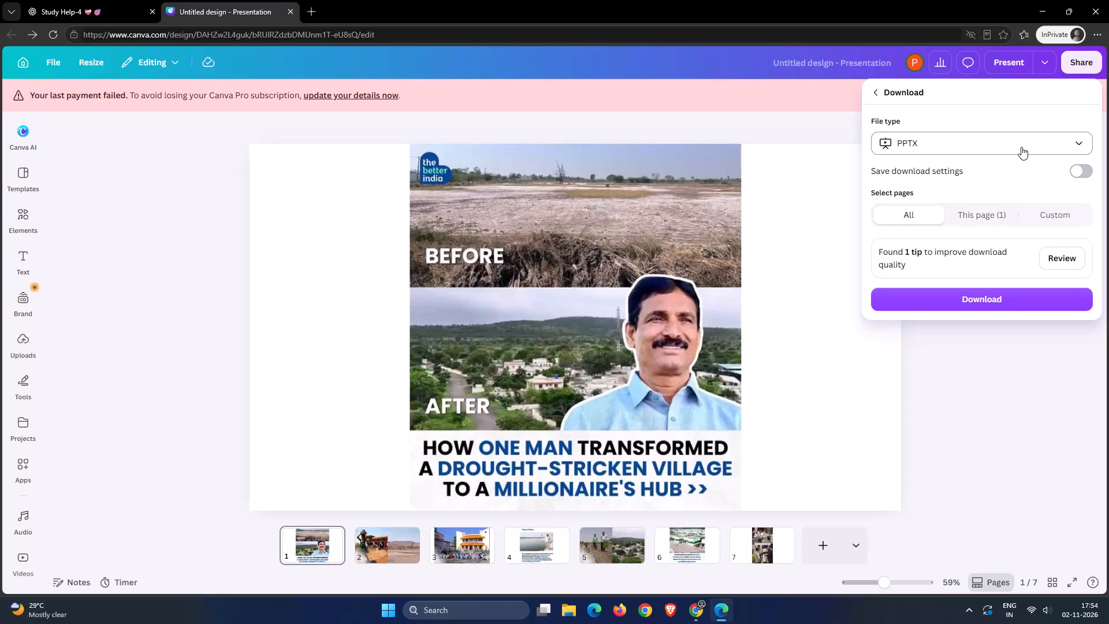
# Download all pages of the presentation as a PPTX file.
pyautogui.click(1024, 142)
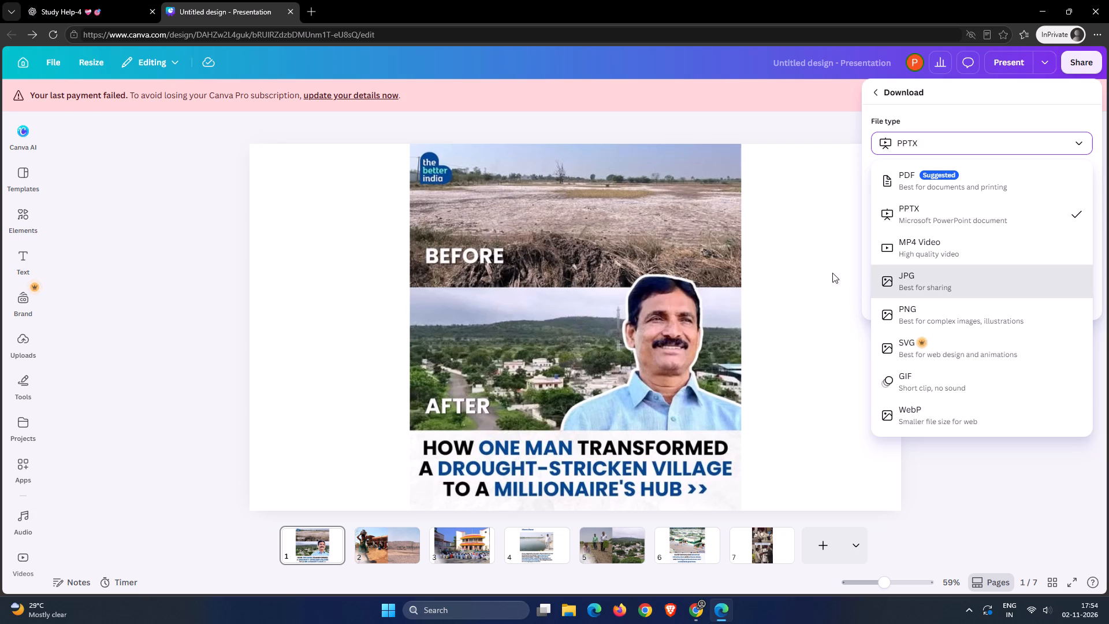
pyautogui.click(959, 116)
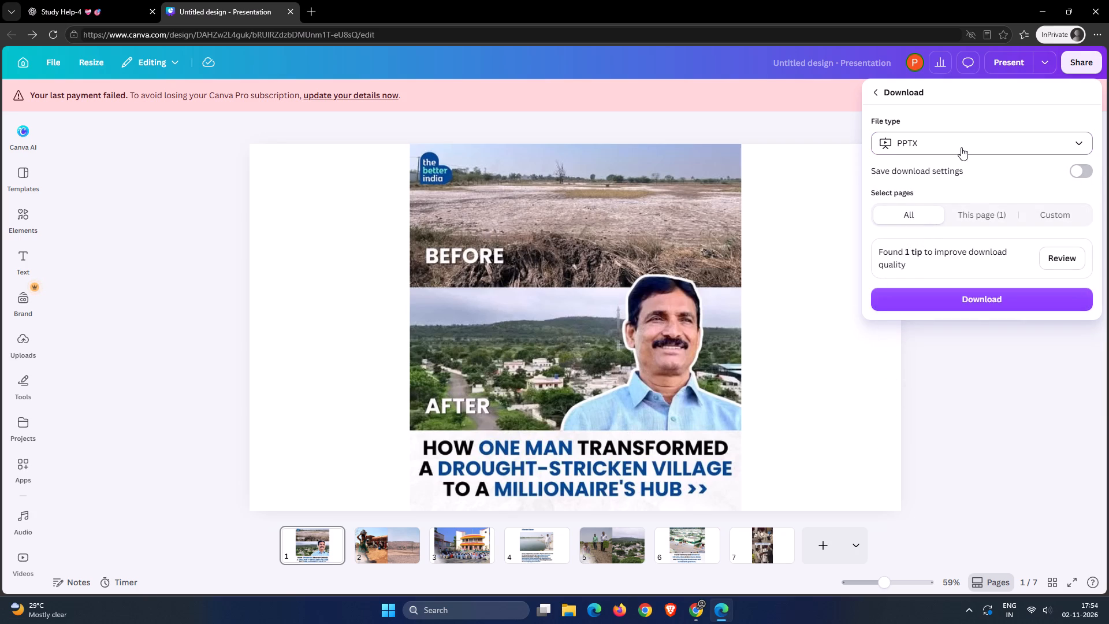
pyautogui.click(983, 296)
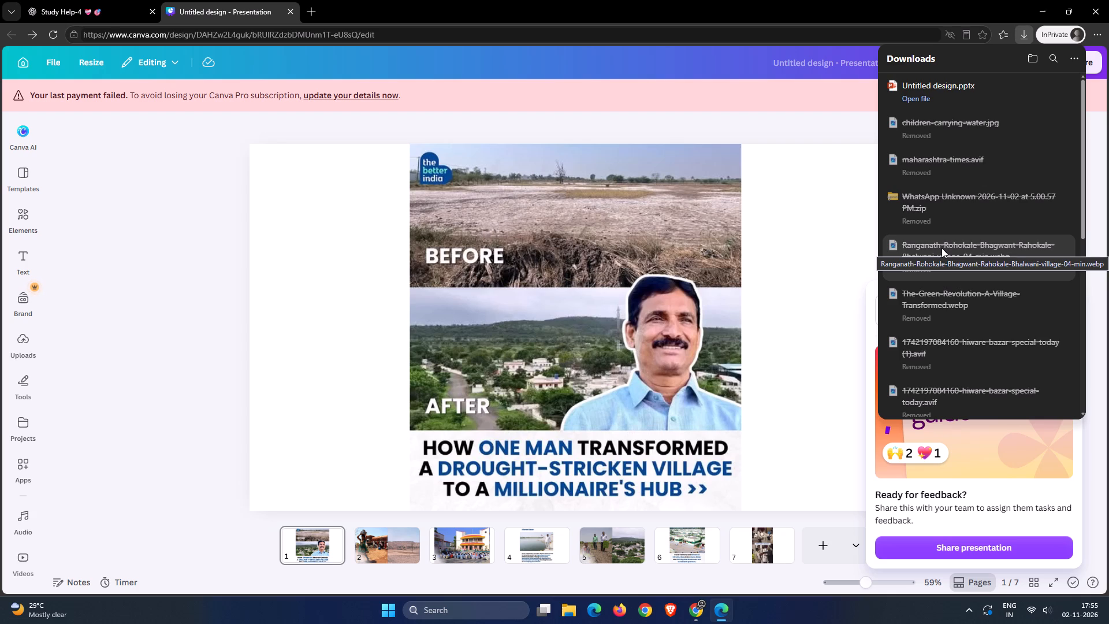
# Open the downloaded file Untitled design.pptx in PowerPoint.
pyautogui.scroll(1, 941, 248)
pyautogui.click(926, 99)
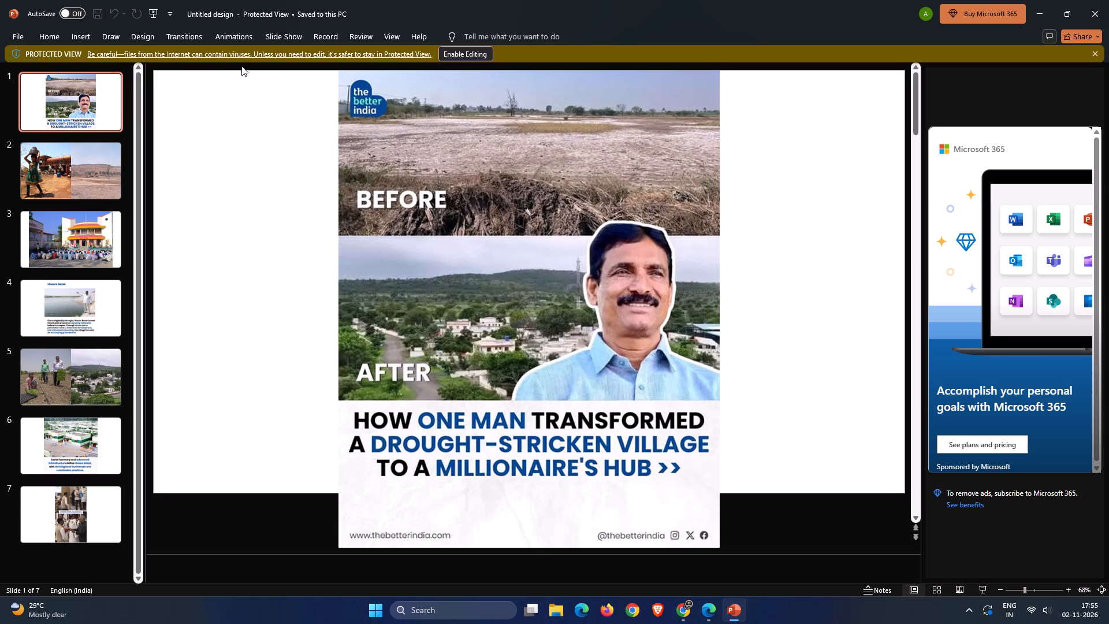
# Play the slide show from the first slide, check the opening slides full screen, and exit the show.
pyautogui.click(155, 9)
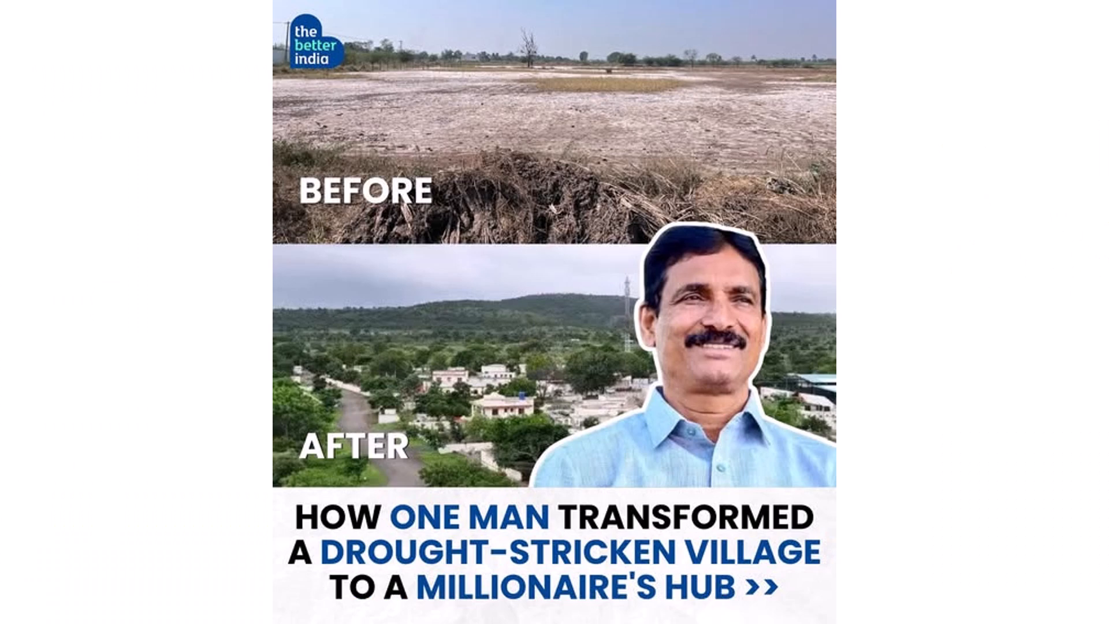
pyautogui.press('Right')
pyautogui.press('Left')
pyautogui.press('Right')
pyautogui.press('Right')
pyautogui.press('Left')
pyautogui.press('Left')
pyautogui.click(1064, 205)
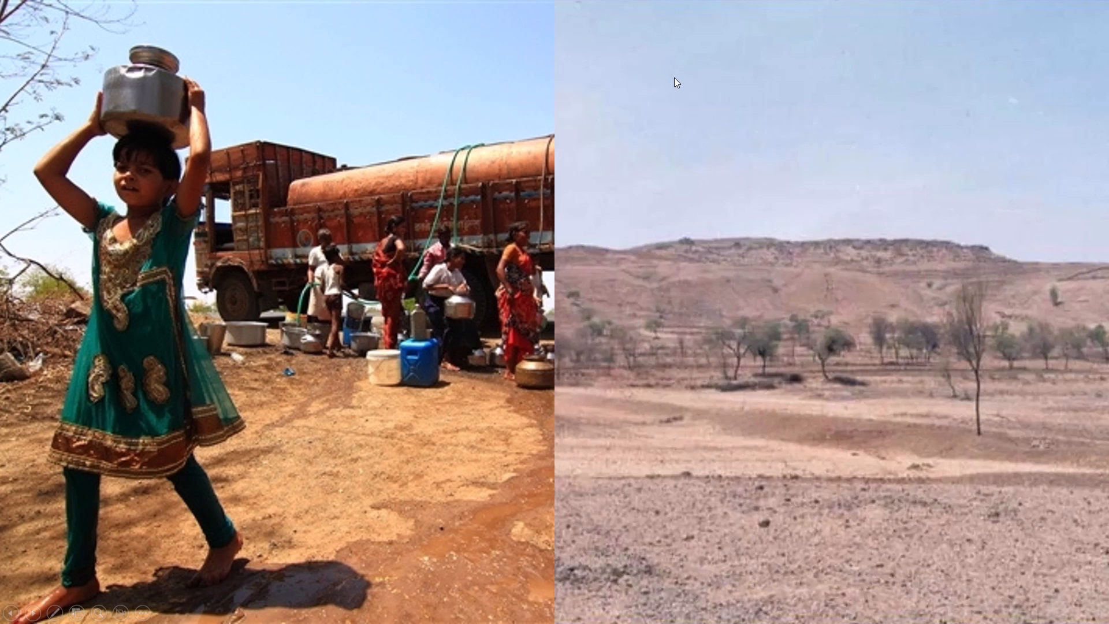
pyautogui.press('F5')
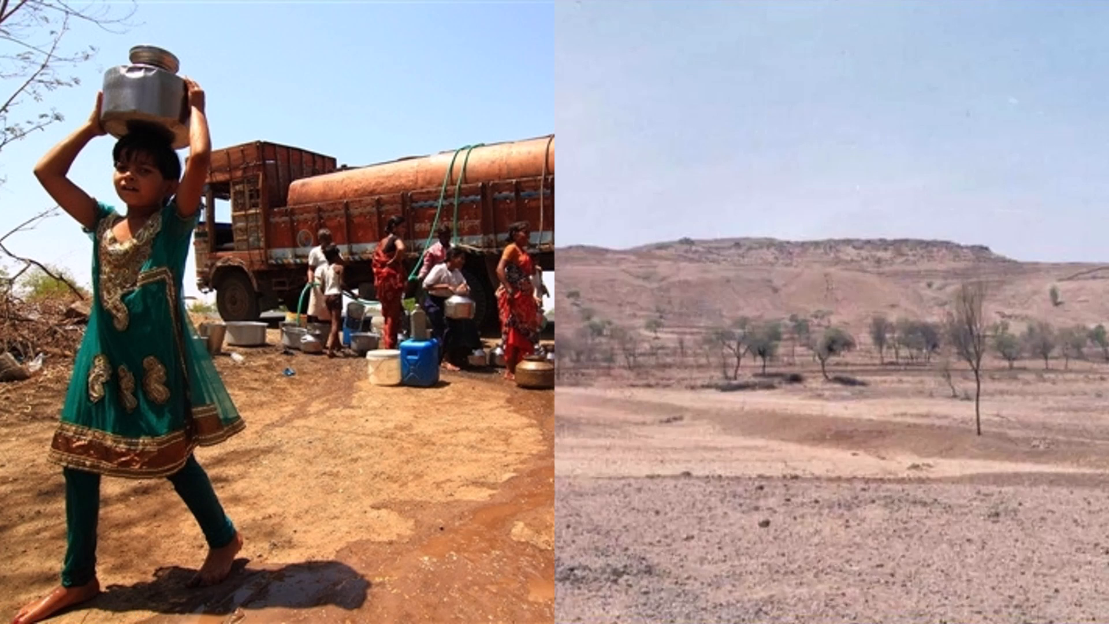
pyautogui.press('Escape')
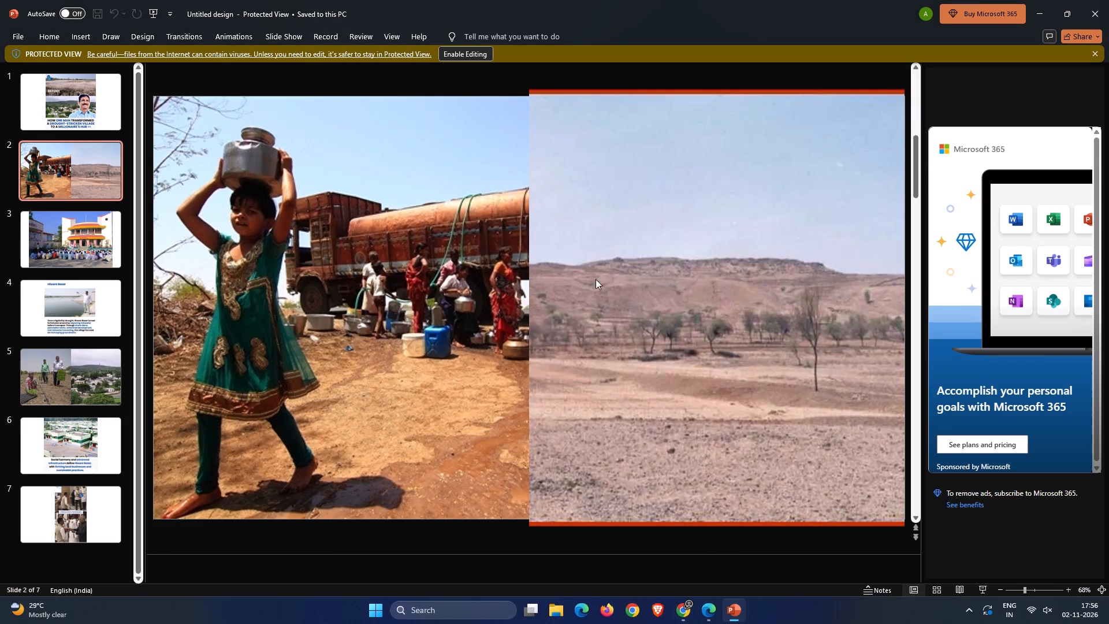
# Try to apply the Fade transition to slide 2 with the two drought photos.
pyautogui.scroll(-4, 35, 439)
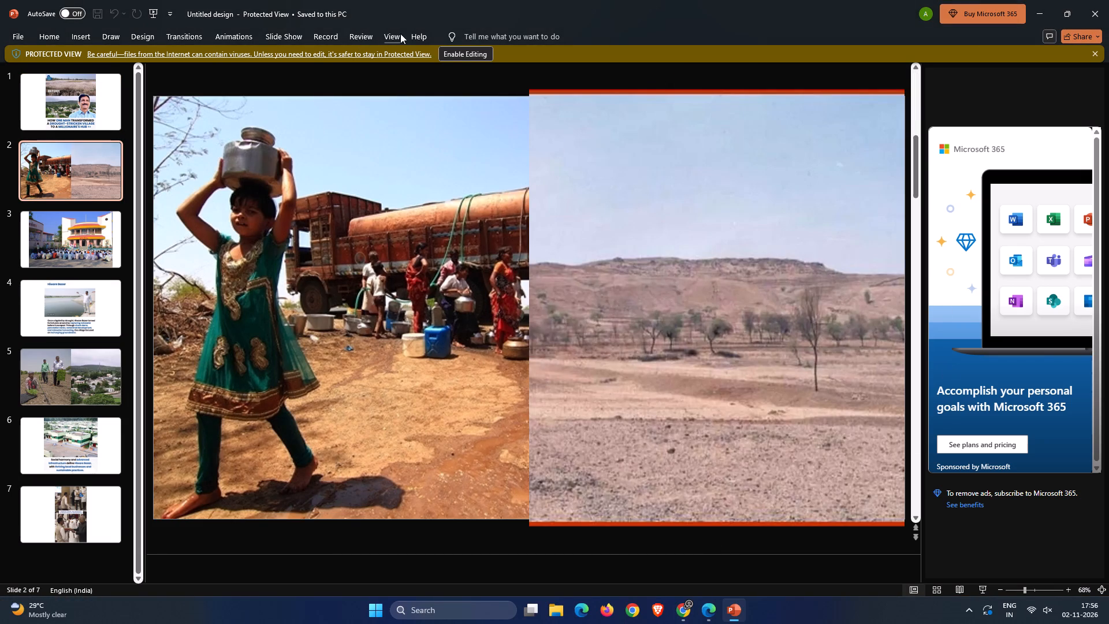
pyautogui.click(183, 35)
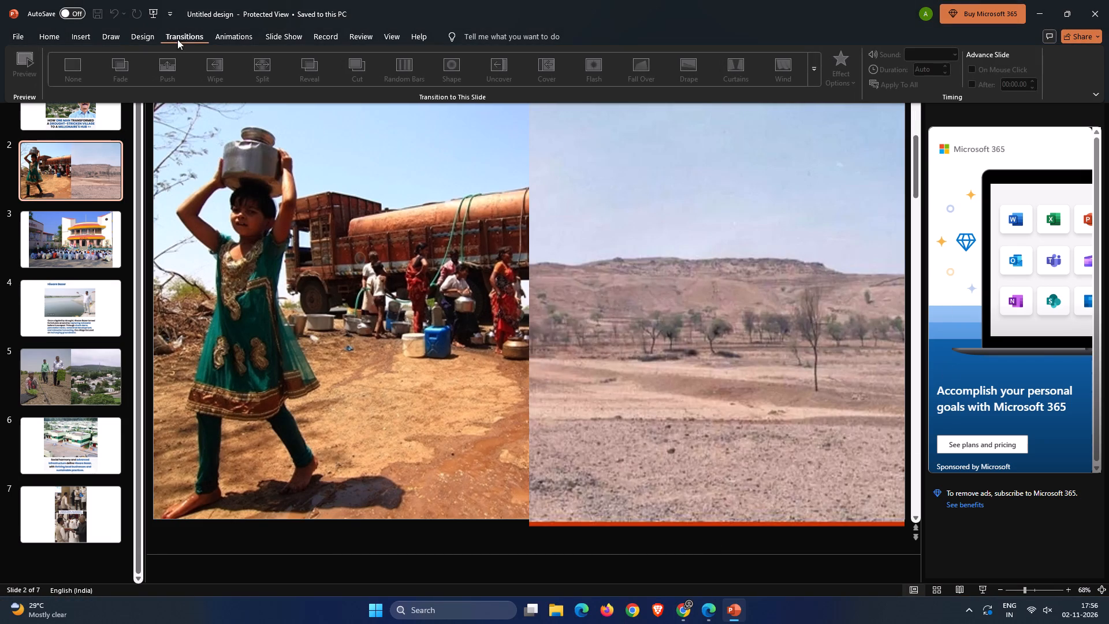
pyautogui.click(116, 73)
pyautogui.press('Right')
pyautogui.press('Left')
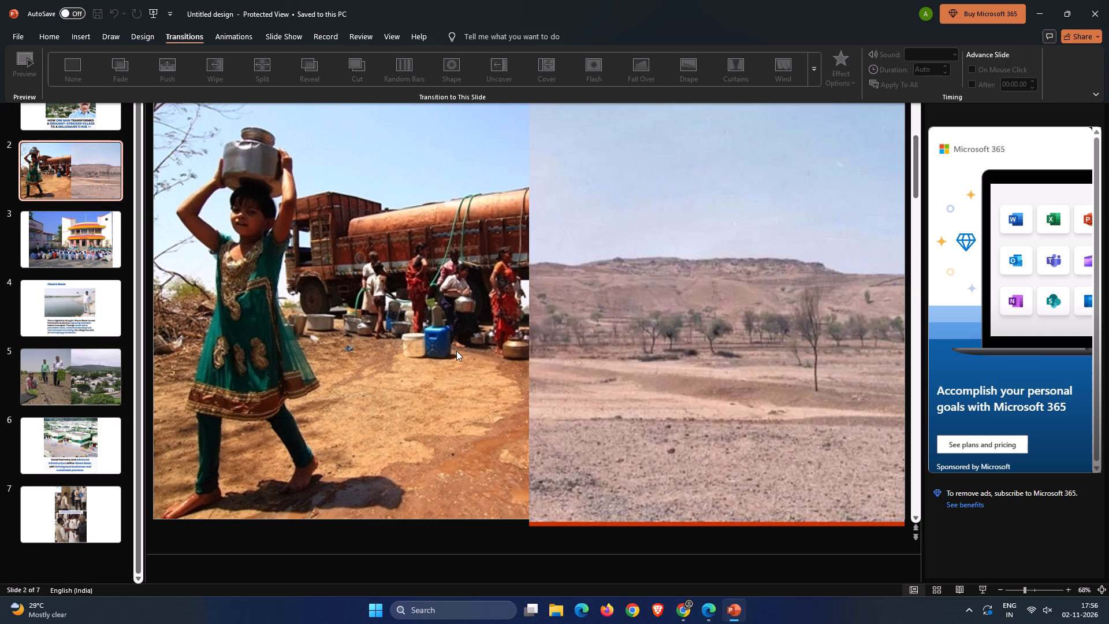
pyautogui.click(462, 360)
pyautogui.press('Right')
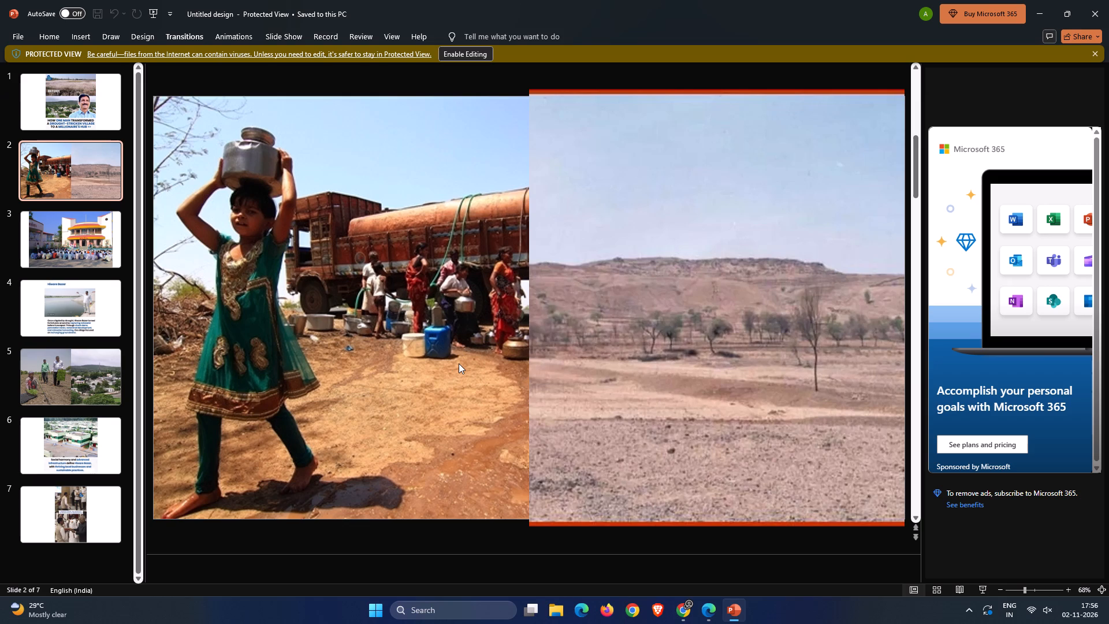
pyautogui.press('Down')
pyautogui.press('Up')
# Close the exported presentation in PowerPoint and return to the Canva design in Edge.
pyautogui.click(1042, 0)
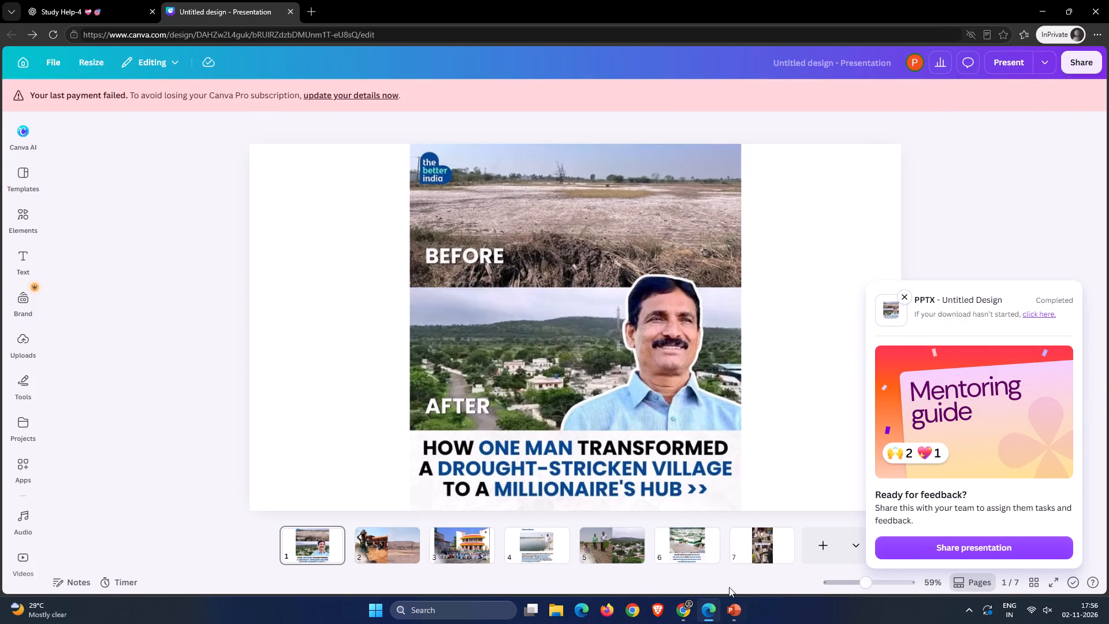
pyautogui.click(731, 617)
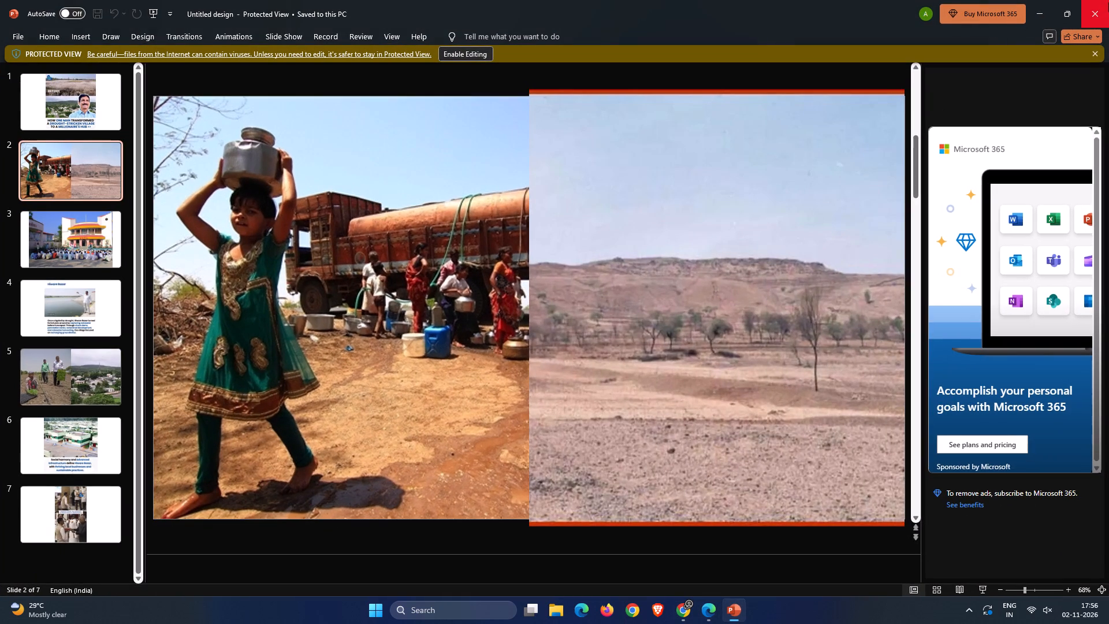
pyautogui.click(1108, 0)
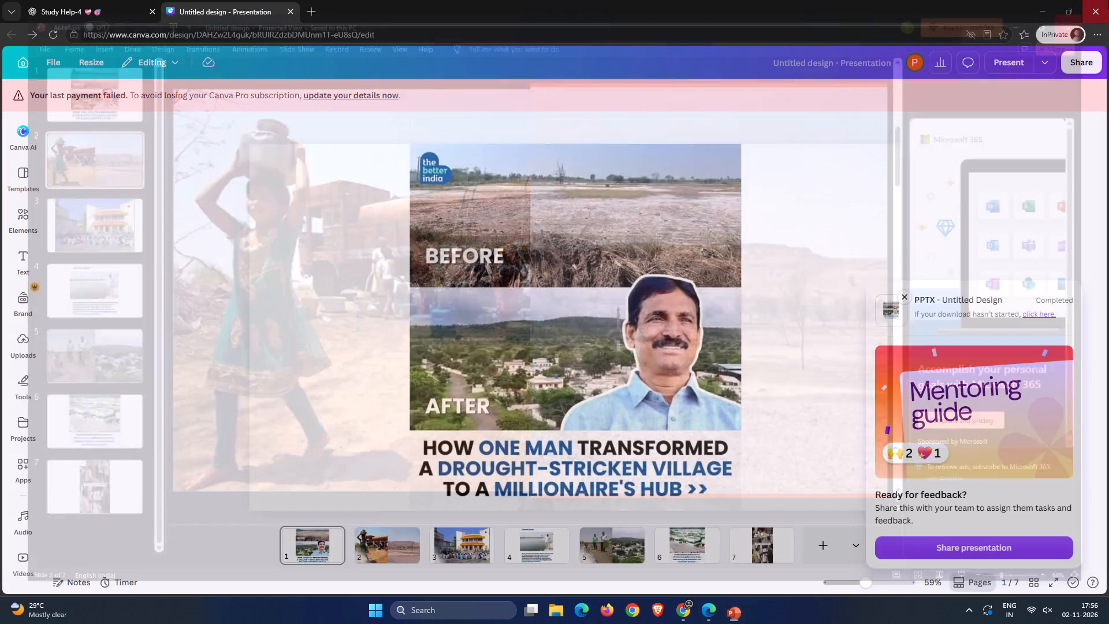
pyautogui.click(1083, 59)
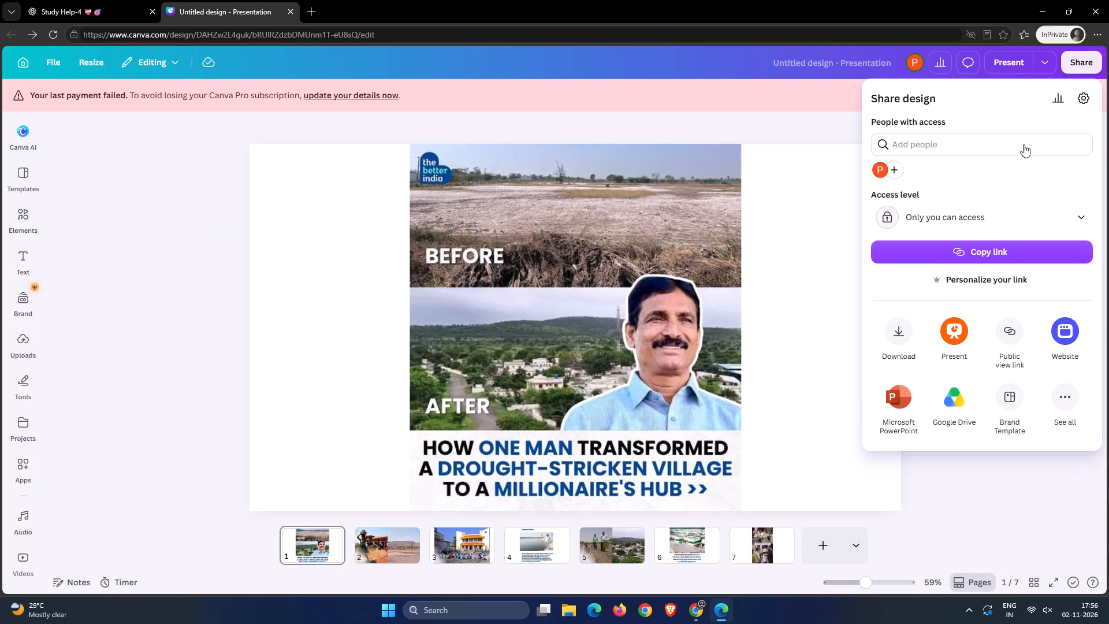
pyautogui.click(998, 216)
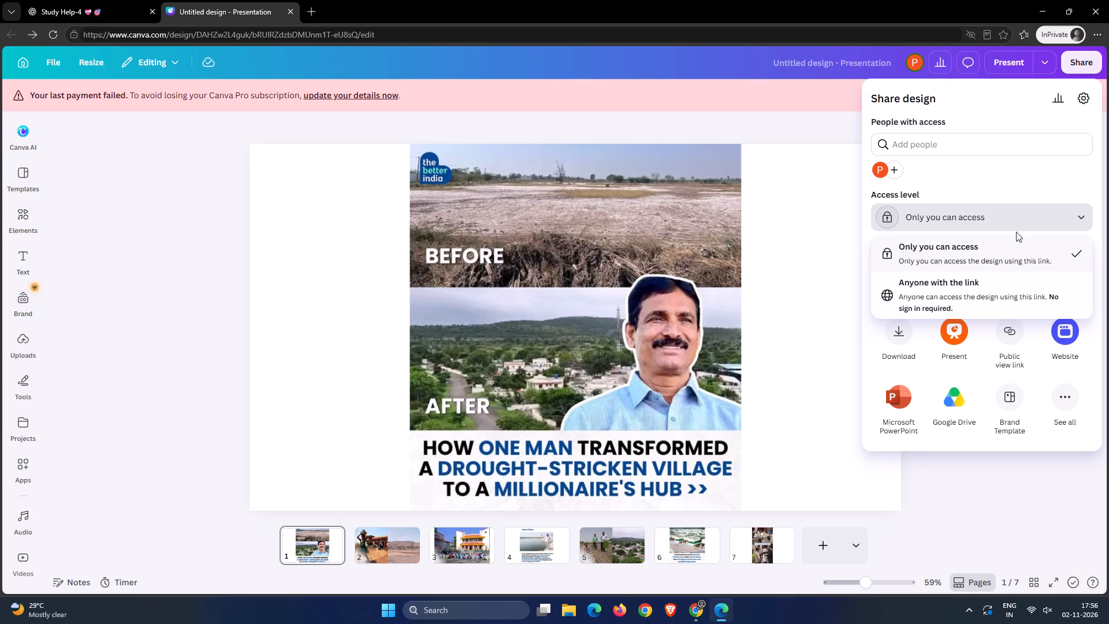
pyautogui.click(1029, 171)
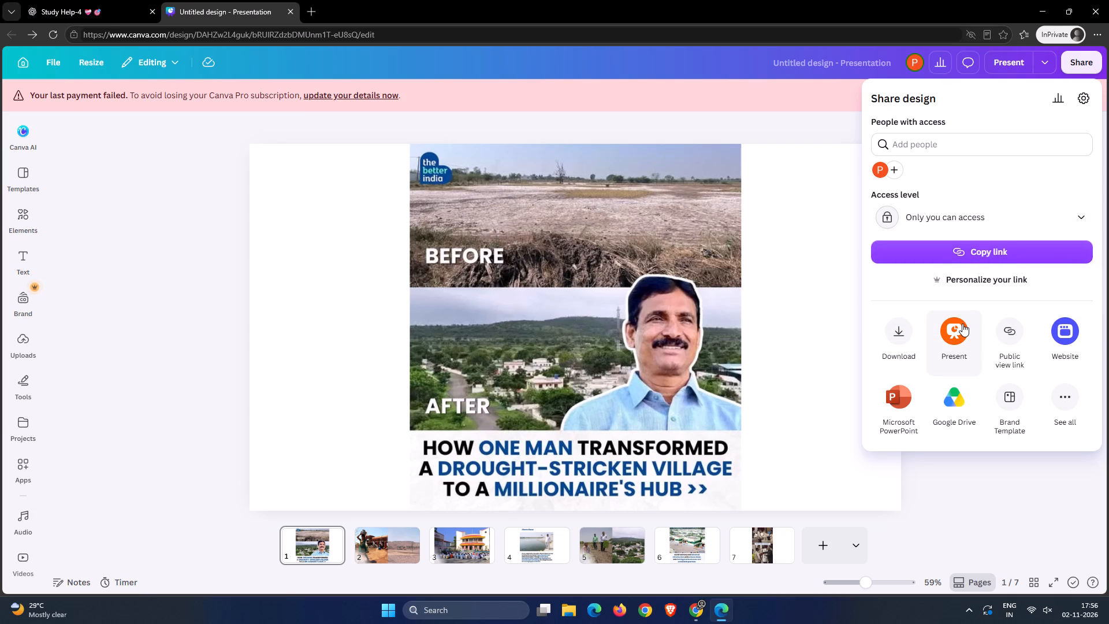
pyautogui.click(1005, 332)
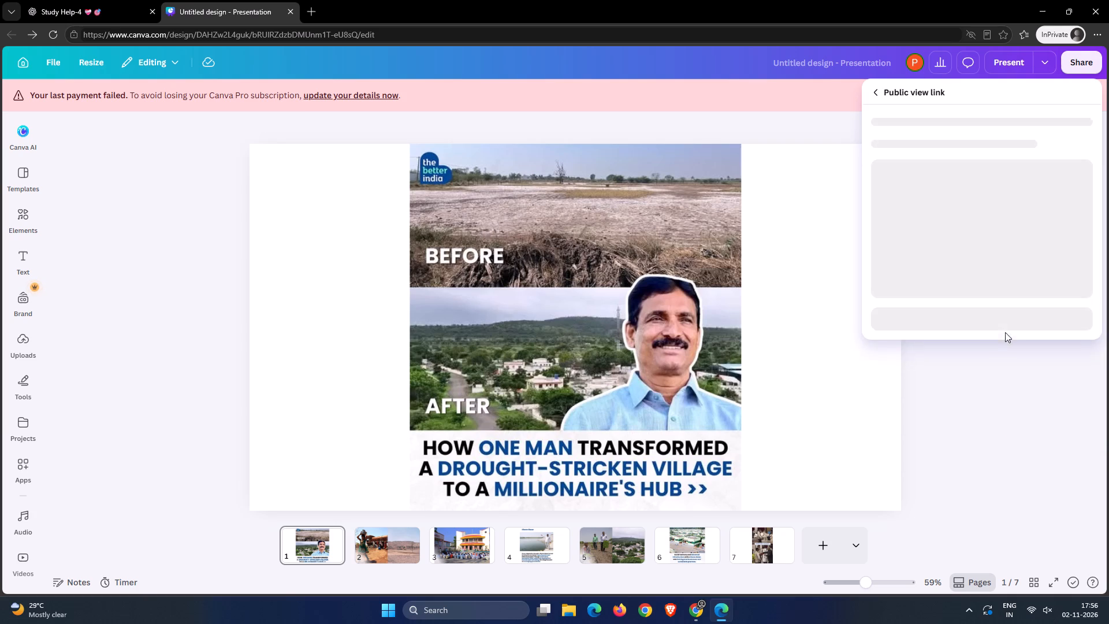
pyautogui.click(883, 91)
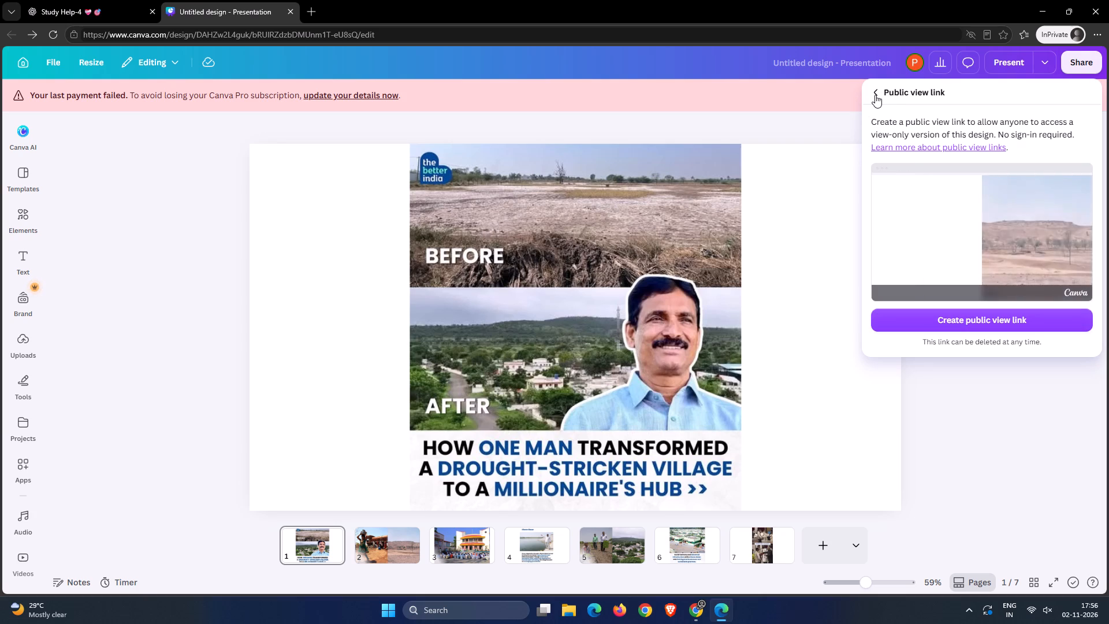
pyautogui.click(875, 95)
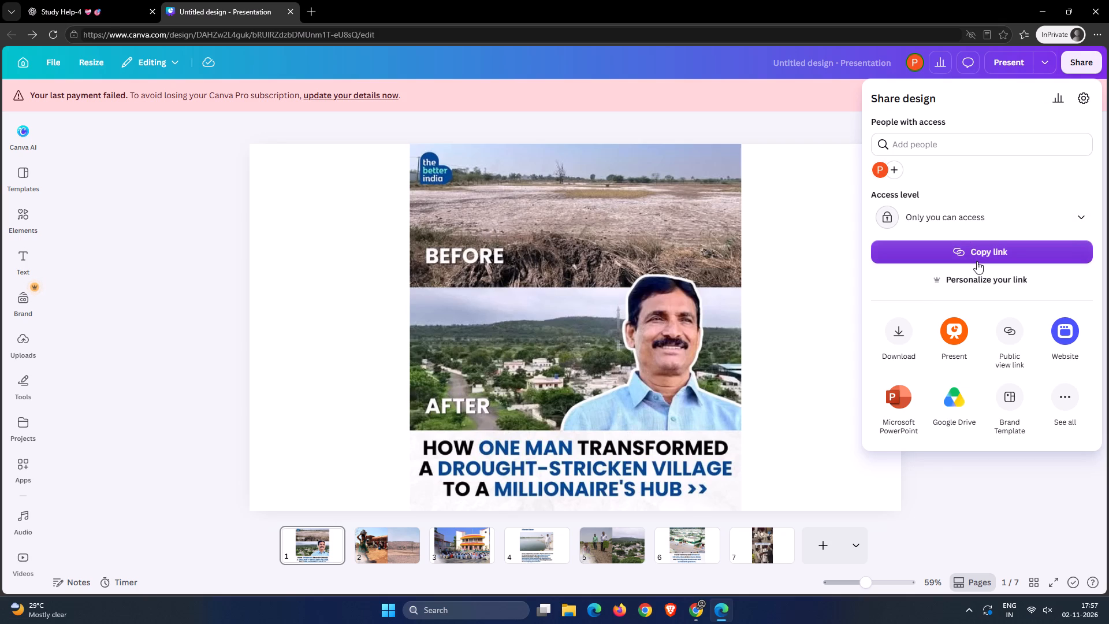
pyautogui.click(984, 222)
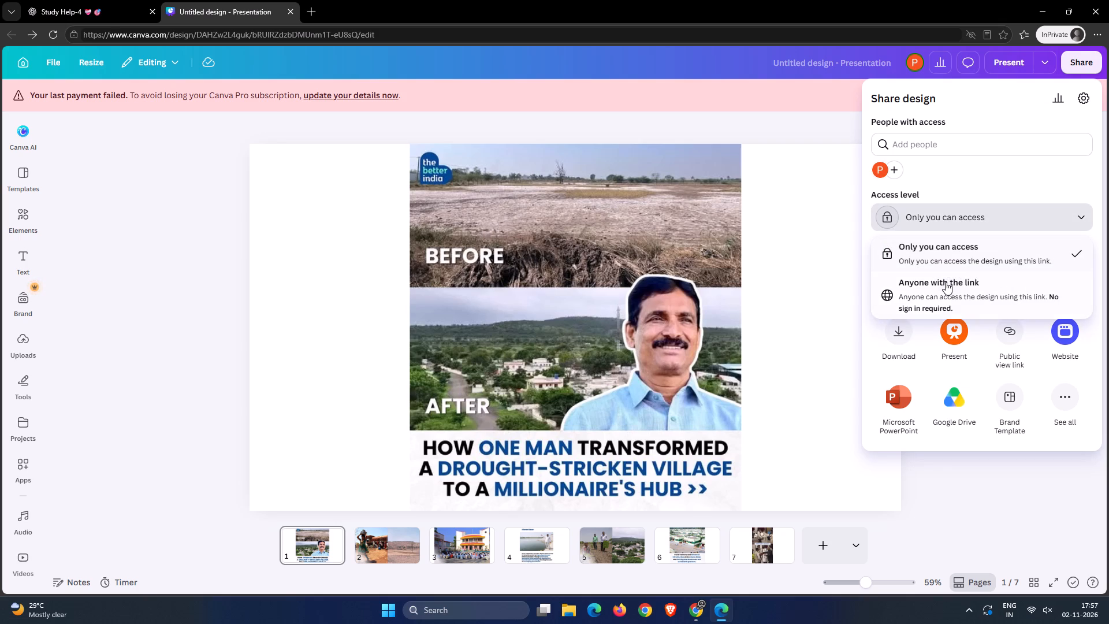
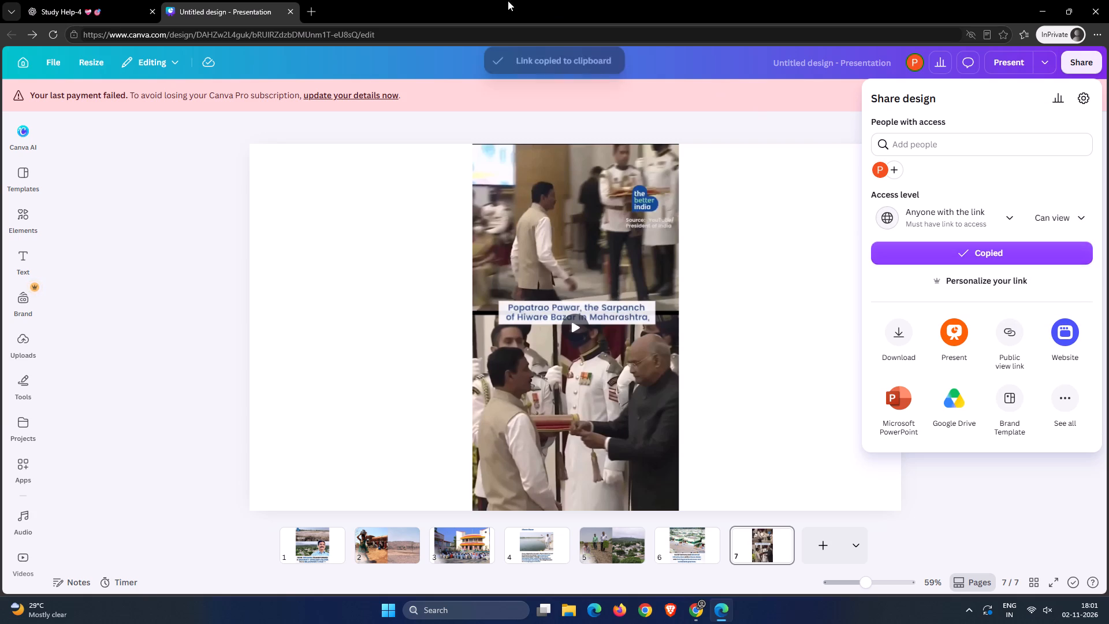
# Open the copied sharing link in a new browser tab to check how it loads, and close that tab.
pyautogui.click(310, 8)
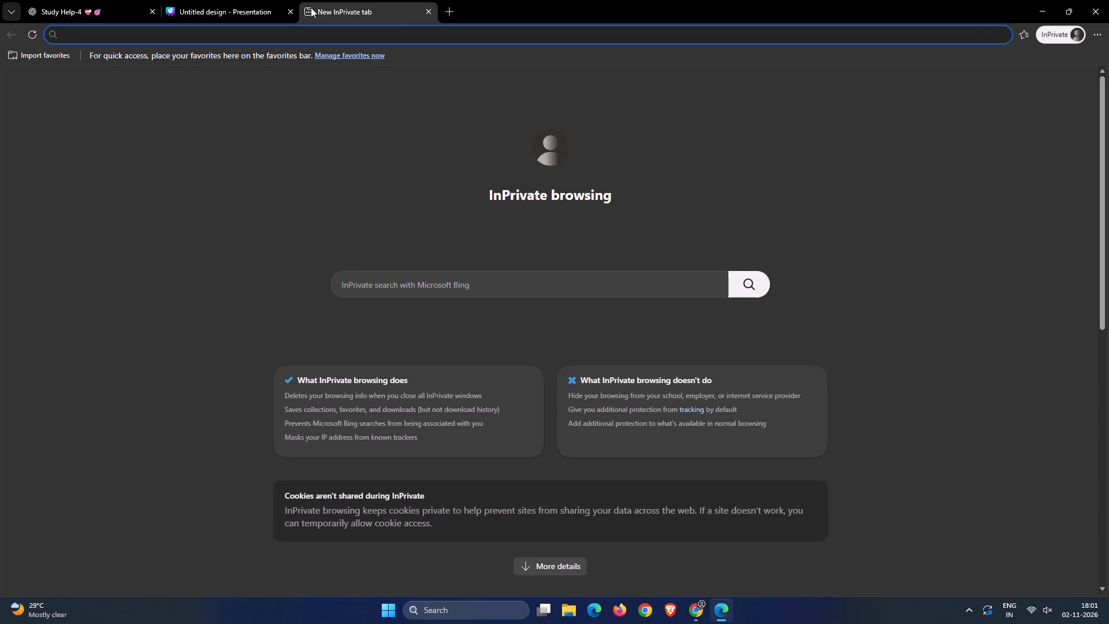
pyautogui.hotkey('ctrl', 'v')
pyautogui.press('Return')
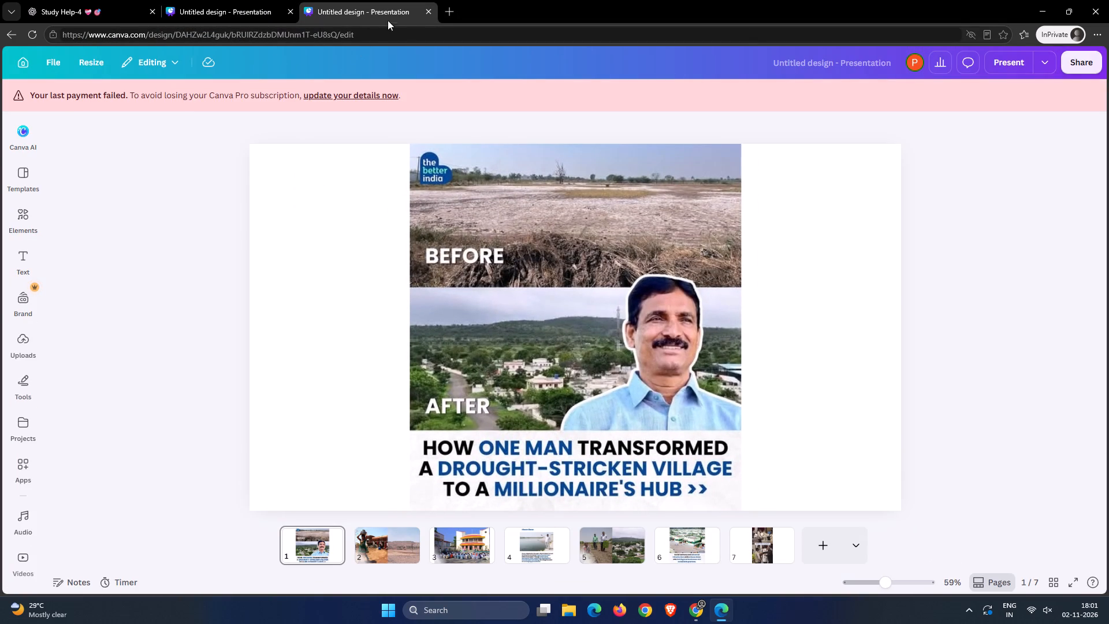
pyautogui.click(430, 13)
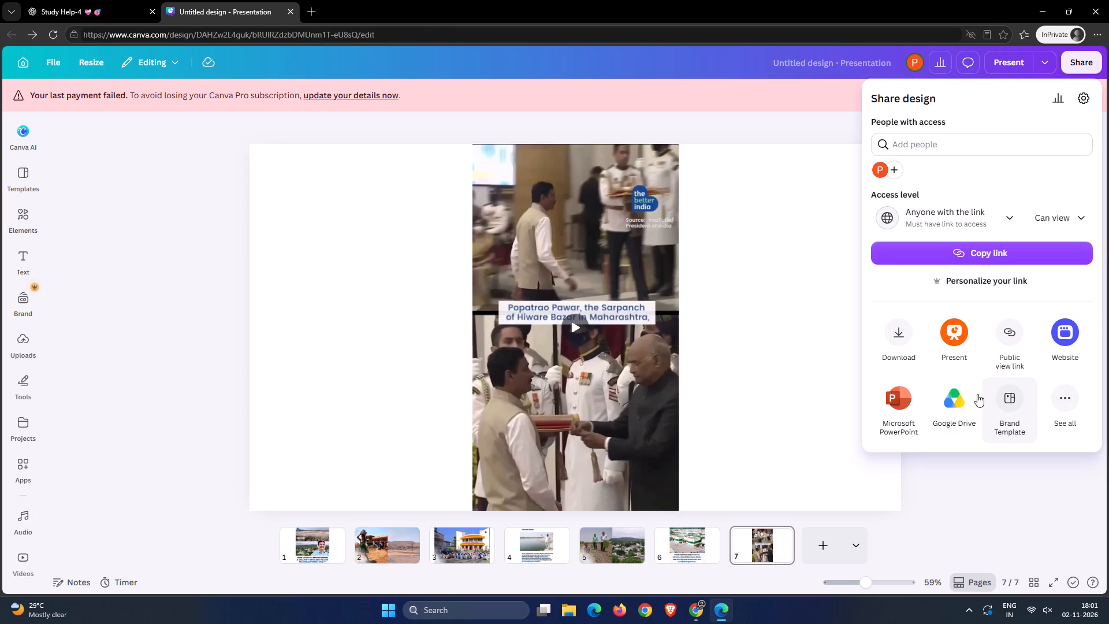
# Examine the design's download settings and the full list of other publishing options.
pyautogui.click(891, 329)
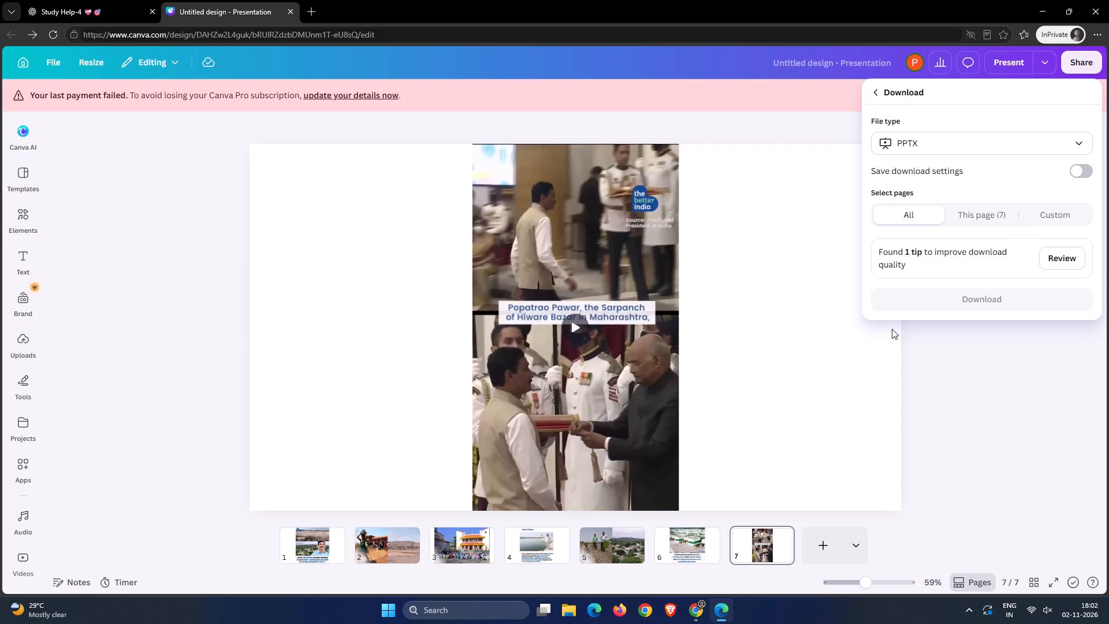
pyautogui.click(873, 90)
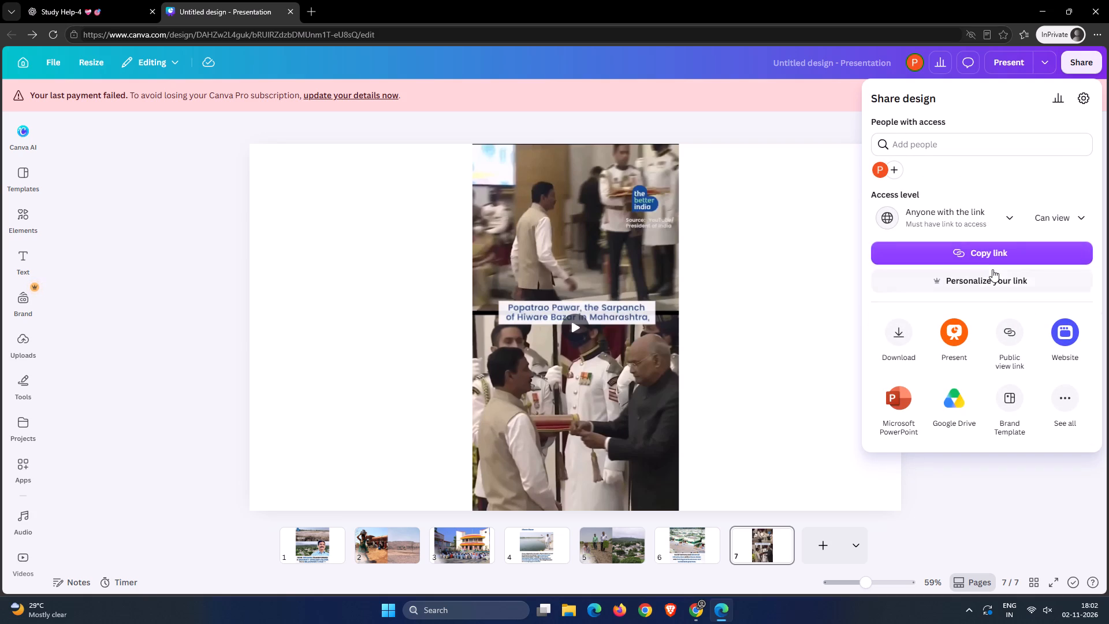
pyautogui.click(1063, 417)
pyautogui.scroll(-2, 1049, 456)
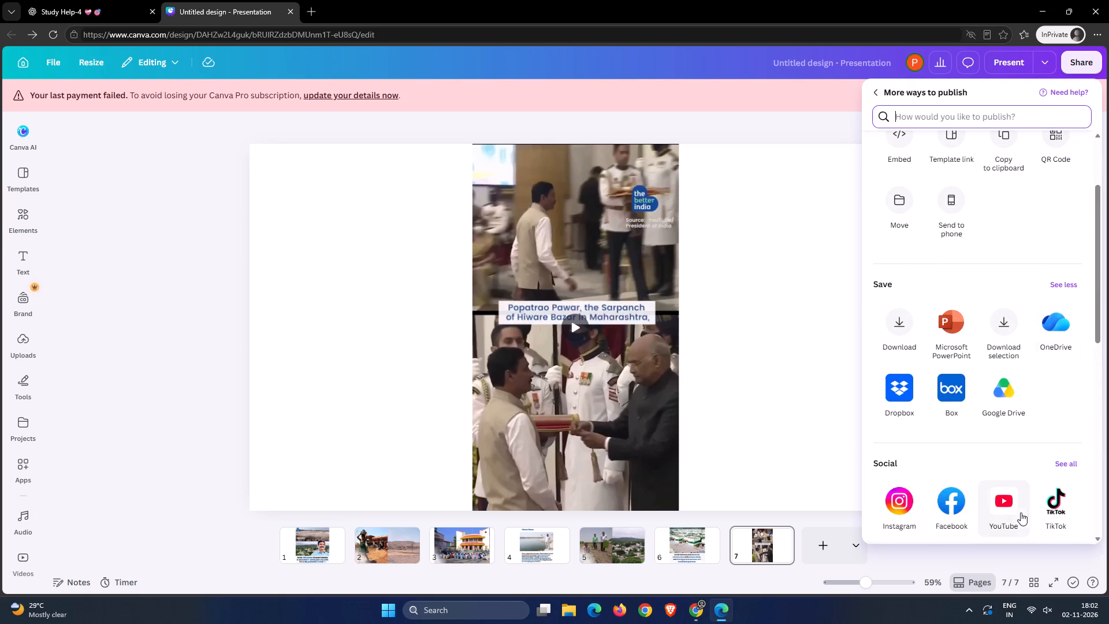
pyautogui.scroll(-8, 1021, 513)
pyautogui.scroll(-2, 947, 521)
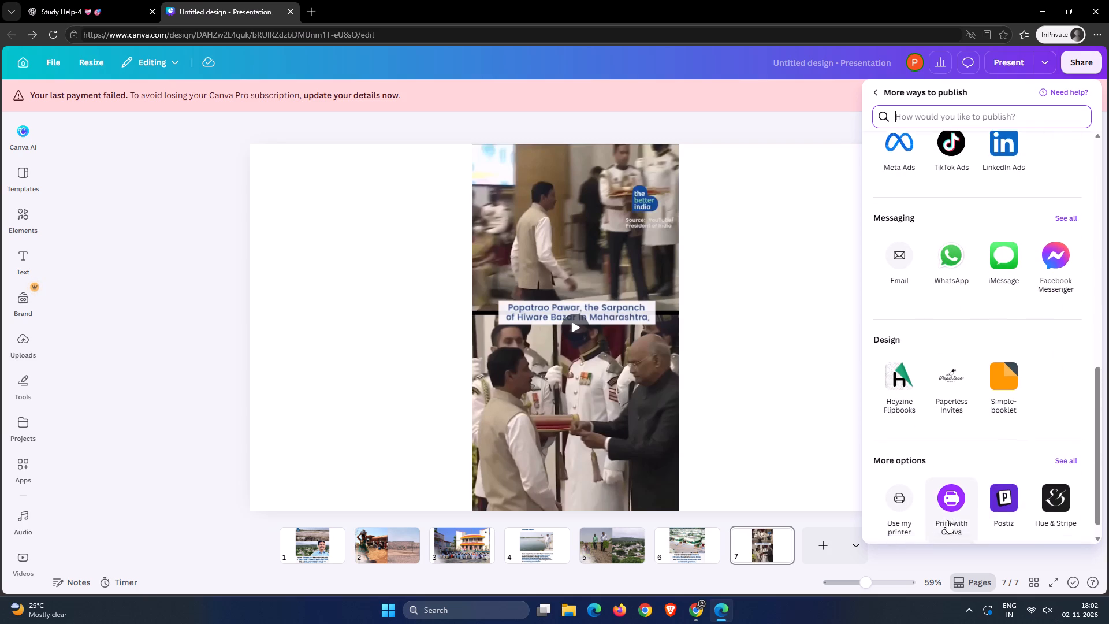
pyautogui.scroll(-2, 949, 514)
pyautogui.click(930, 552)
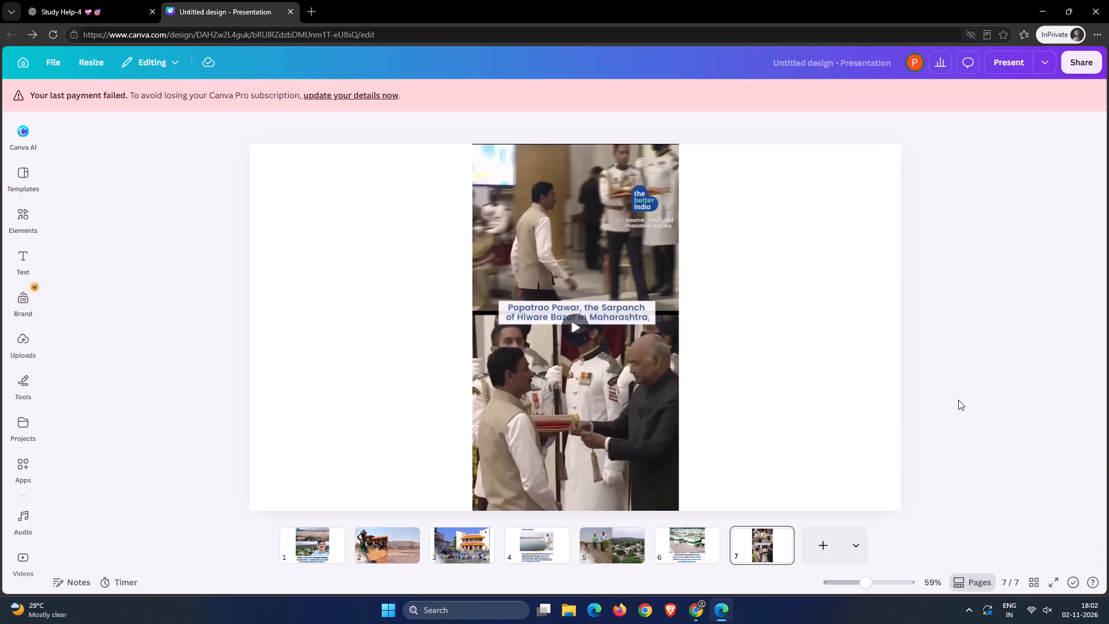
# Check the volume setting of the video on slide 7 again.
pyautogui.click(530, 241)
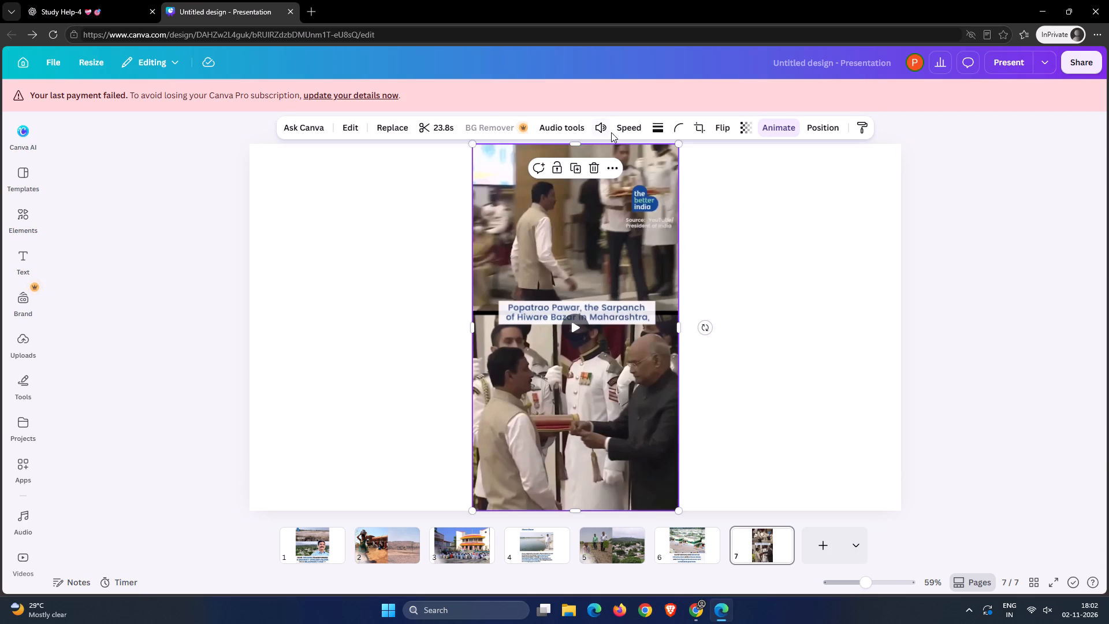
pyautogui.click(606, 129)
pyautogui.click(983, 248)
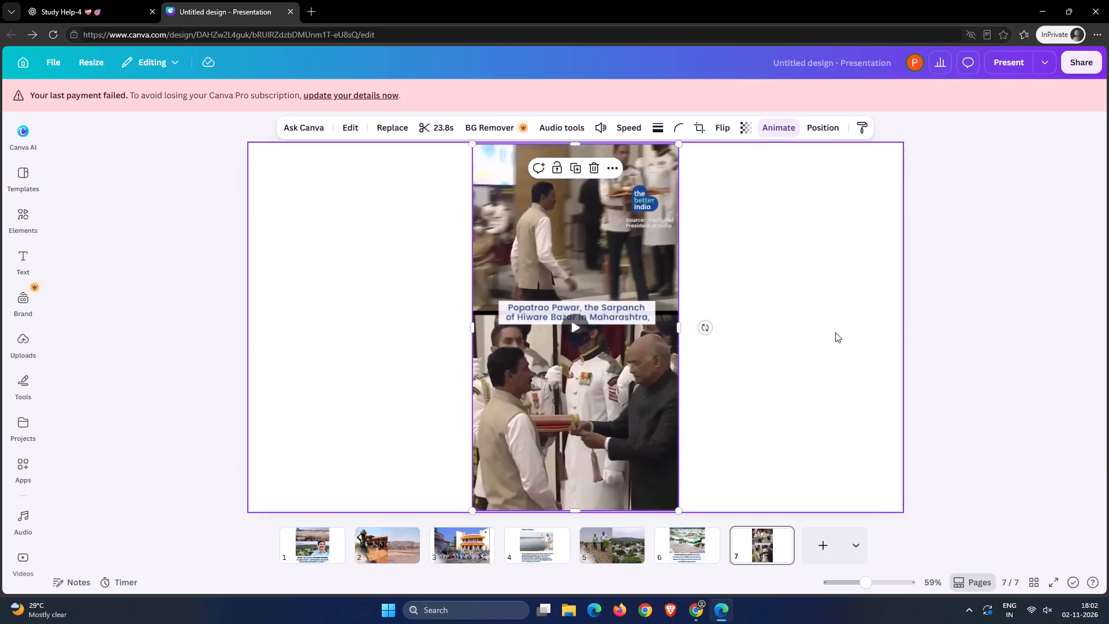
# Switch to the Study Help-4 chat in ChatGPT containing the Hiware Bazar speaker script.
pyautogui.click(85, 7)
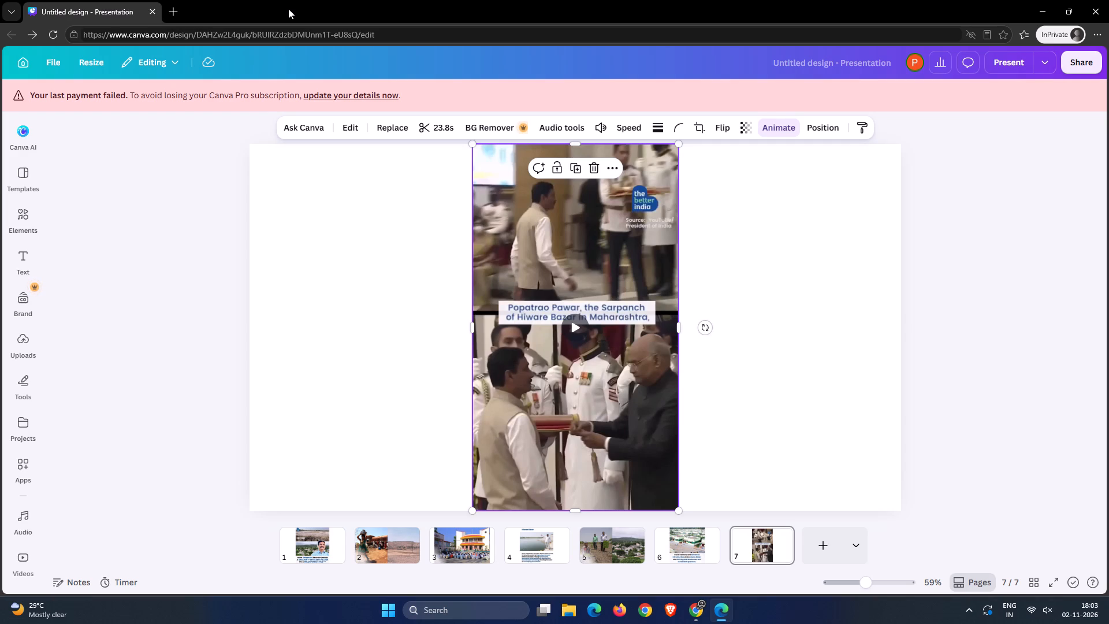
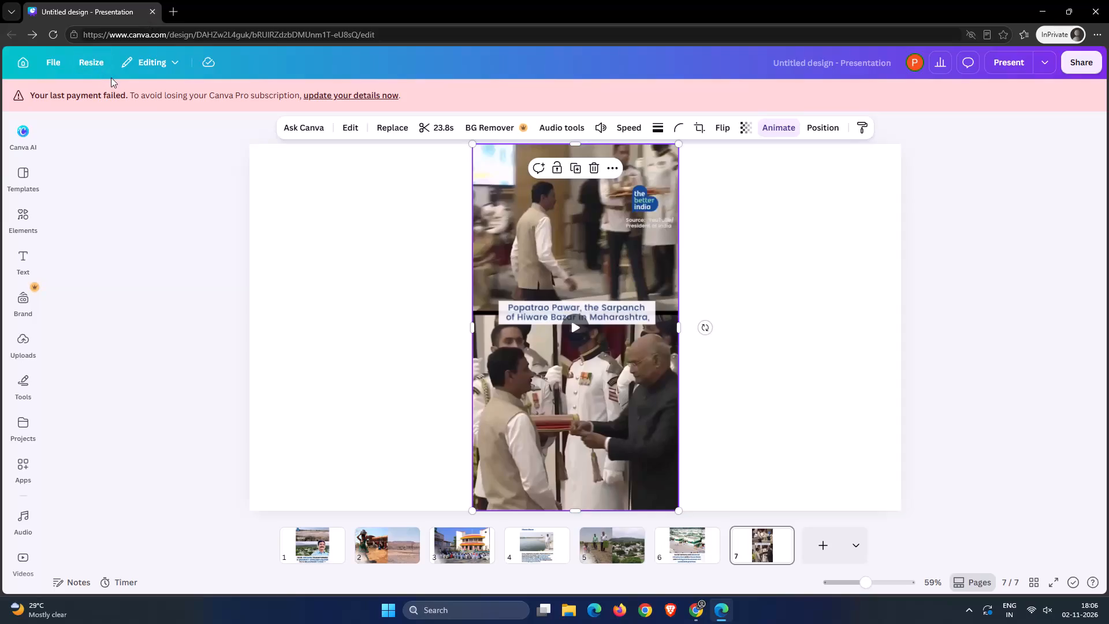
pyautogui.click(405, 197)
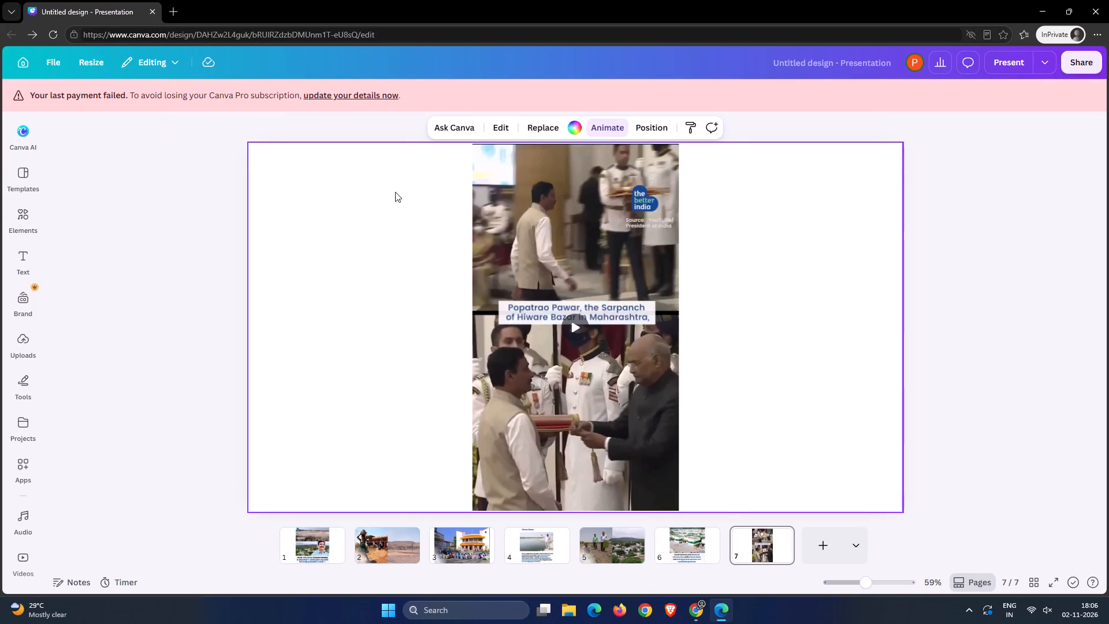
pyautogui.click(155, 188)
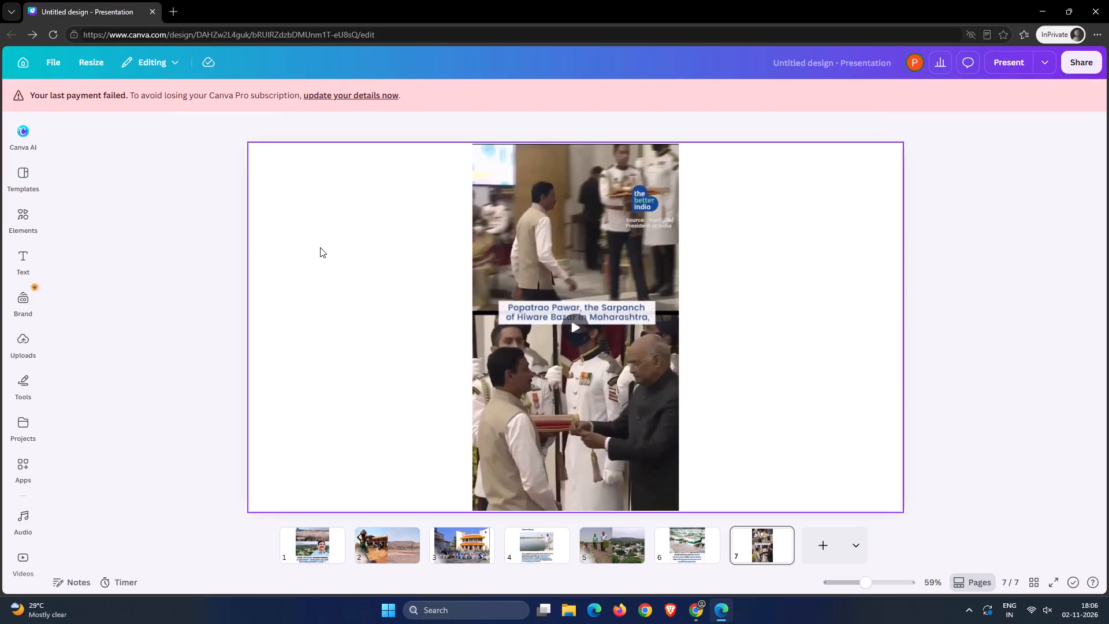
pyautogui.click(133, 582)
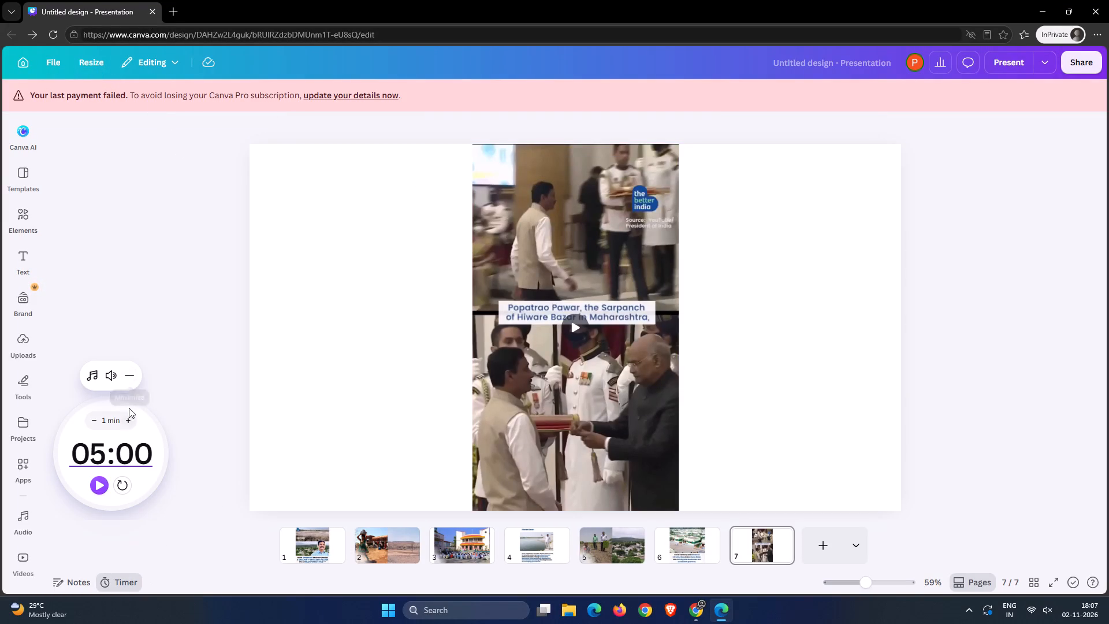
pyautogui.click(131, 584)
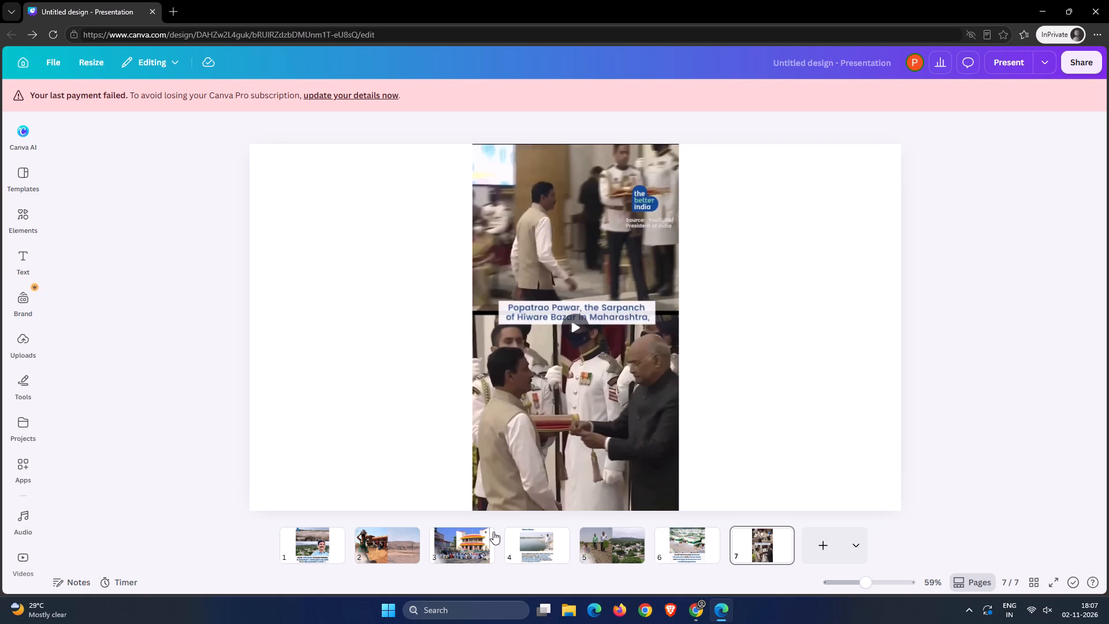
# Review the Hiware Bazar presentation's slides for their images and text, including the opening, water conservation, infrastructure and video slides.
pyautogui.click(517, 542)
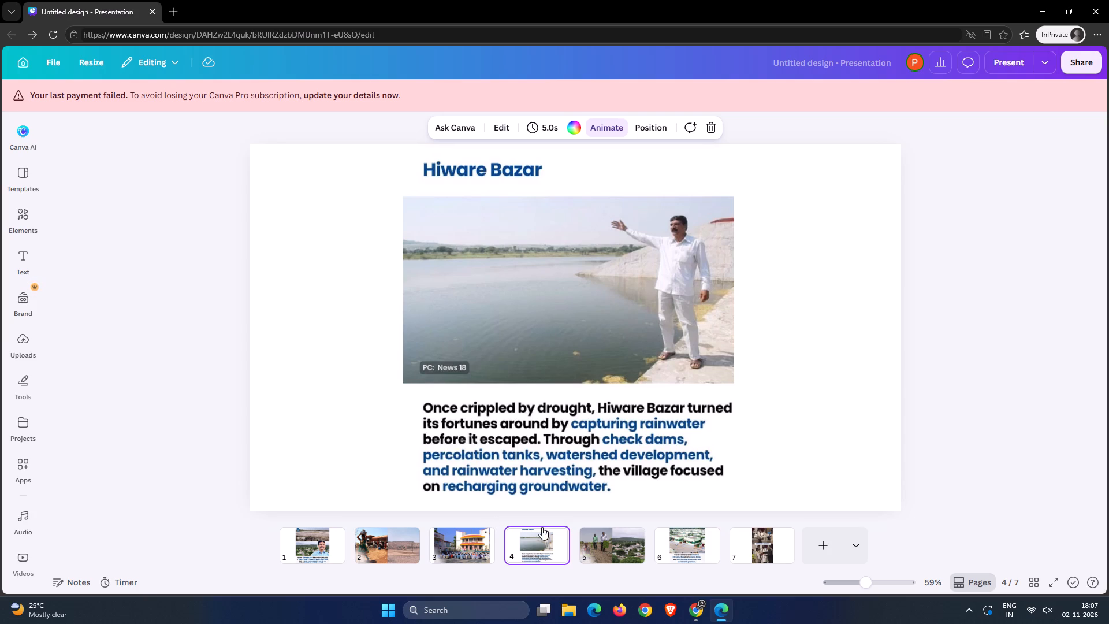
pyautogui.click(671, 540)
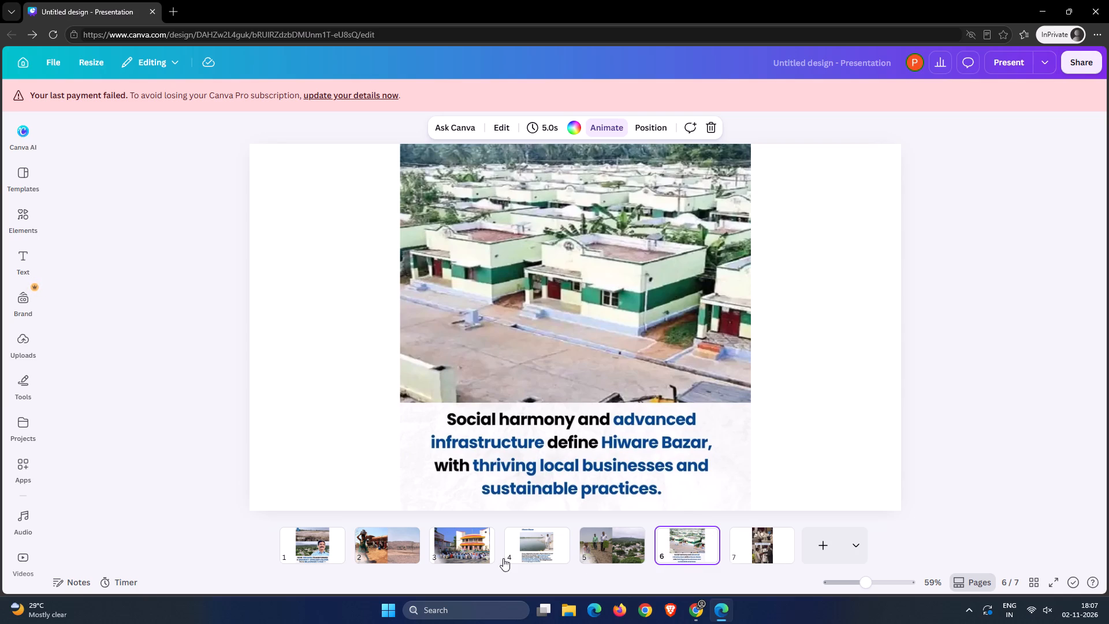
pyautogui.click(317, 543)
pyautogui.click(449, 544)
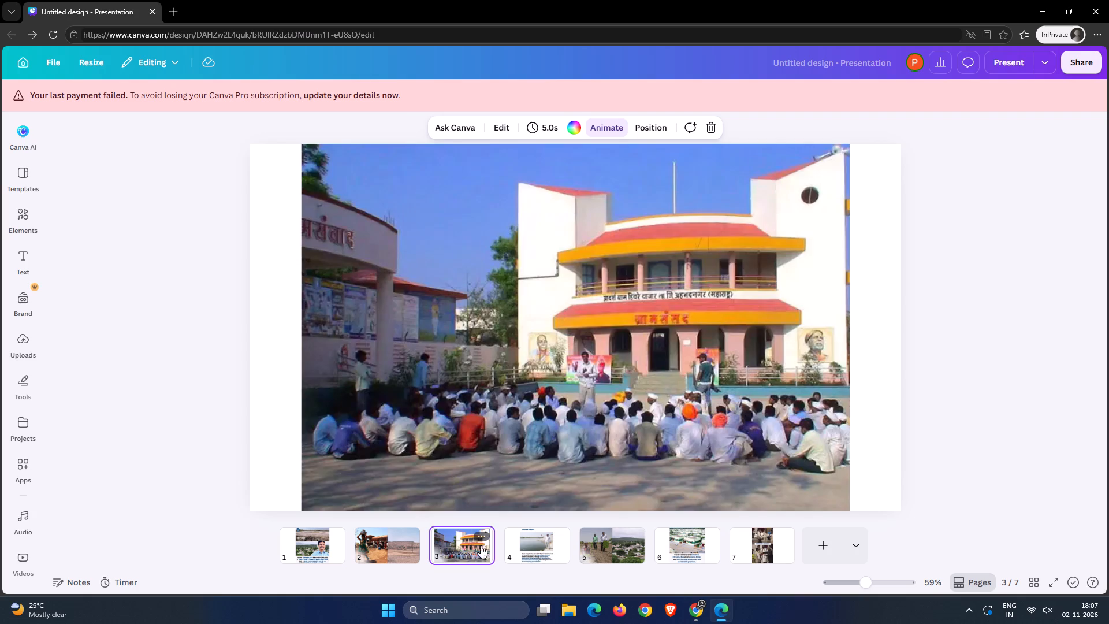
pyautogui.click(541, 548)
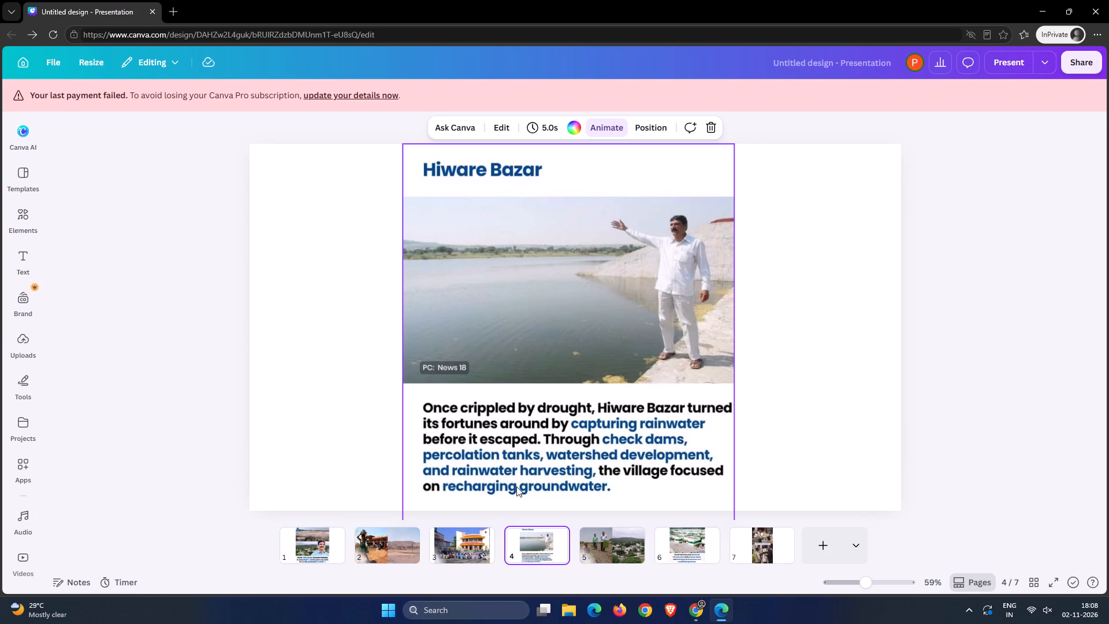
pyautogui.click(587, 555)
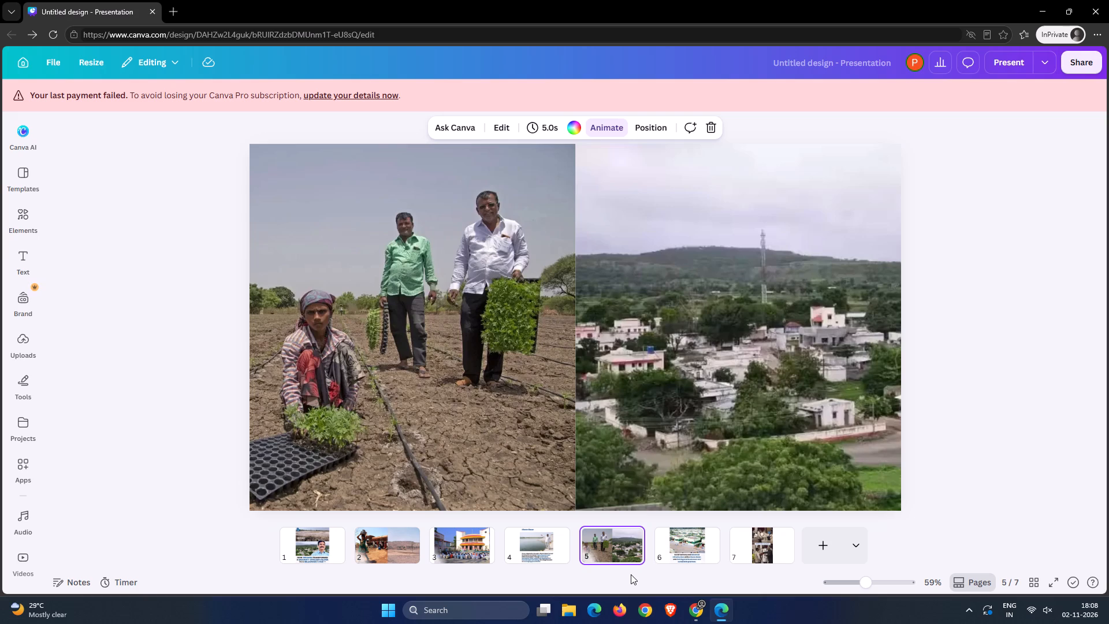
pyautogui.click(672, 543)
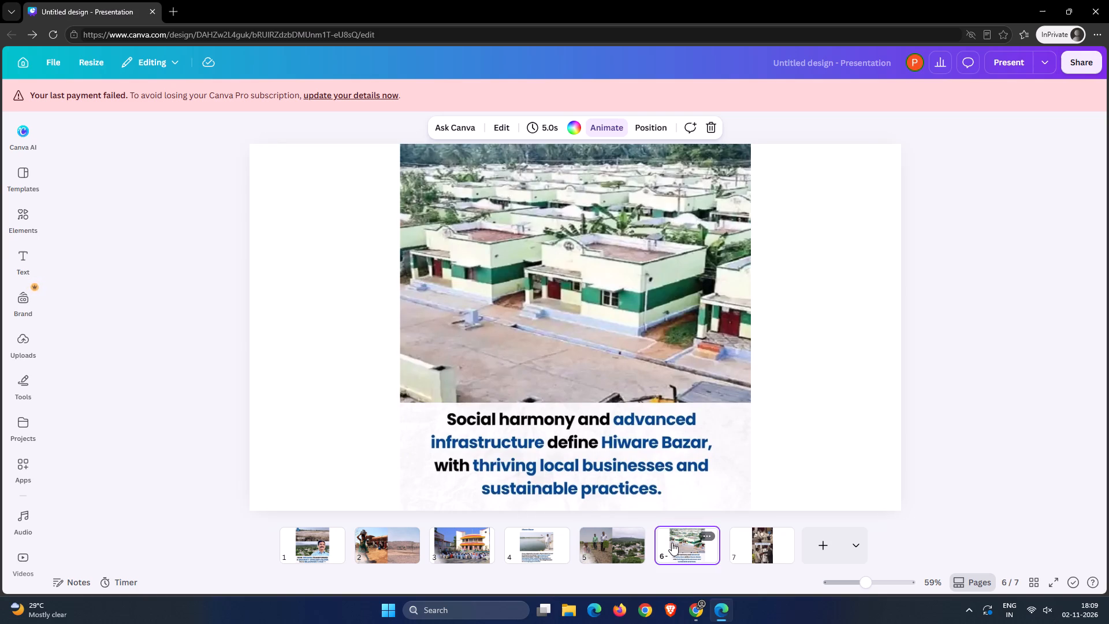
pyautogui.click(745, 545)
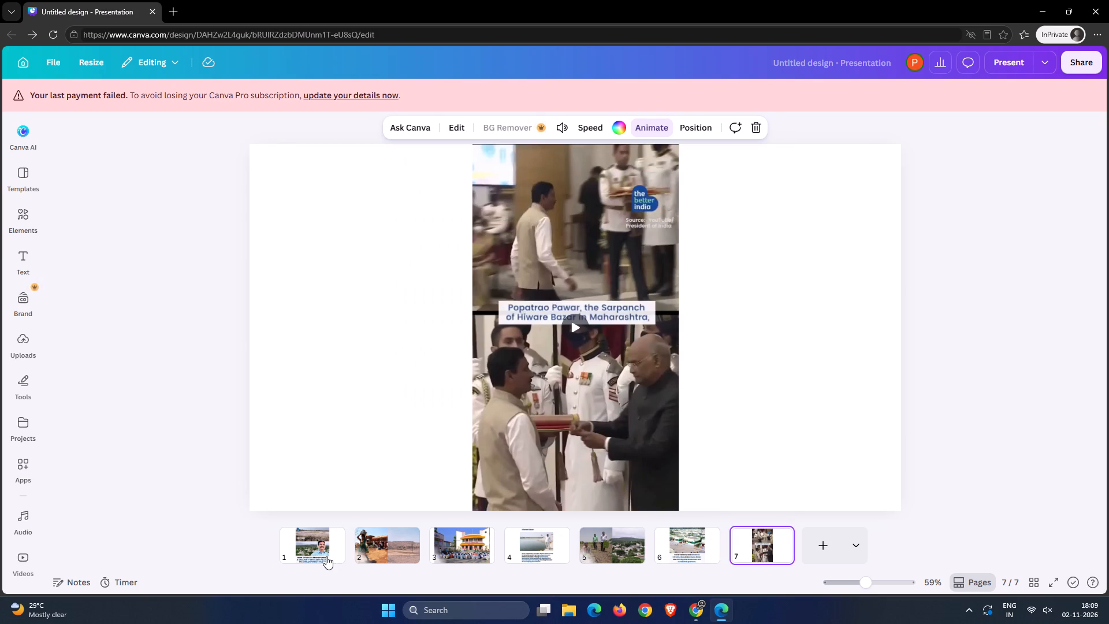
pyautogui.click(326, 555)
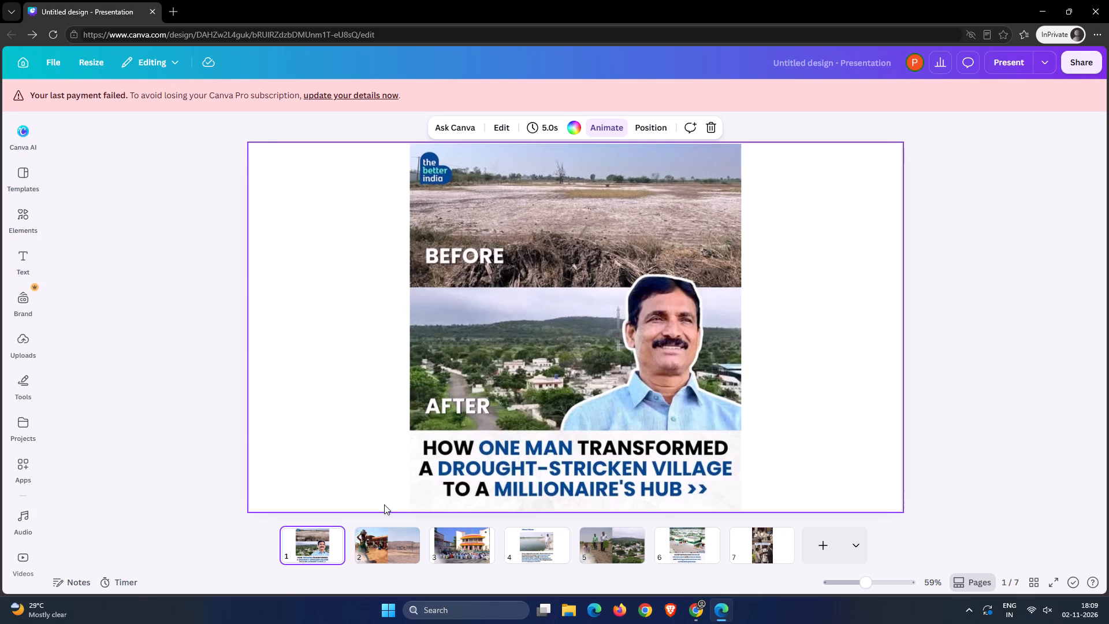
pyautogui.click(512, 547)
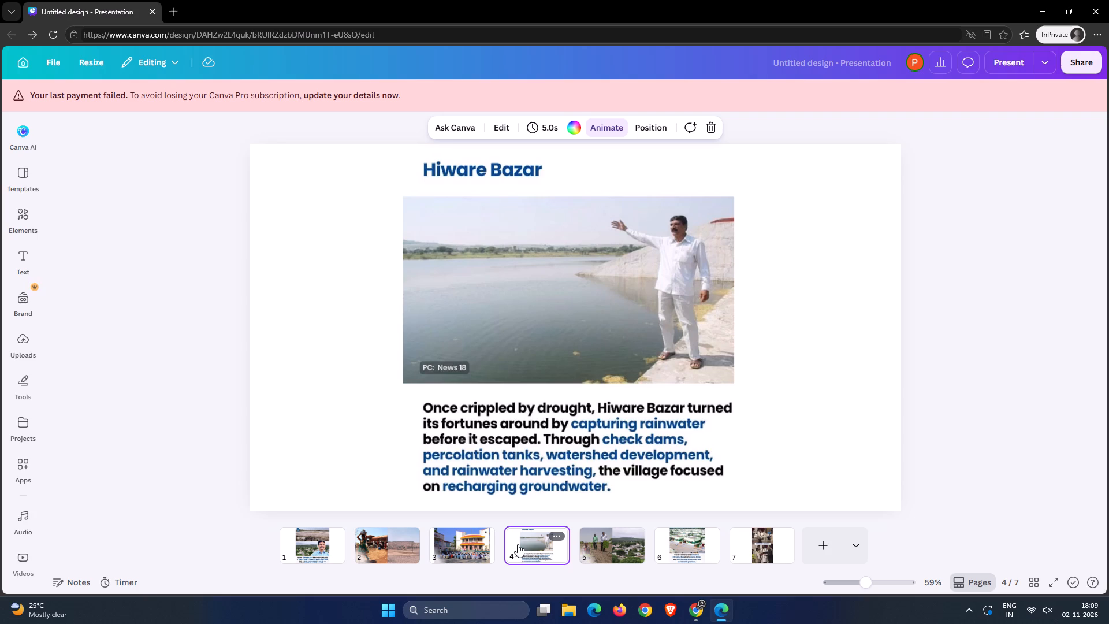
pyautogui.click(665, 546)
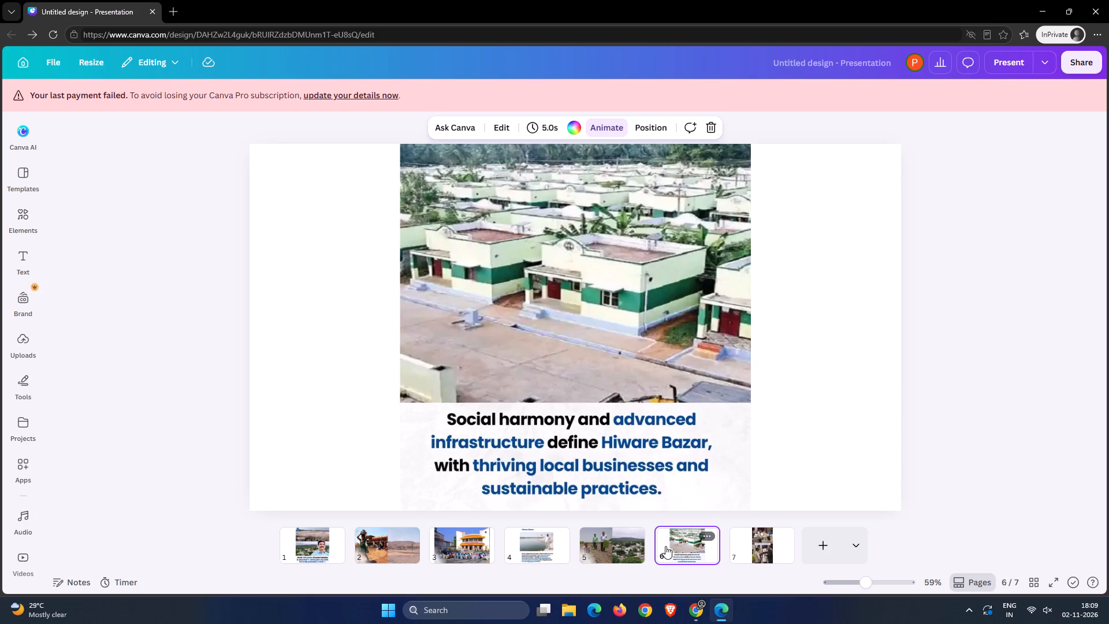
pyautogui.click(520, 549)
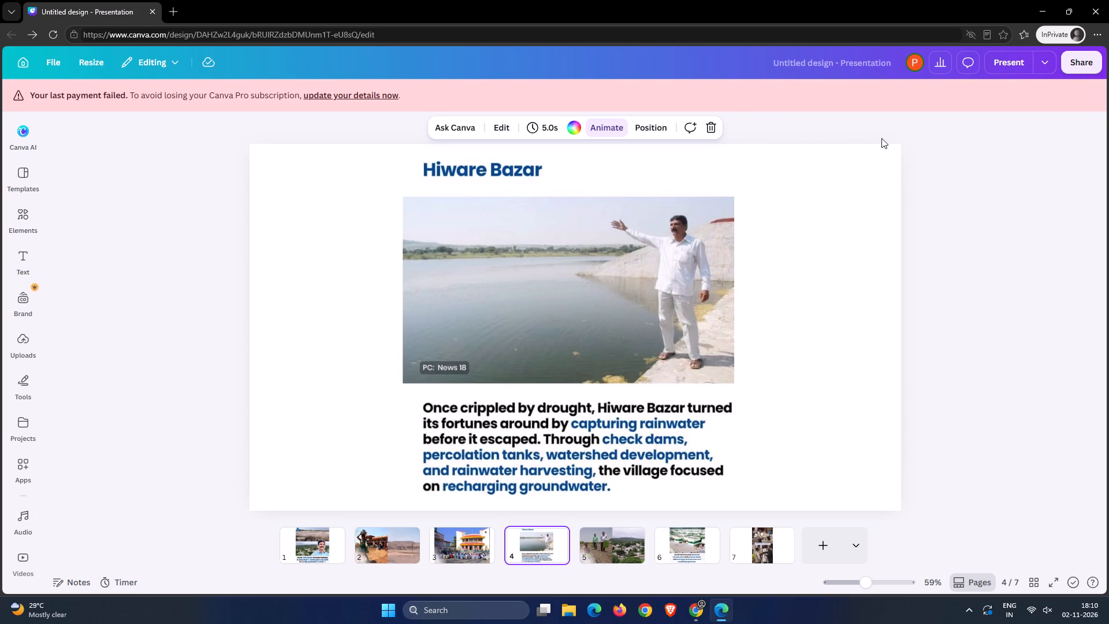
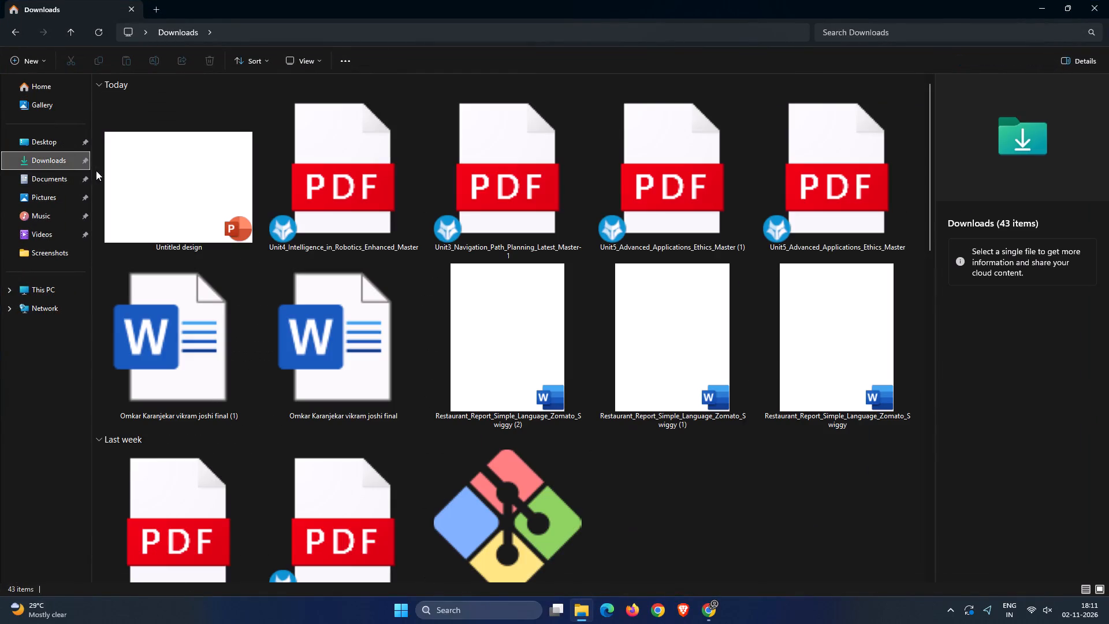
pyautogui.click(131, 161)
pyautogui.press('Delete')
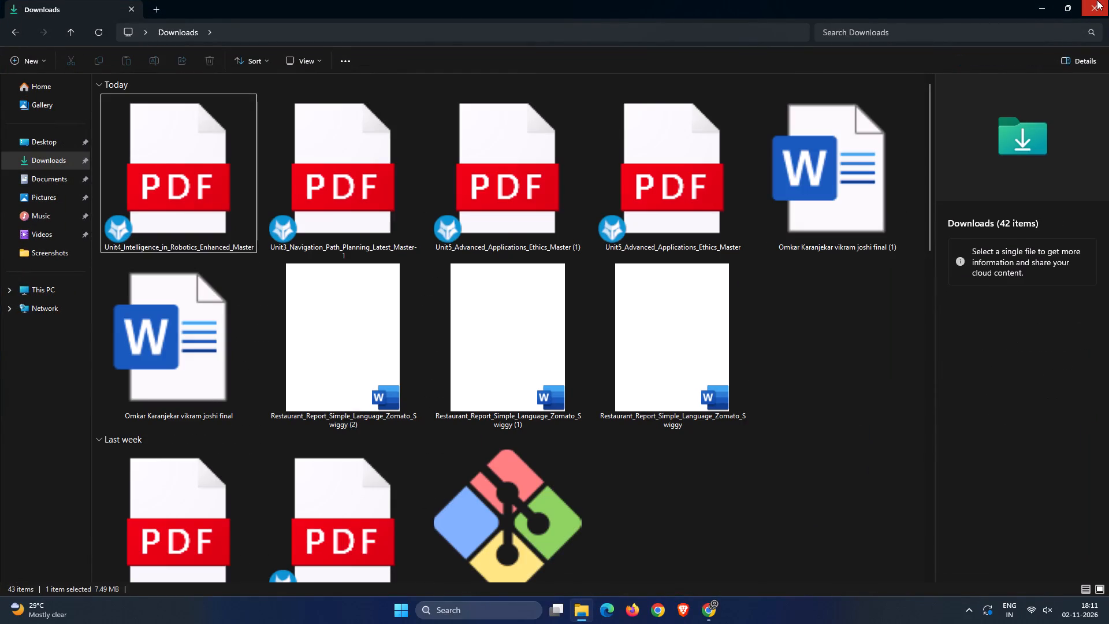
pyautogui.click(23, 142)
pyautogui.click(27, 88)
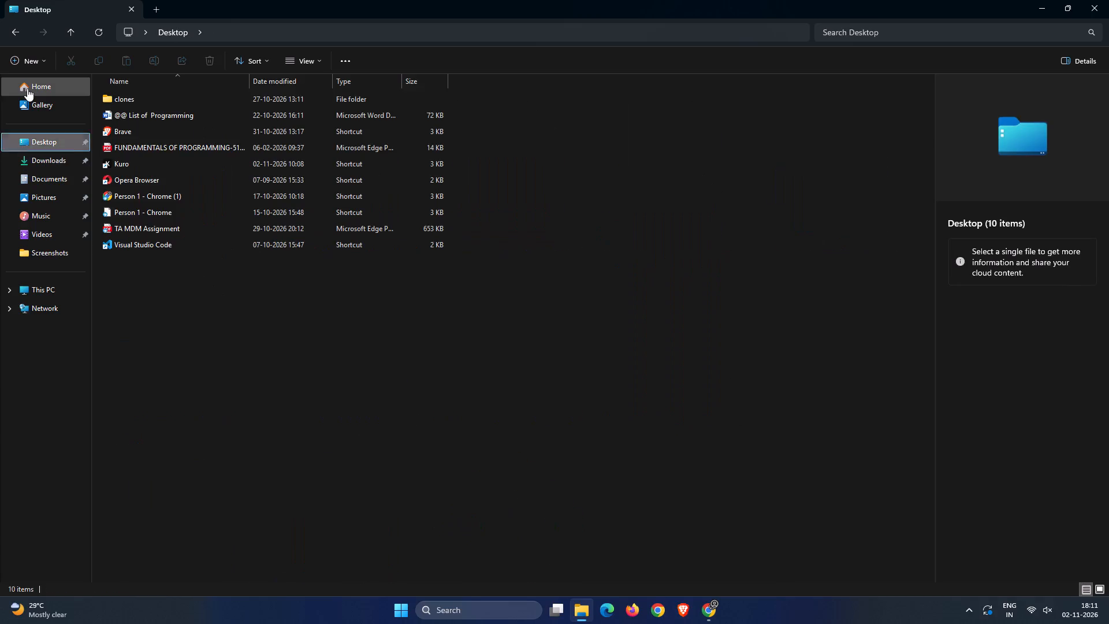
pyautogui.click(1108, 0)
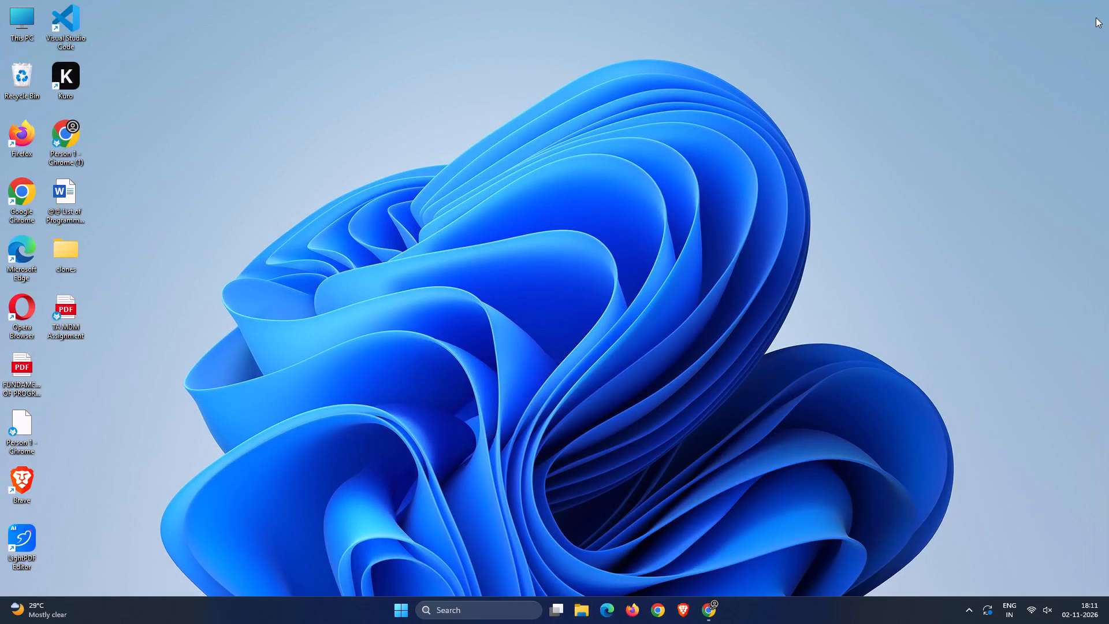
# Search Windows for "re", open the Recycle Bin and display its deleted items as large icons.
pyautogui.press('super+s')
pyautogui.write('re')
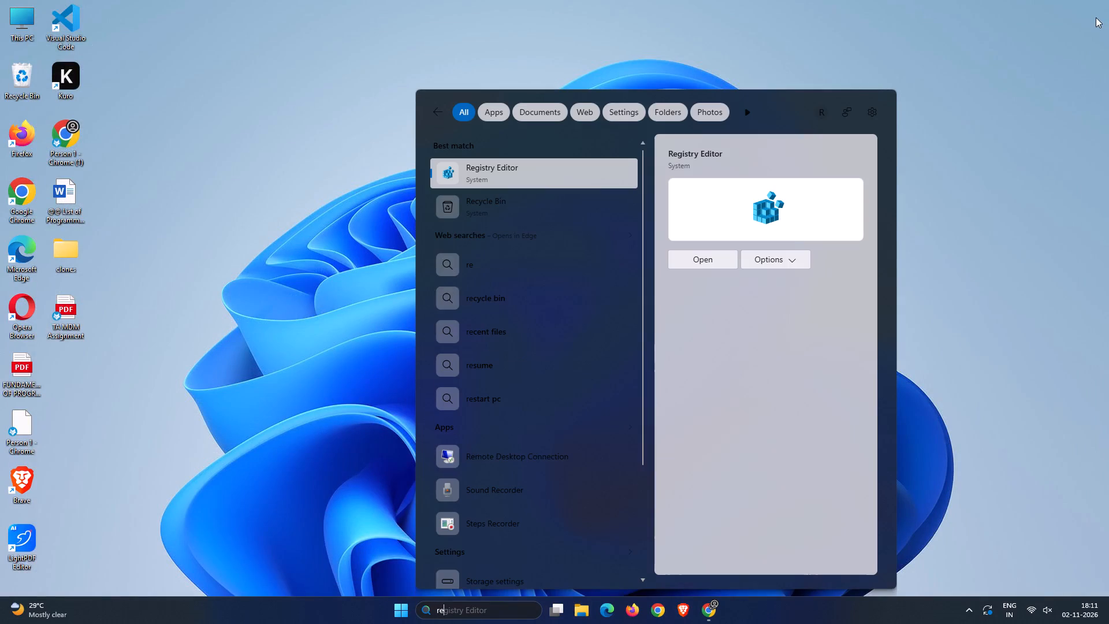
pyautogui.click(507, 209)
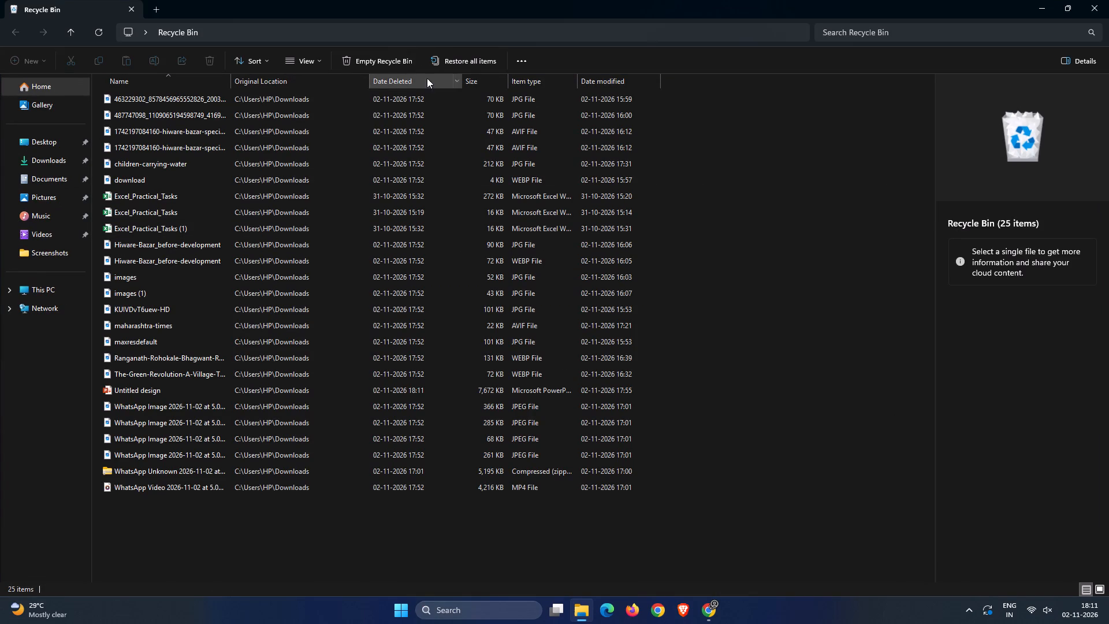
pyautogui.click(324, 61)
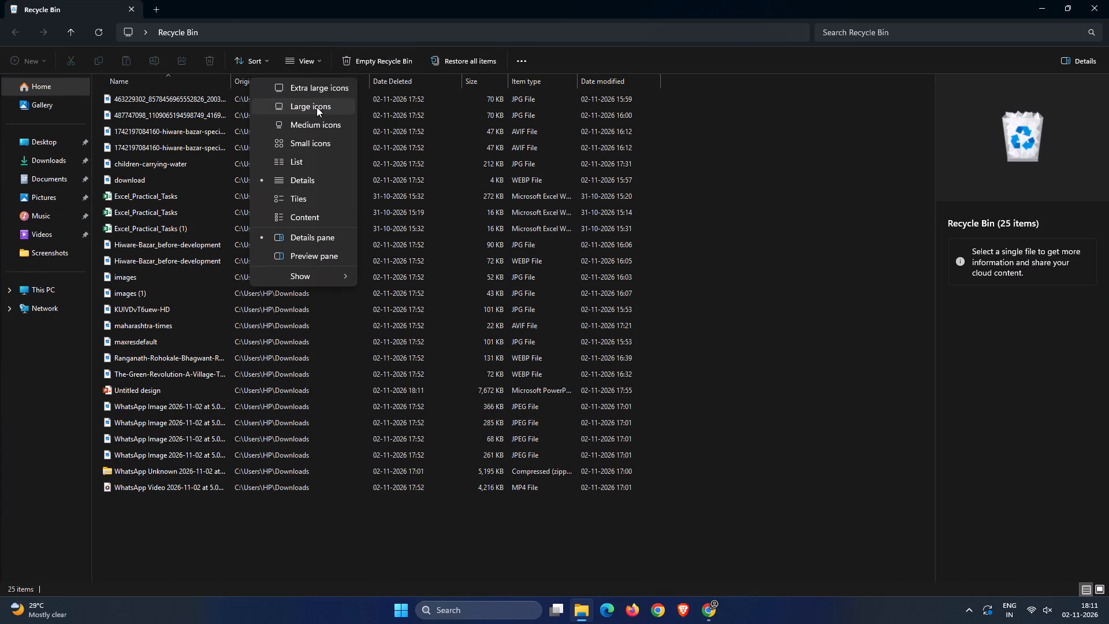
pyautogui.click(314, 103)
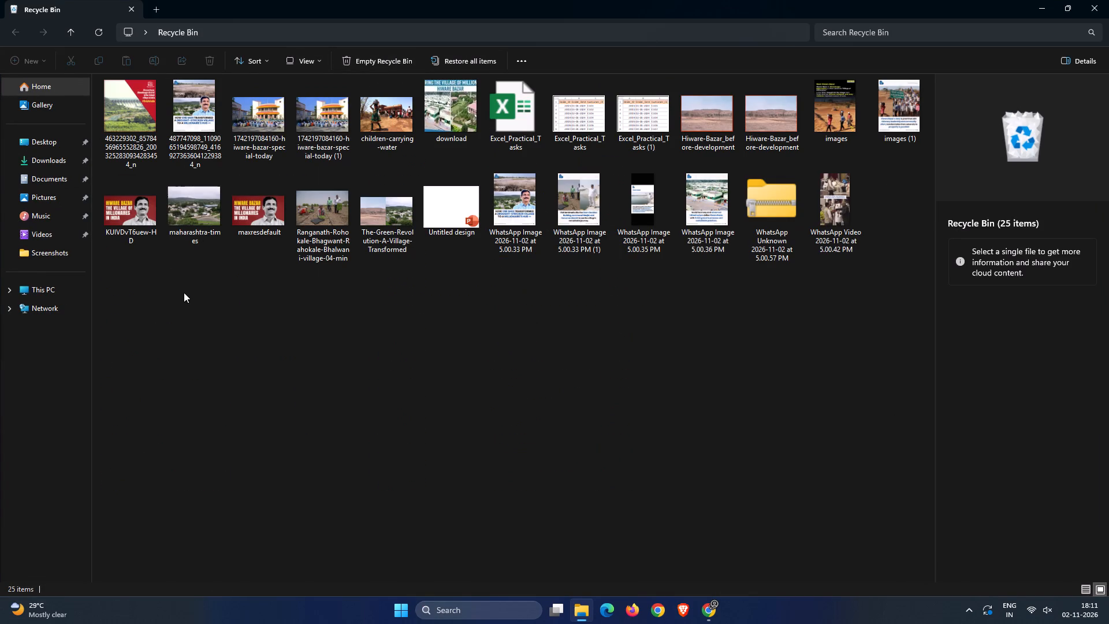
pyautogui.click(185, 292)
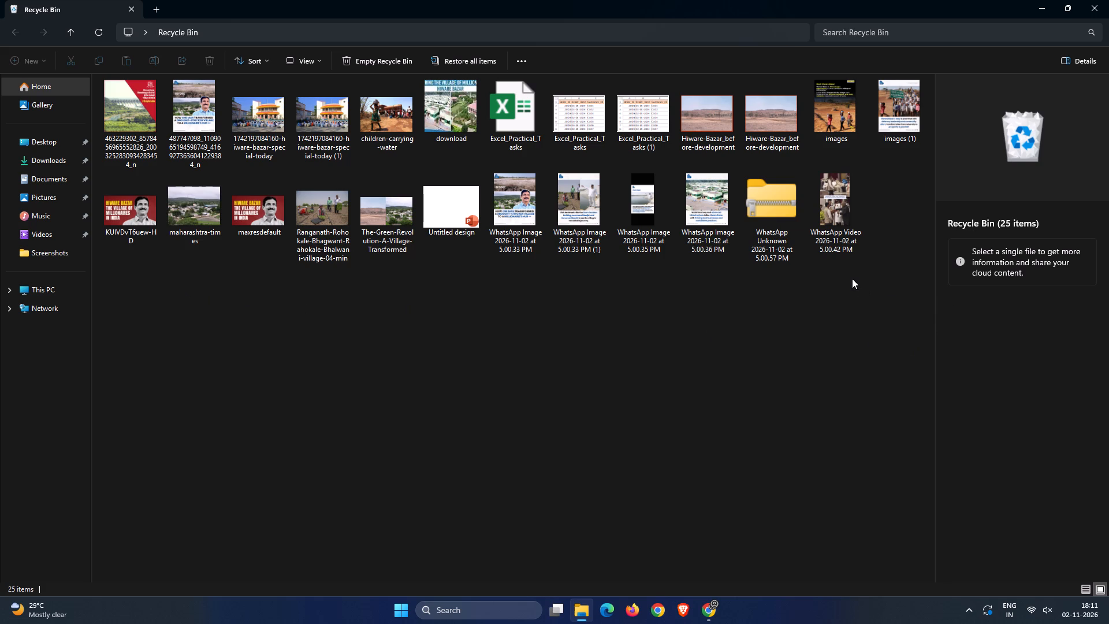
# Permanently empty the Recycle Bin and refresh its folder view.
pyautogui.click(378, 57)
pyautogui.click(595, 315)
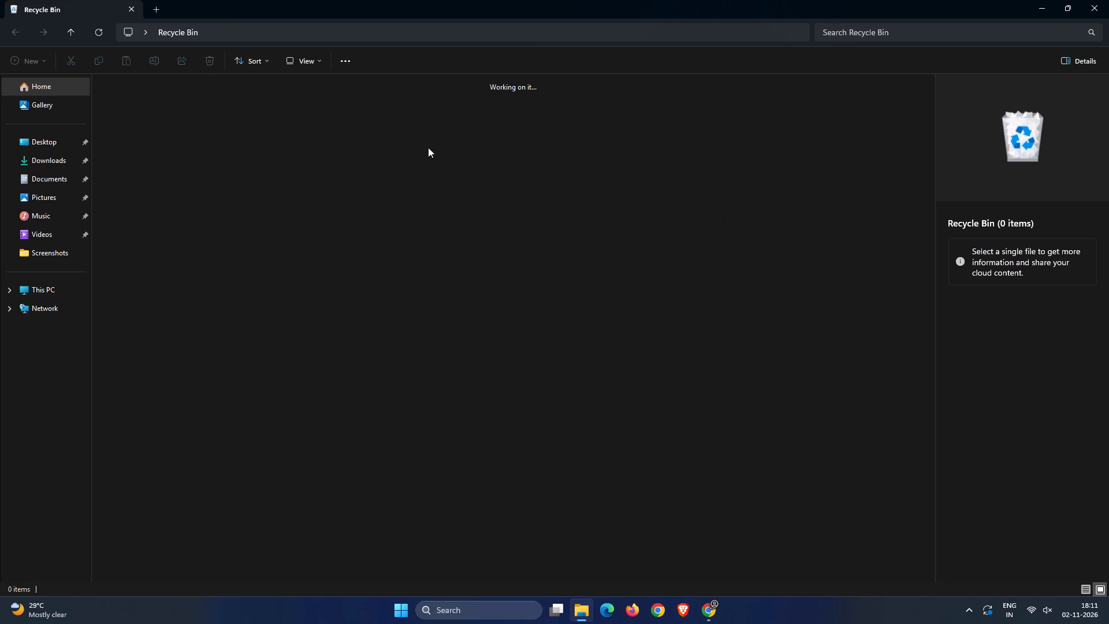
pyautogui.click(104, 34)
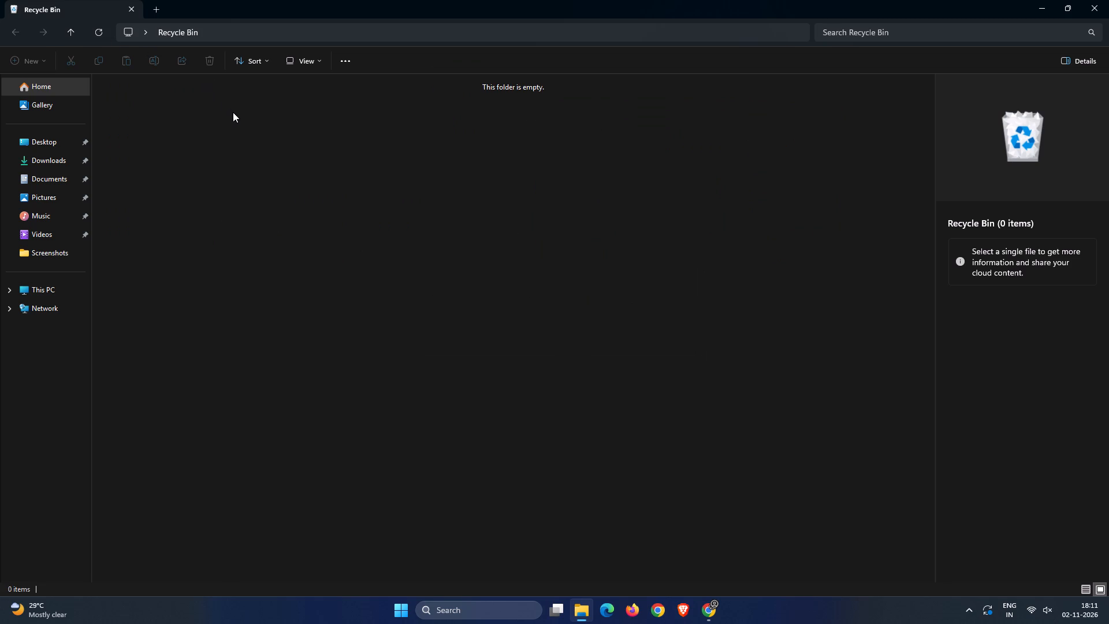
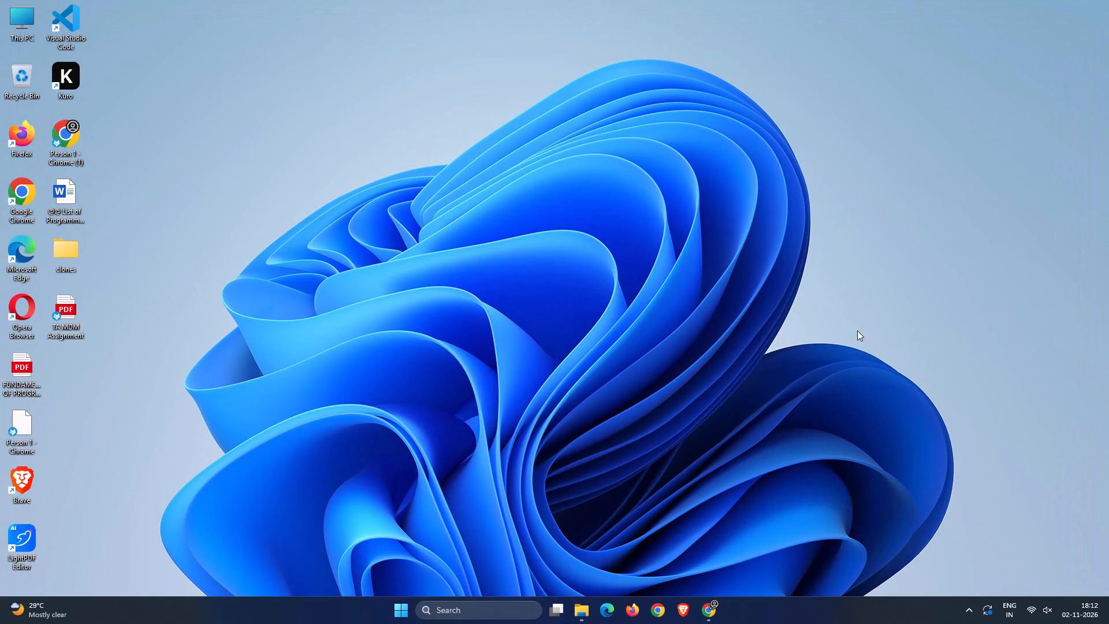
# Log out of the Fortinet firewall authentication session on the keepalive page and close the Chrome window.
pyautogui.click(712, 609)
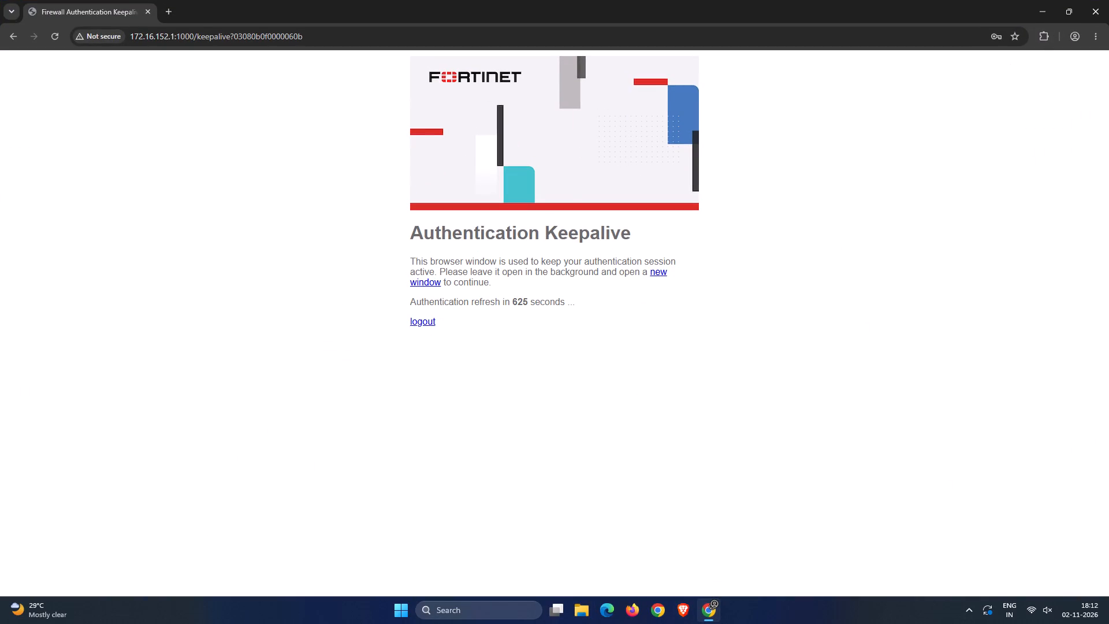
pyautogui.click(421, 324)
pyautogui.click(1108, 0)
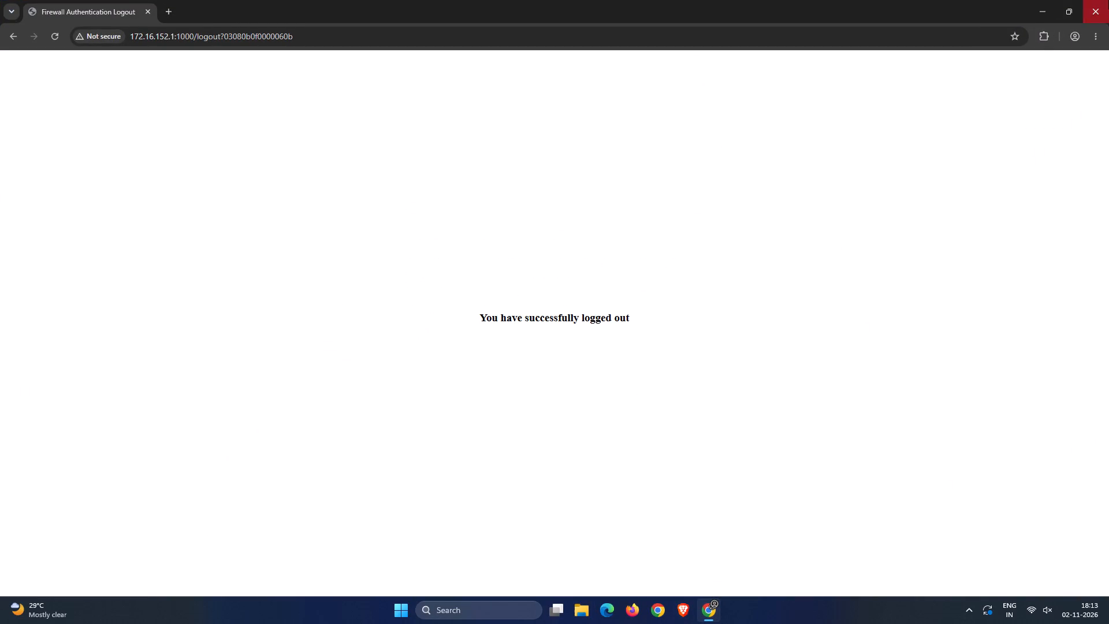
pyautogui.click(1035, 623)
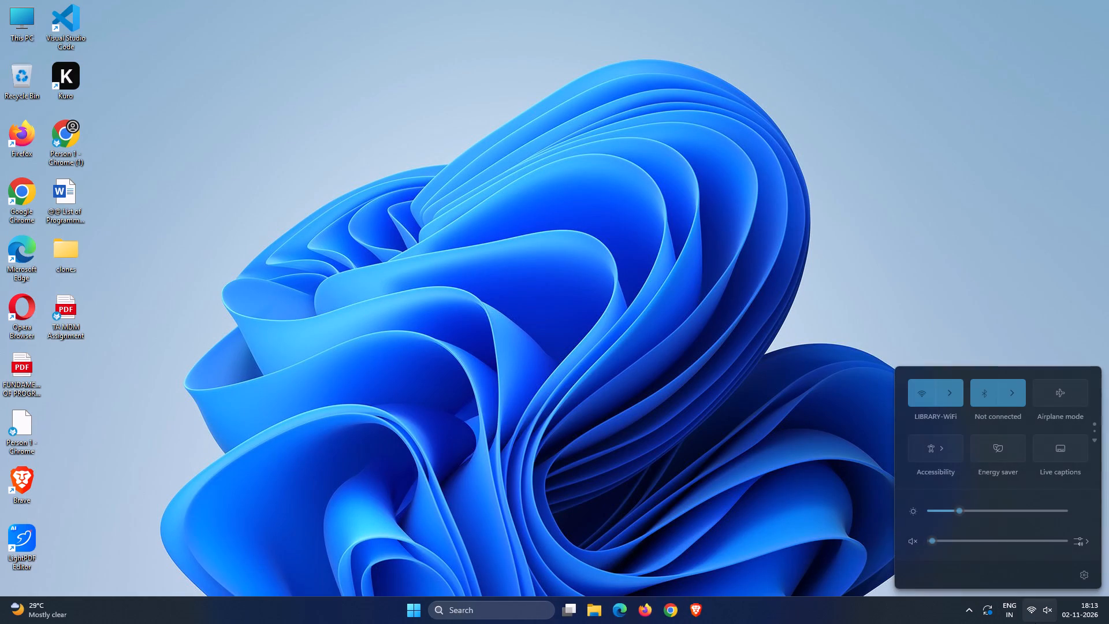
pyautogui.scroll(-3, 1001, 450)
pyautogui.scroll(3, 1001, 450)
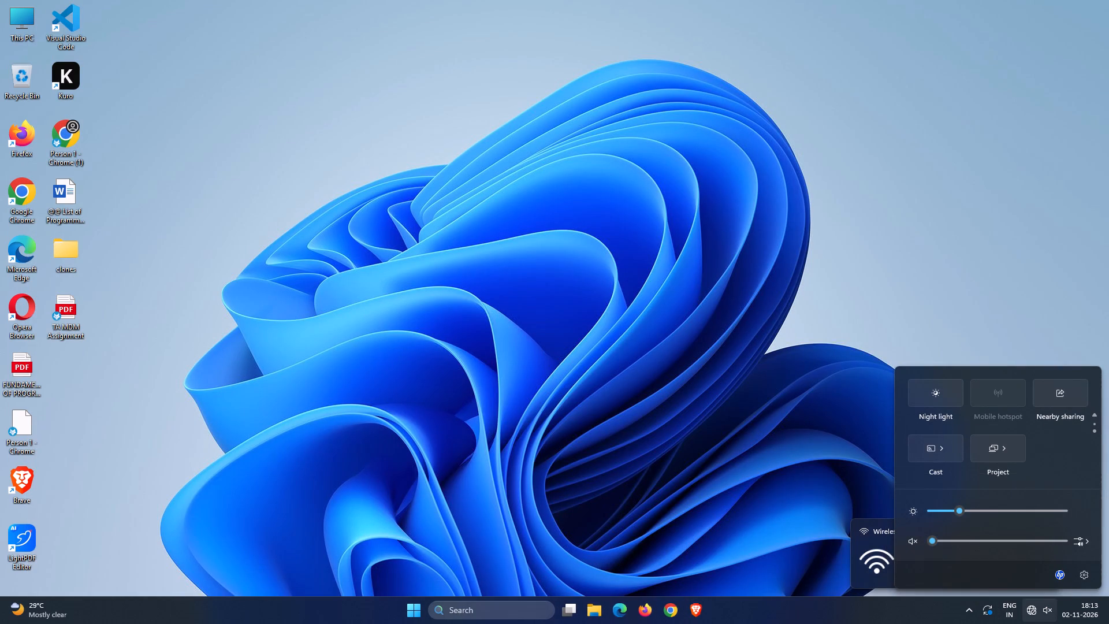
# Bring up the Windows power options.
pyautogui.click(415, 611)
pyautogui.click(753, 569)
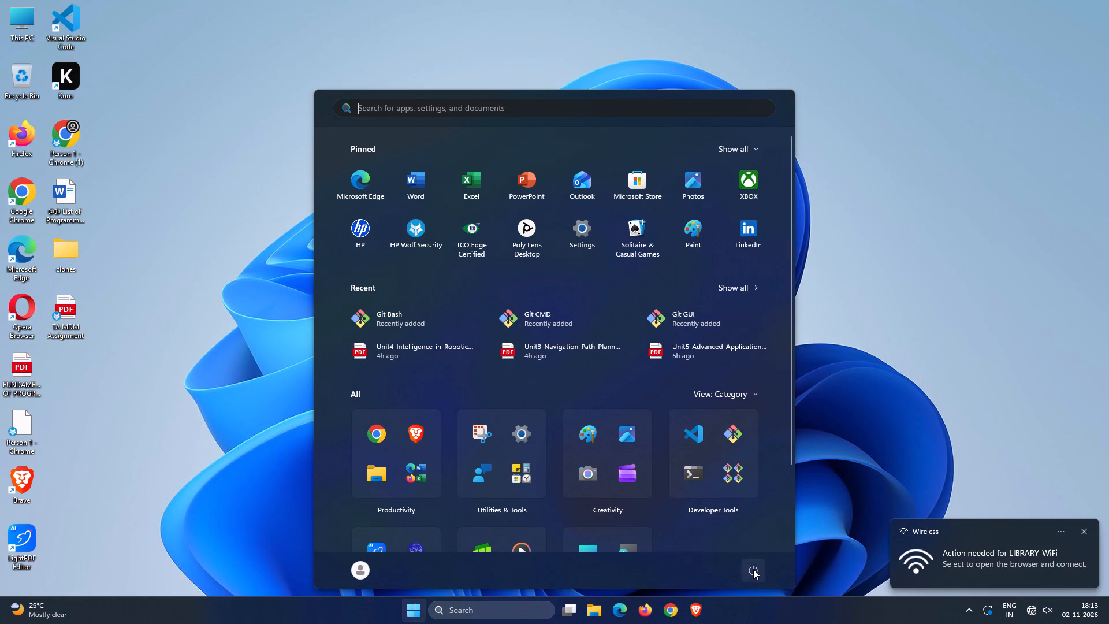